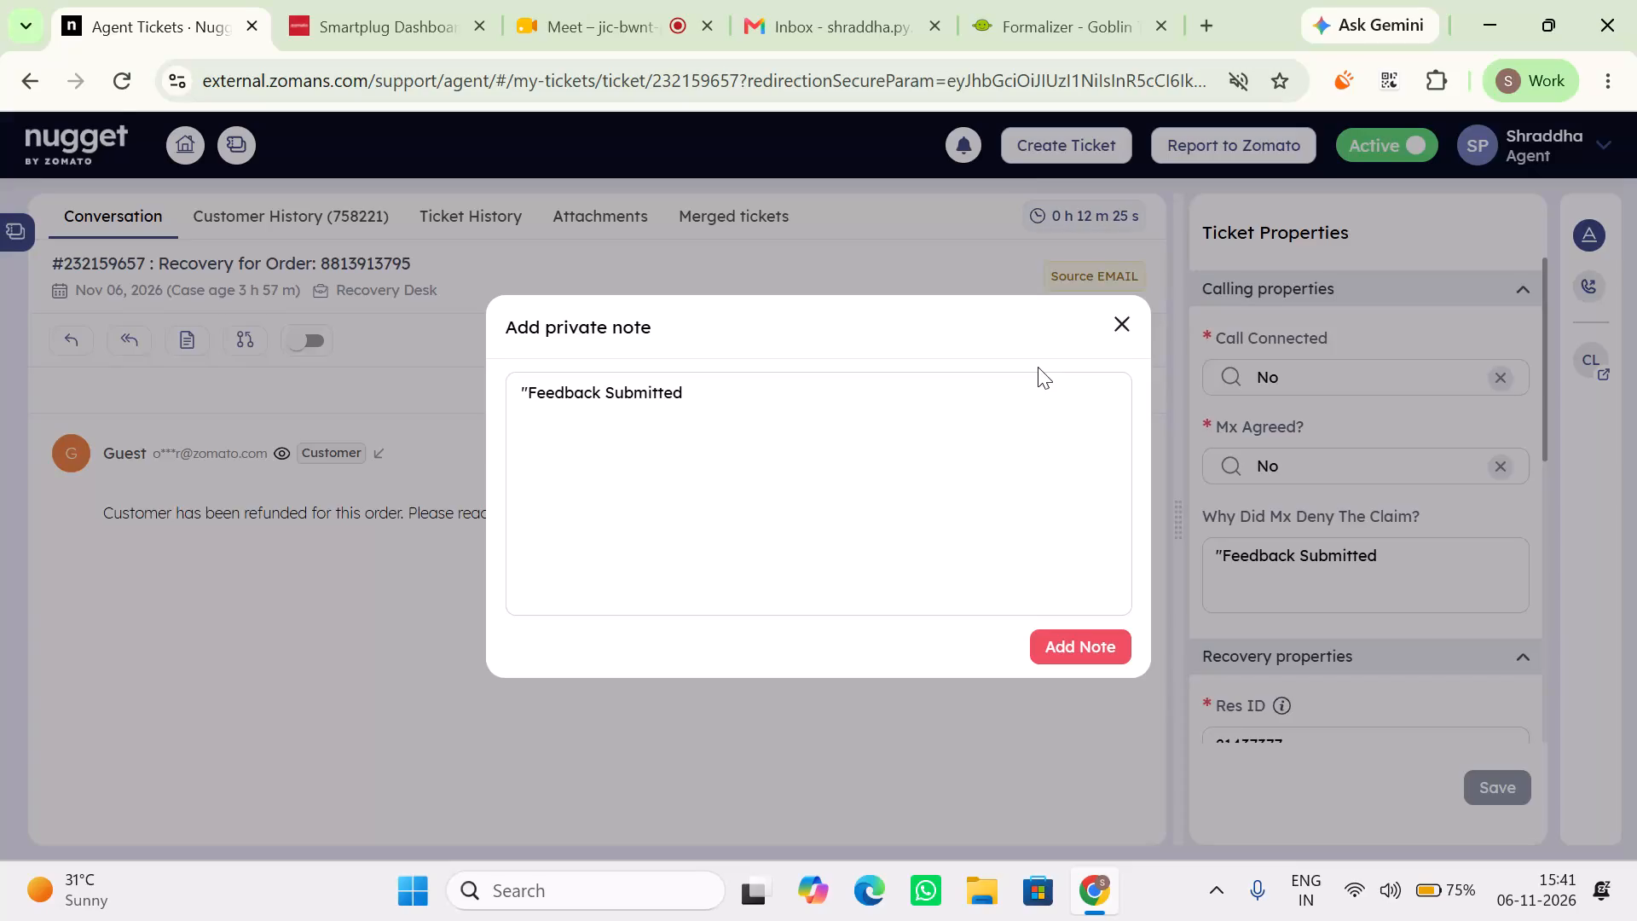
click(1108, 644)
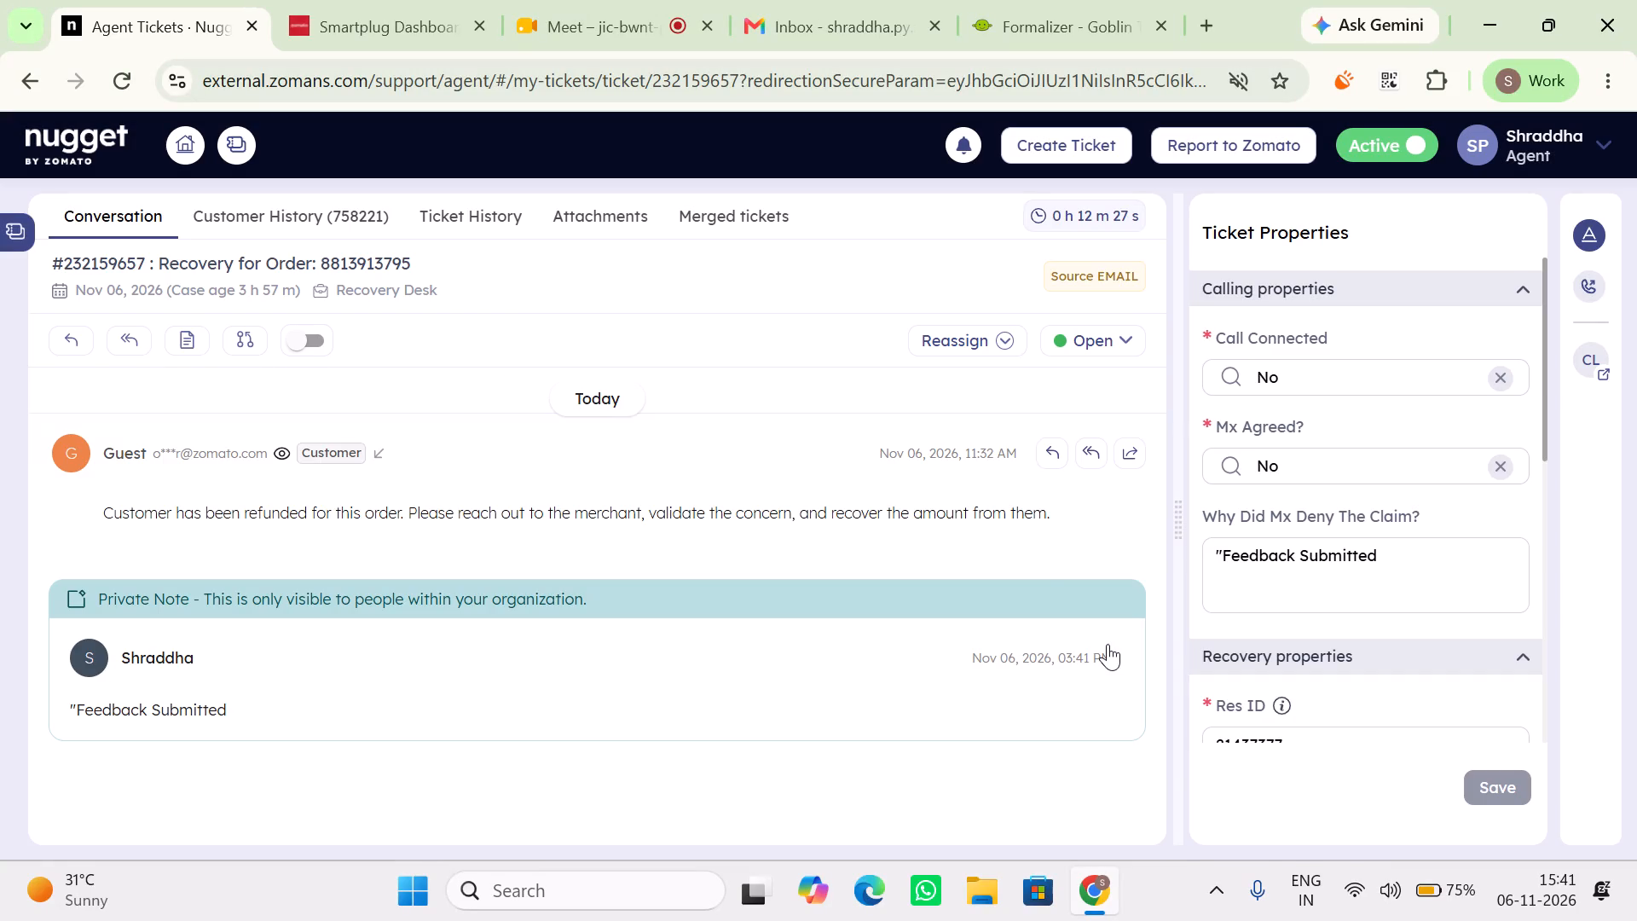
click(1110, 338)
click(1022, 433)
click(1070, 552)
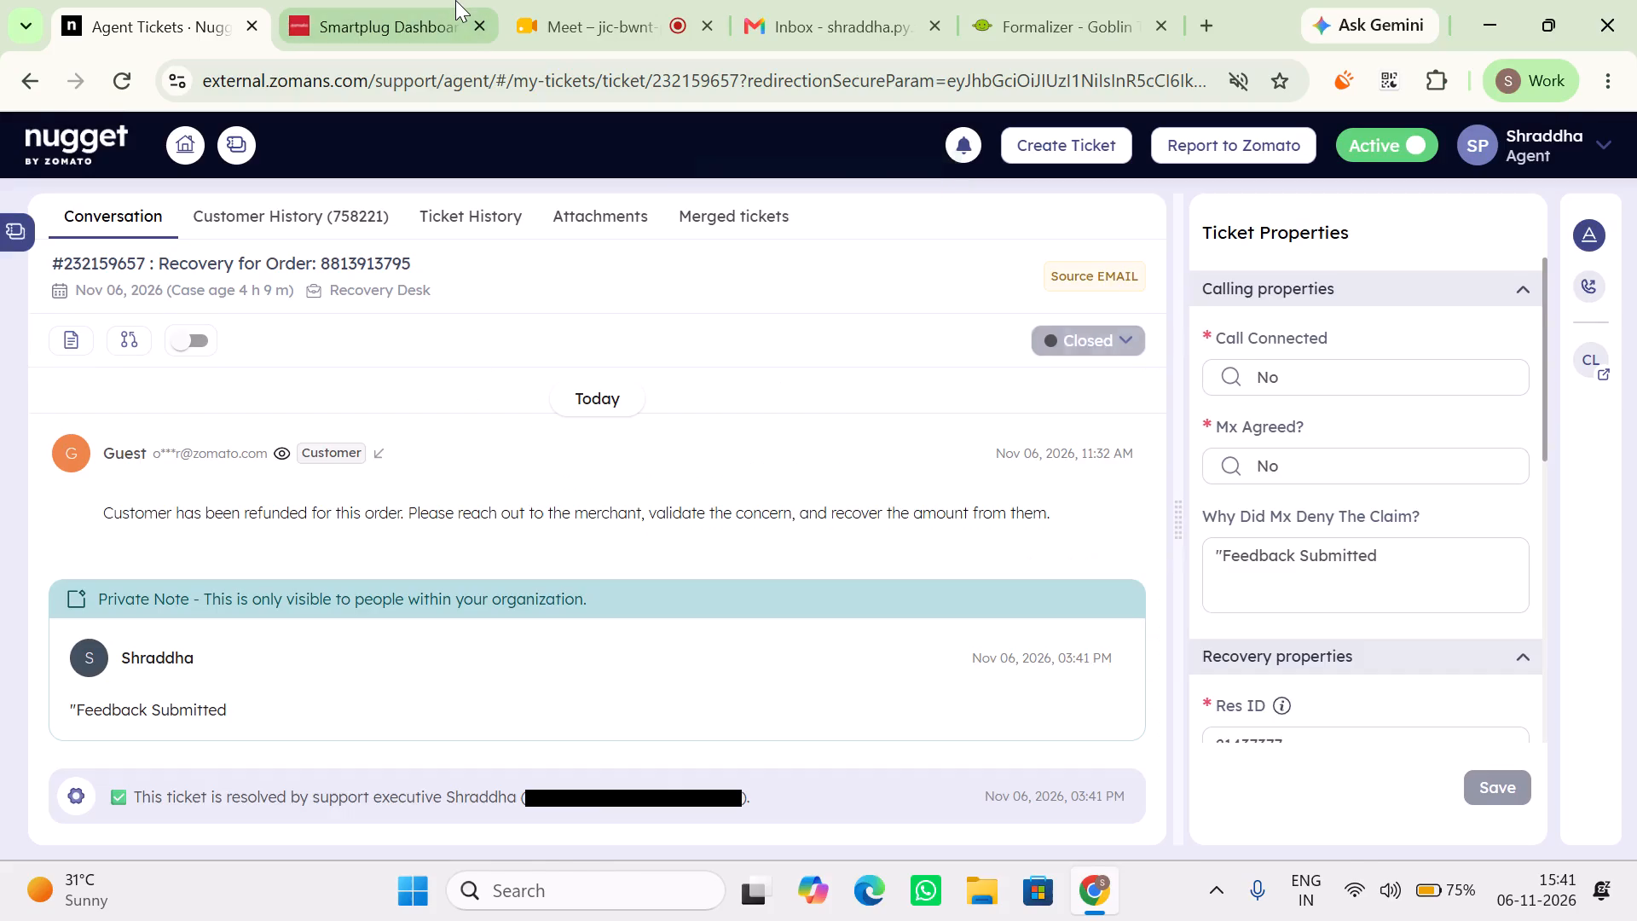
Switch to the Smartplug Dashboard browser tab and close it.
click(457, 3)
click(482, 24)
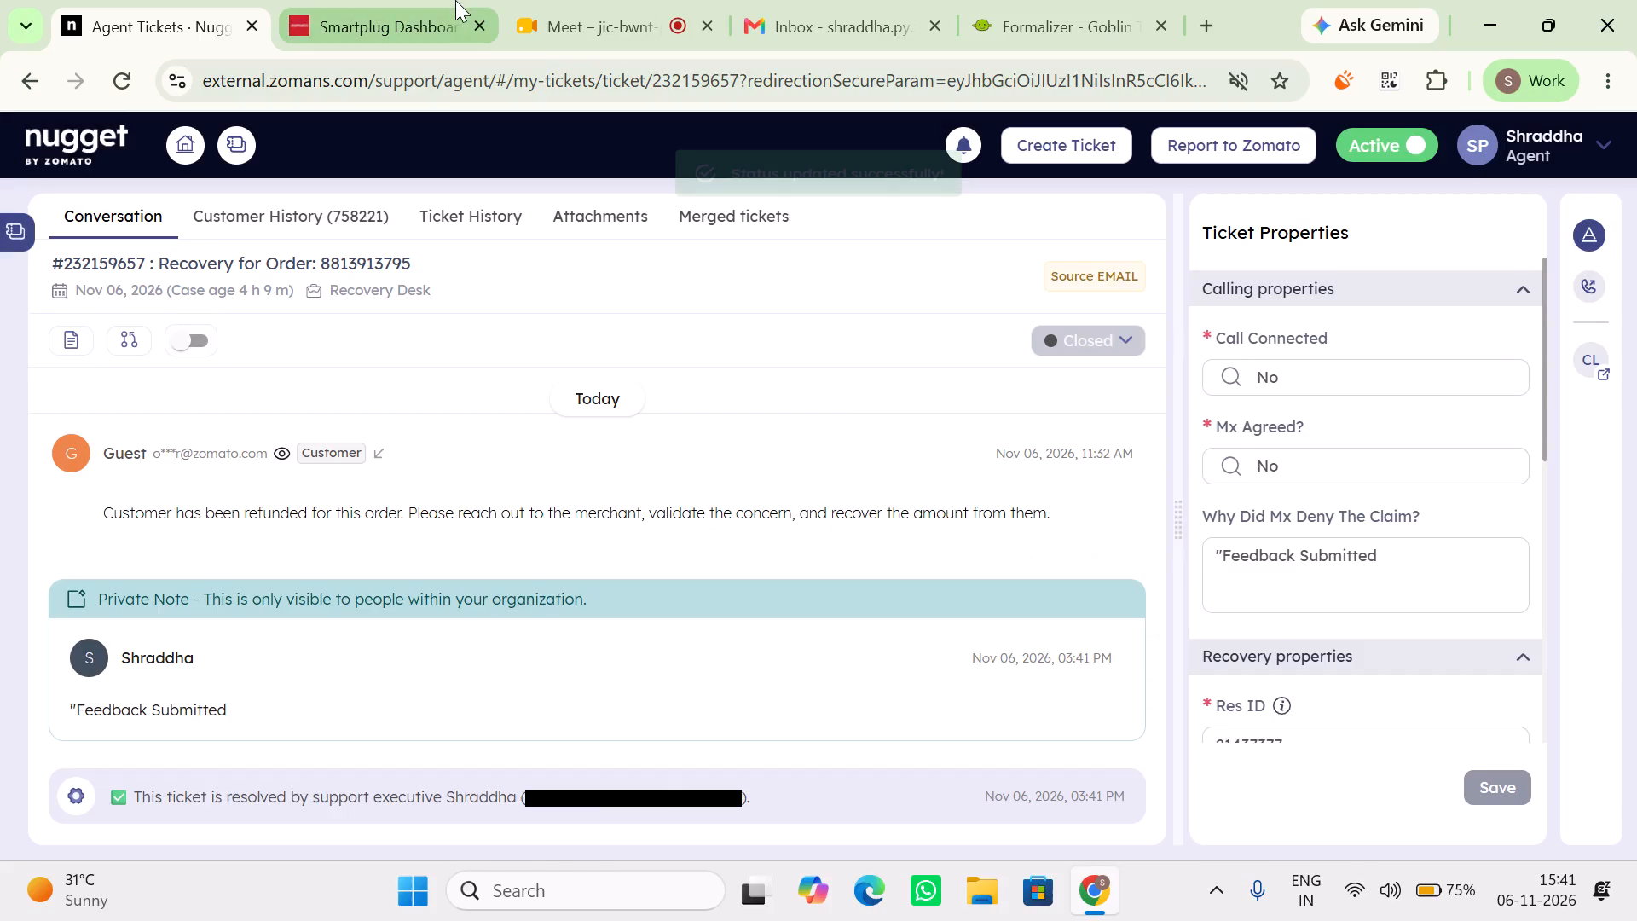
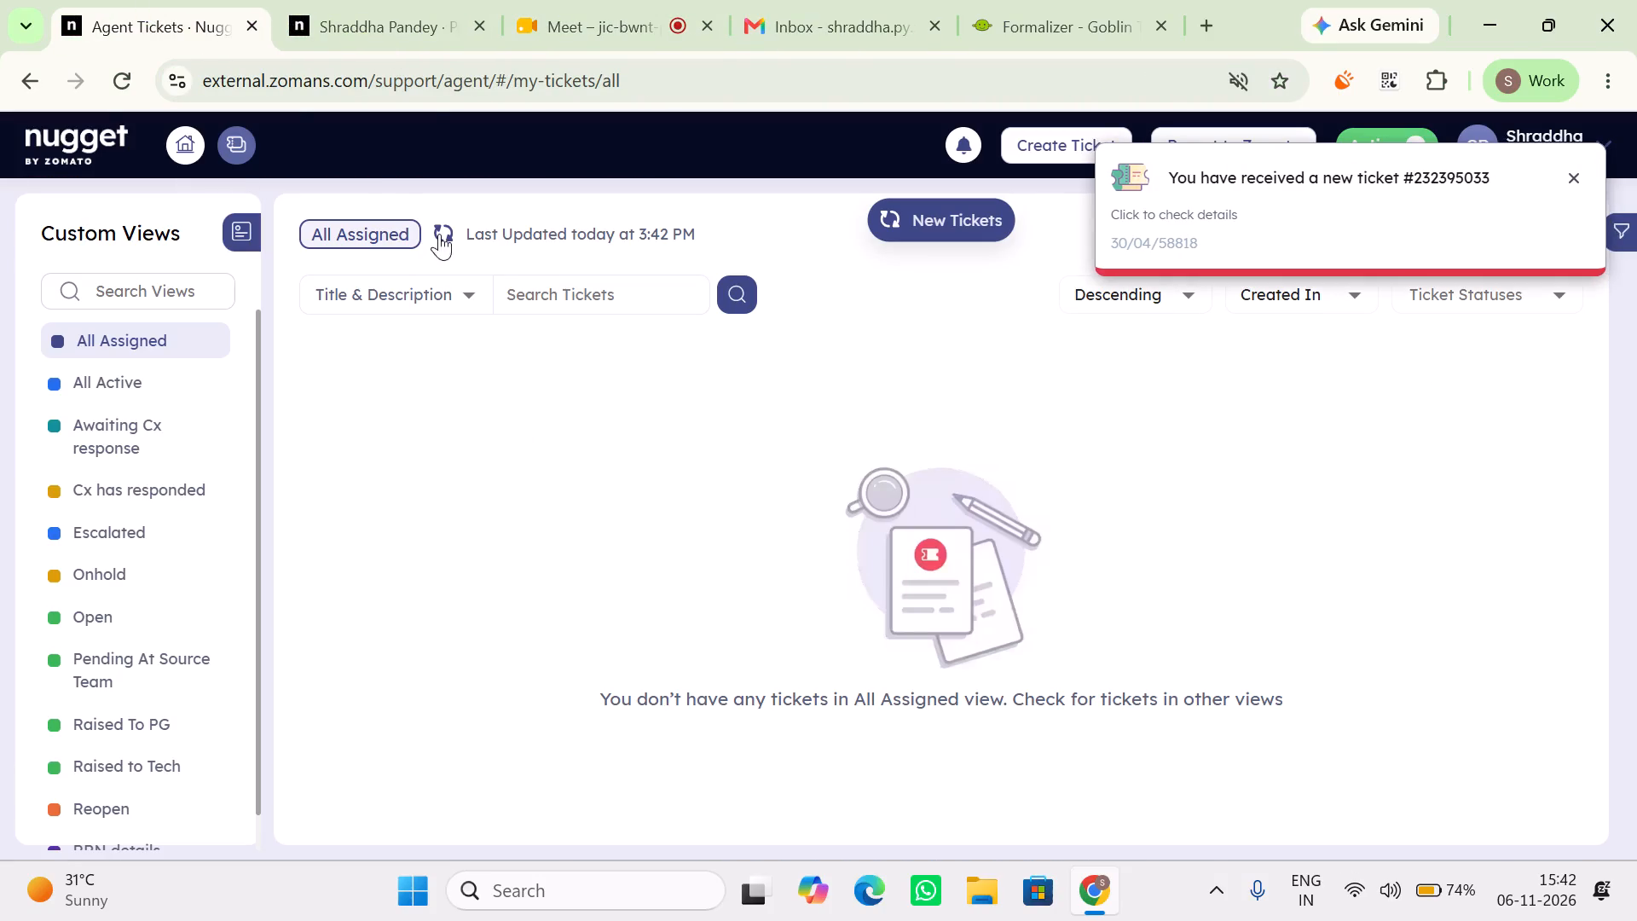
click(439, 234)
click(635, 484)
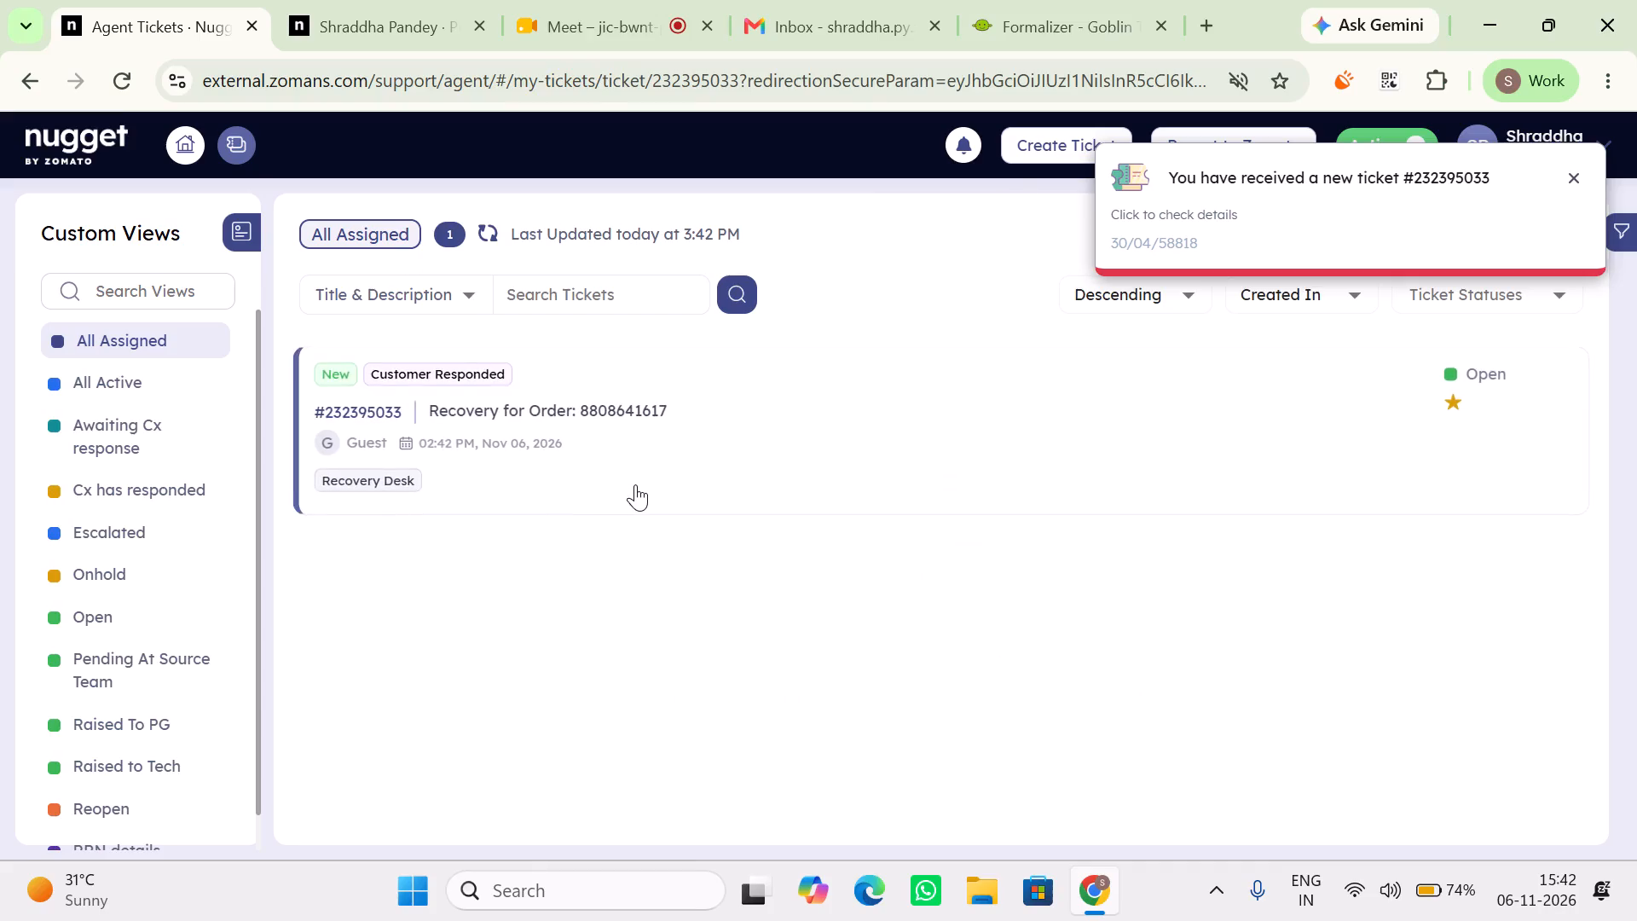
click(1580, 364)
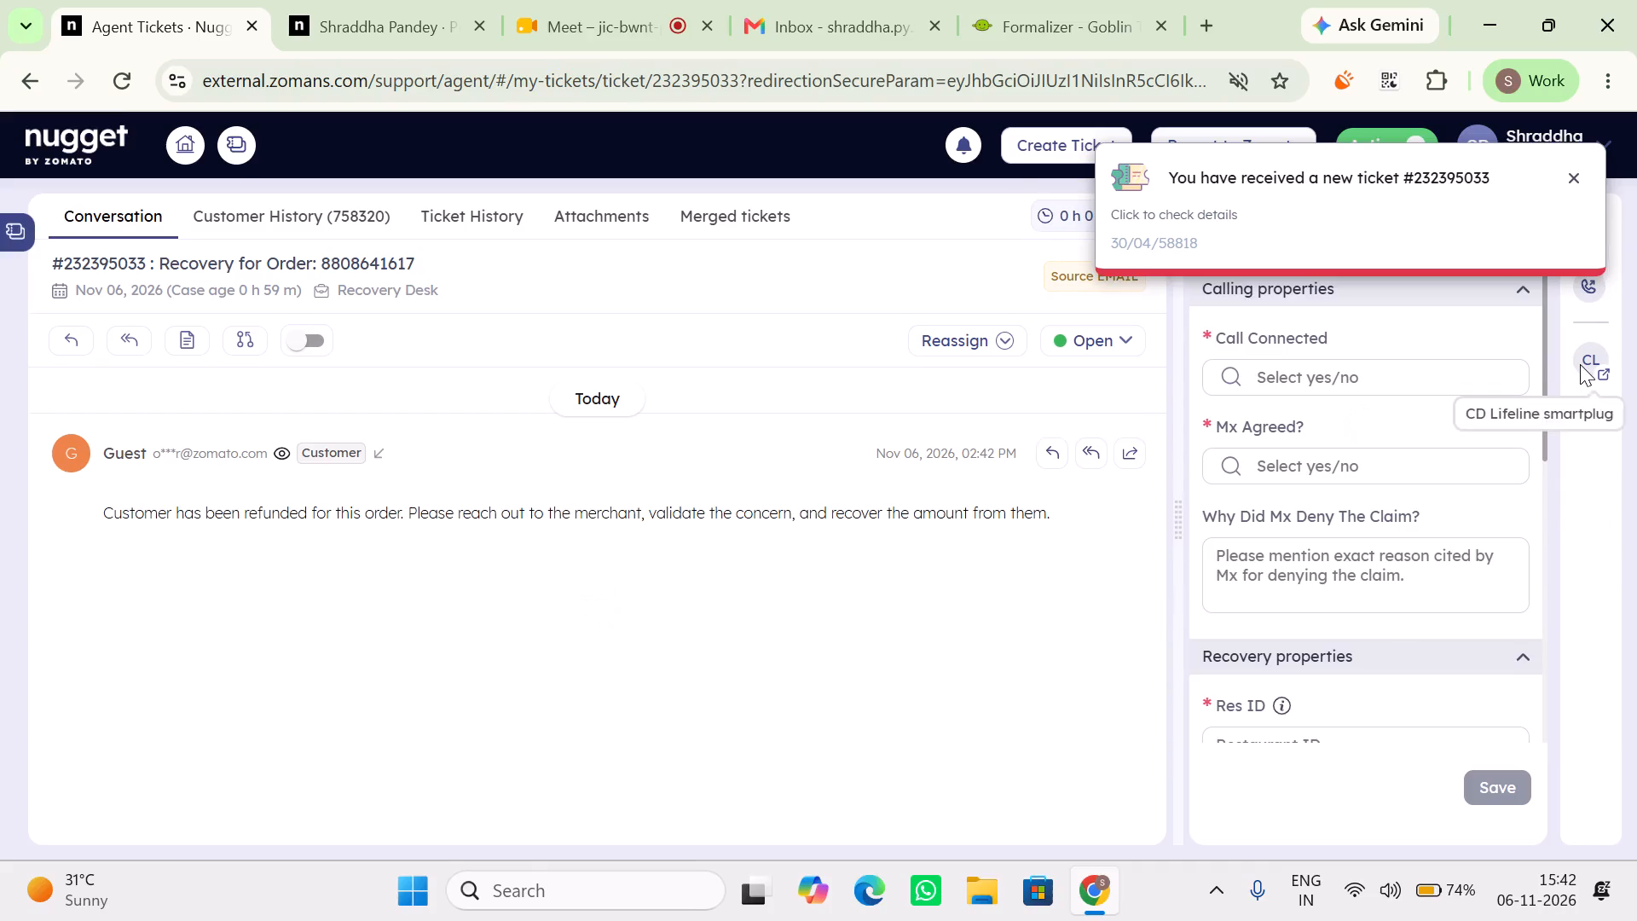
click(388, 0)
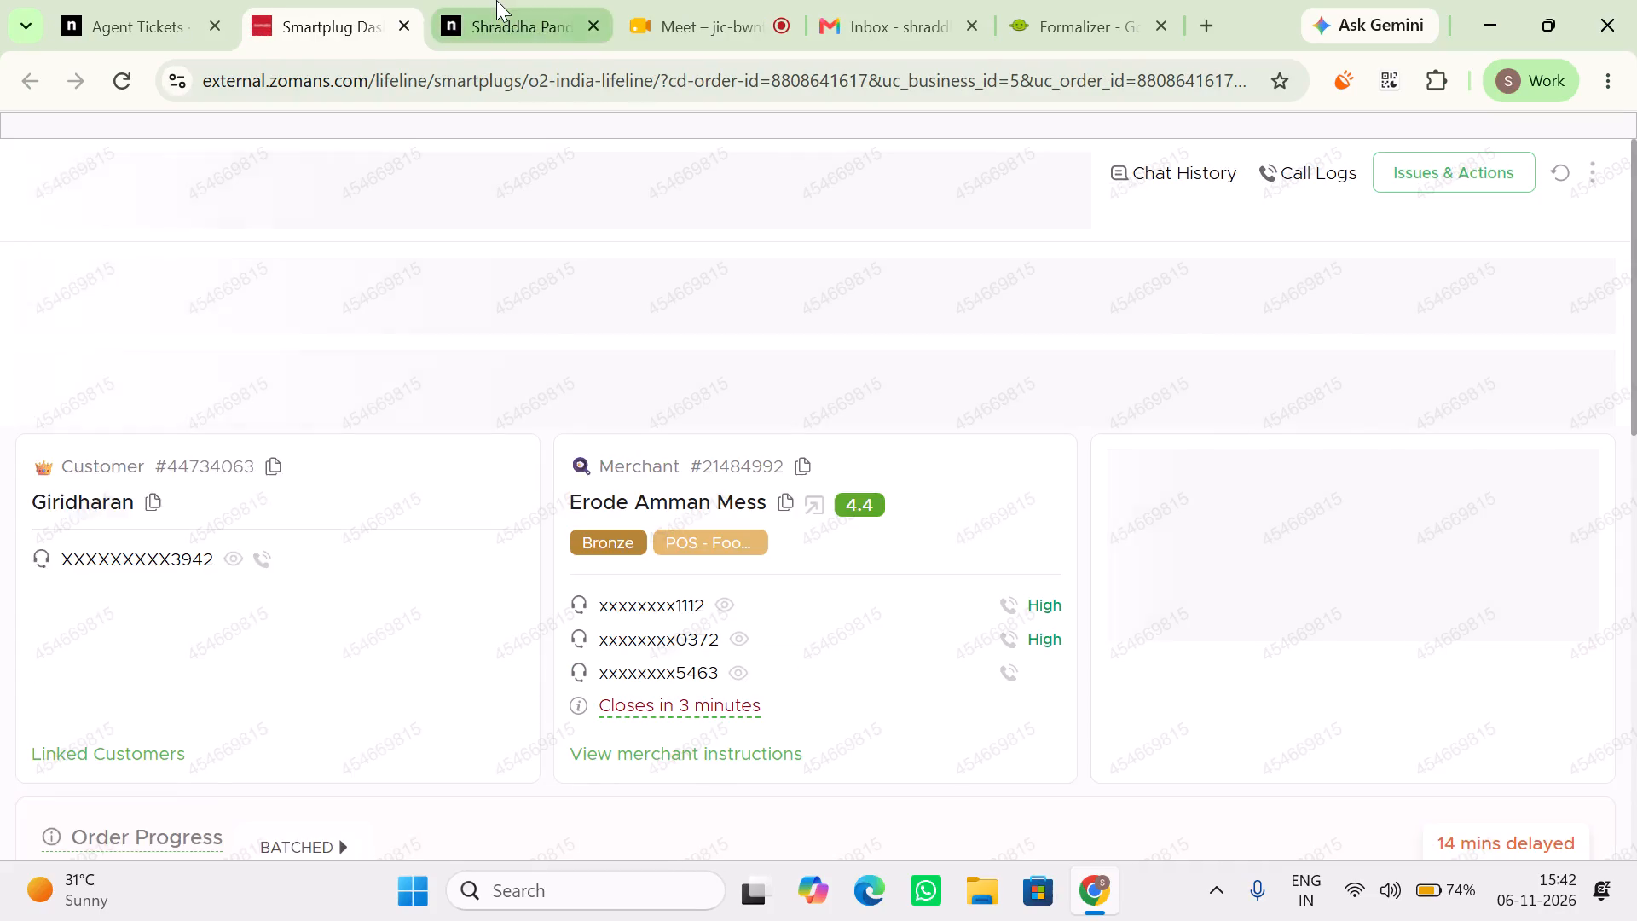
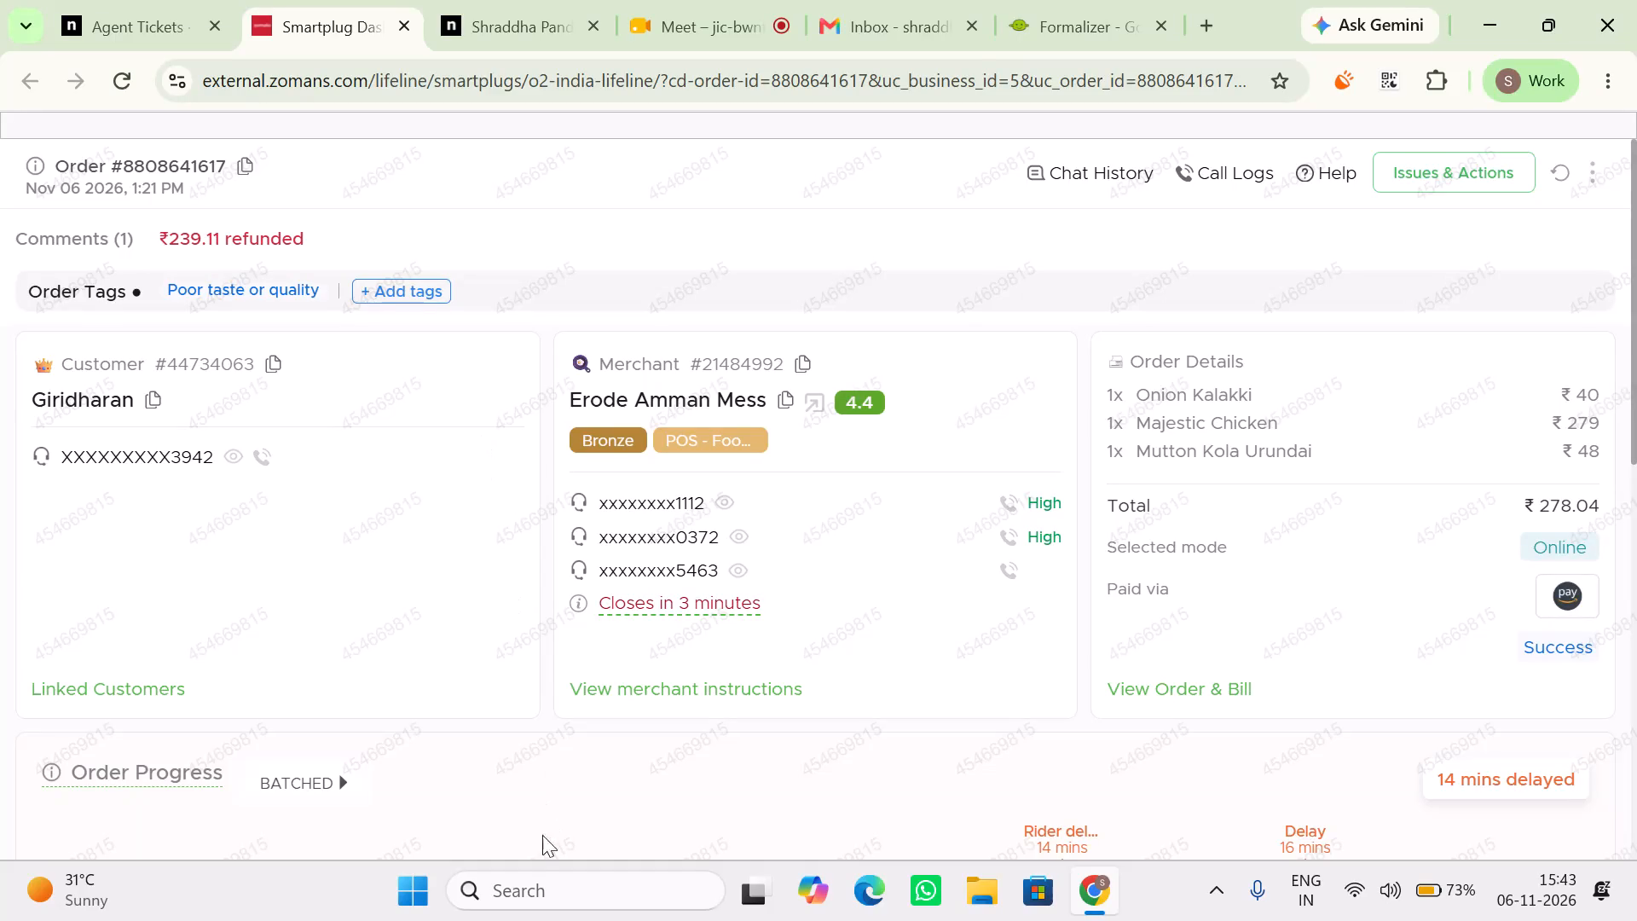
Search Windows for the Kuro app and launch it.
click(535, 881)
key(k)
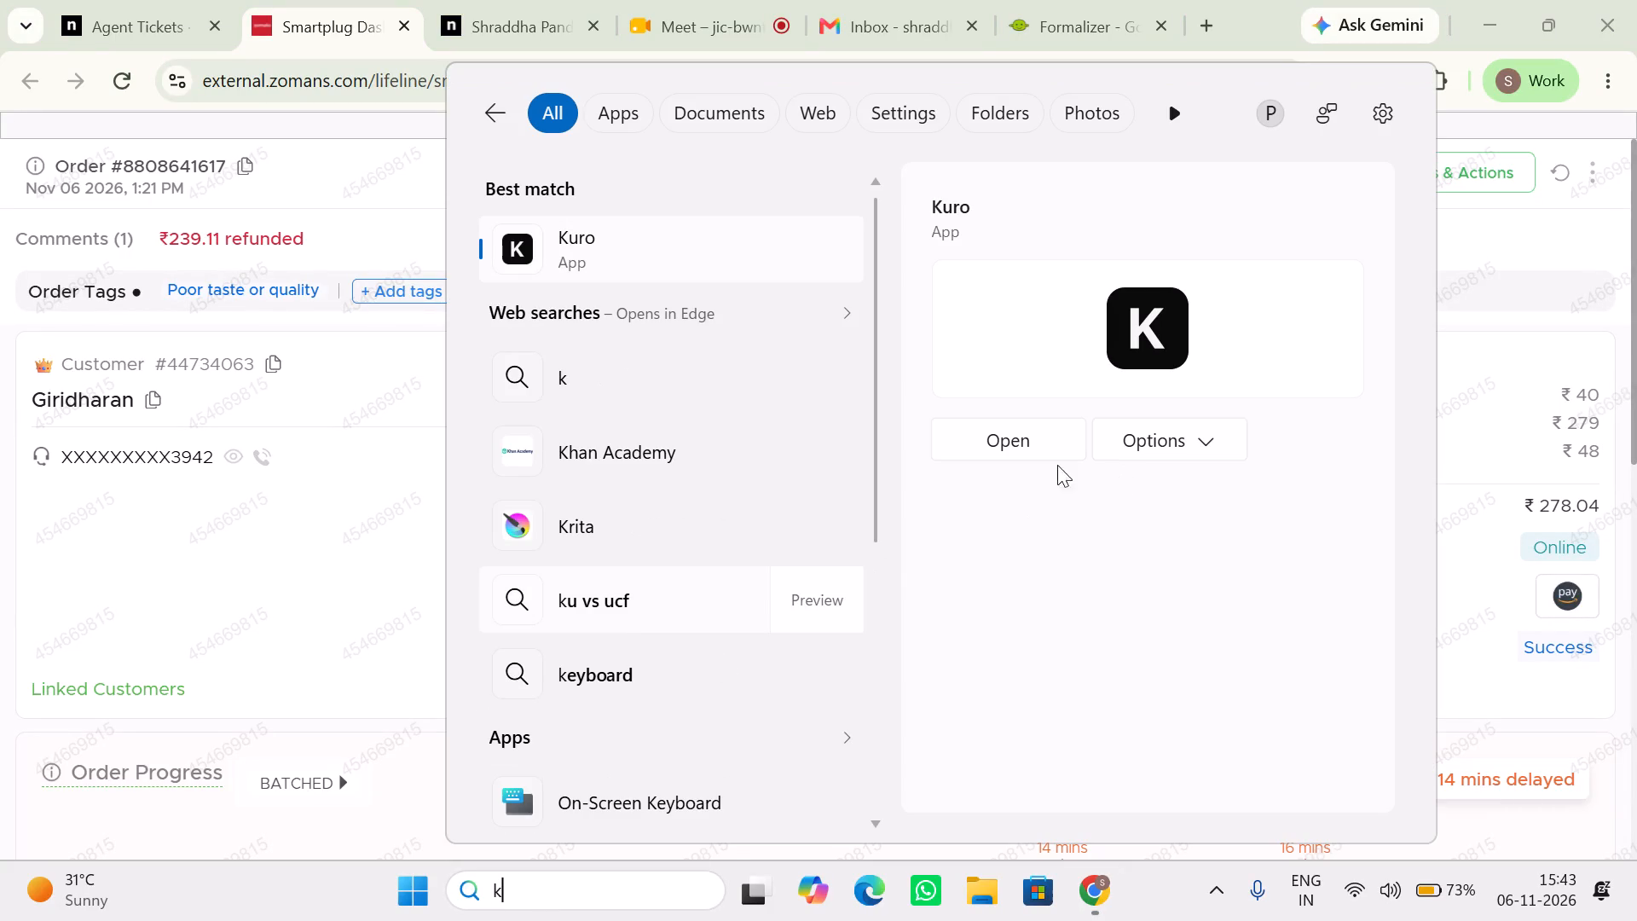
drag(1038, 465, 1027, 440)
click(1027, 440)
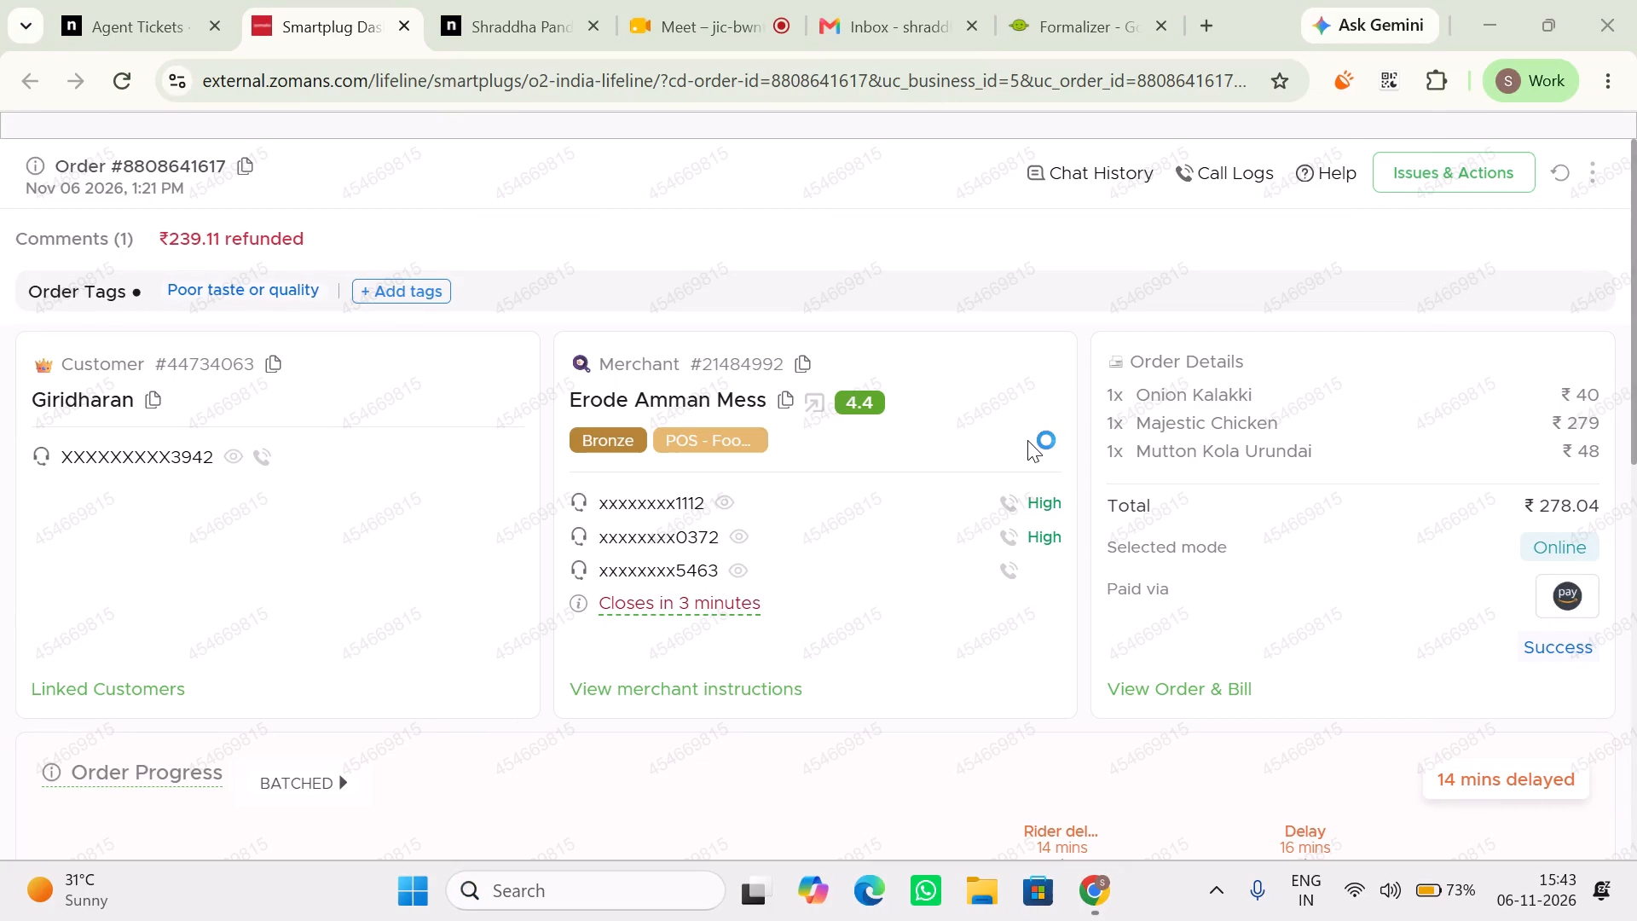
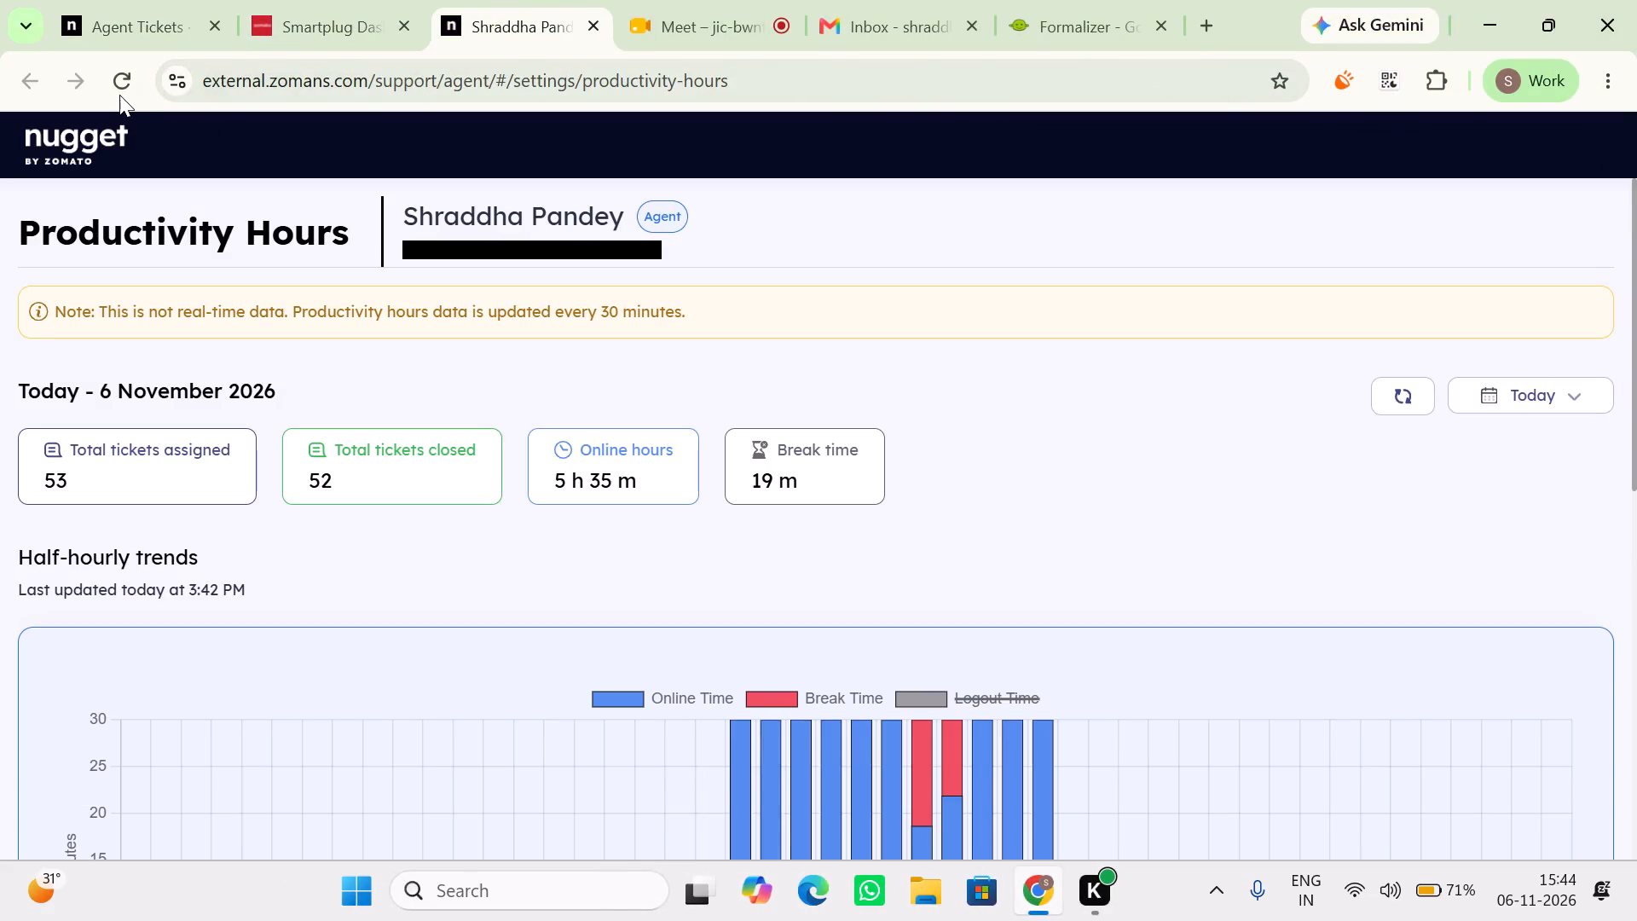
Reload the Productivity Hours page to check today's ticket and online-hours figures.
click(119, 95)
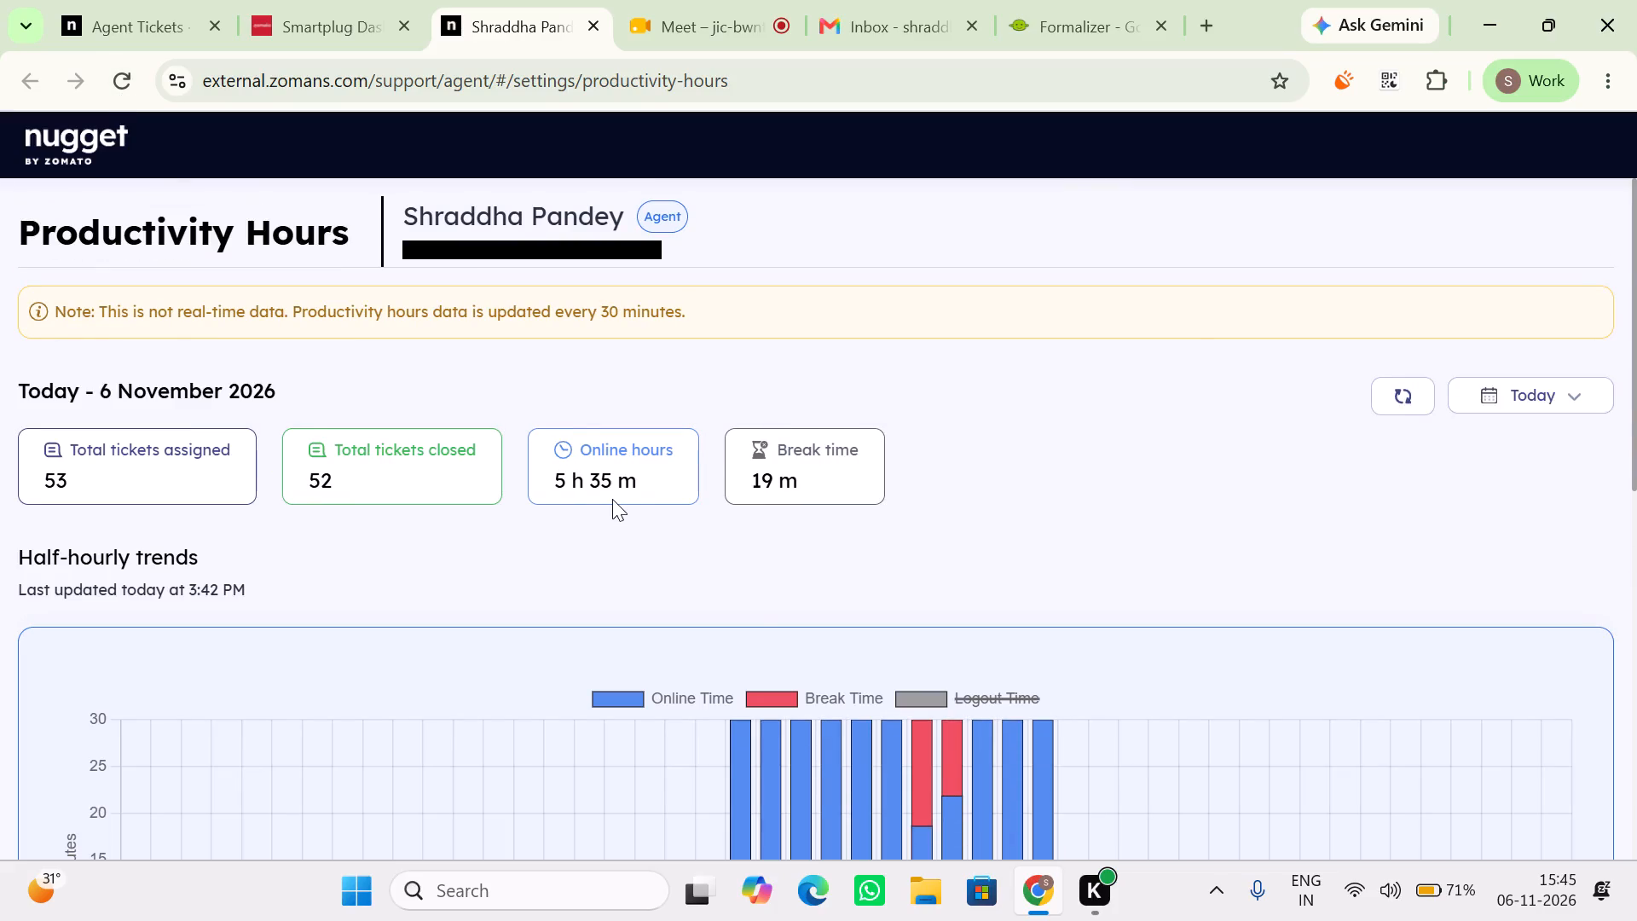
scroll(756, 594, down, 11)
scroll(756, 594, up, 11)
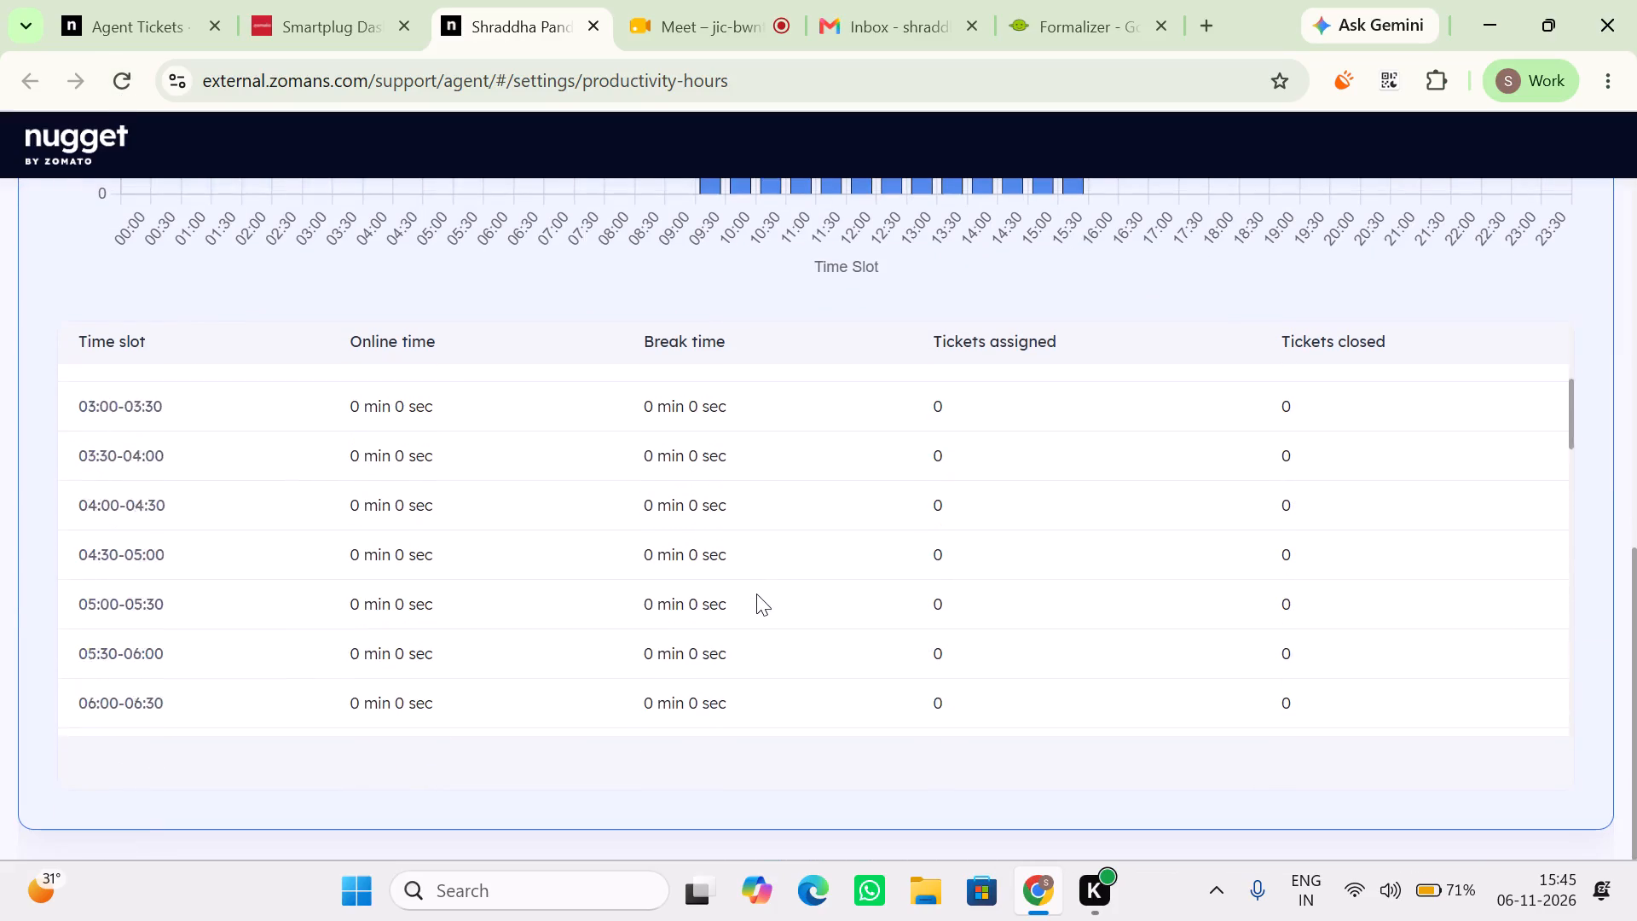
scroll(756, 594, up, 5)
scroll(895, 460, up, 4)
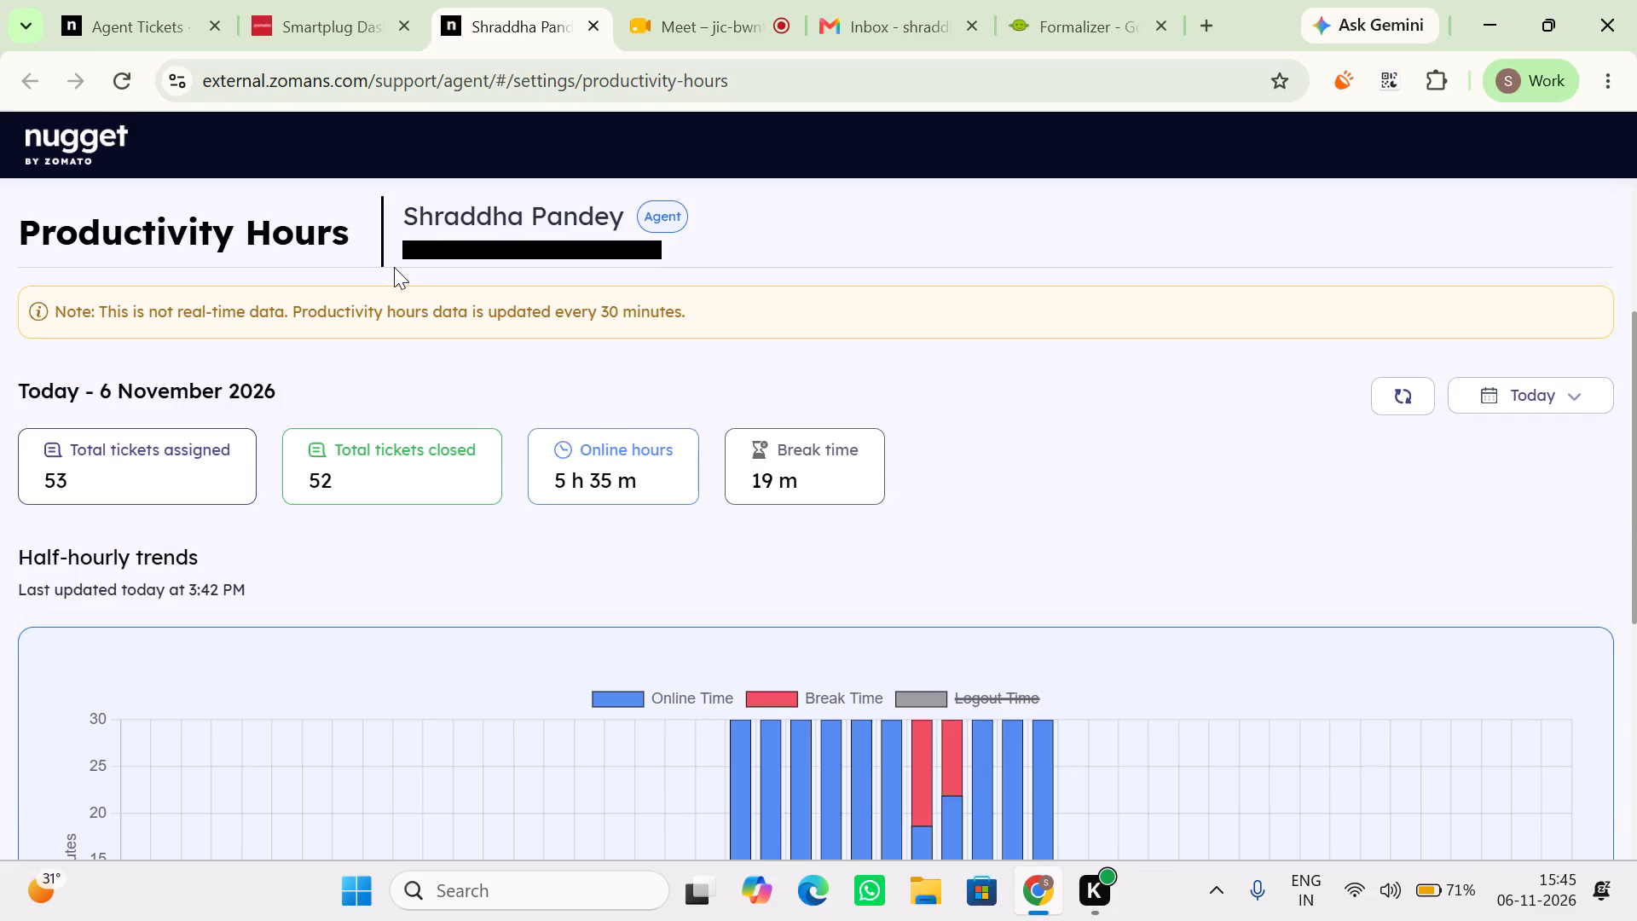
click(325, 0)
click(180, 0)
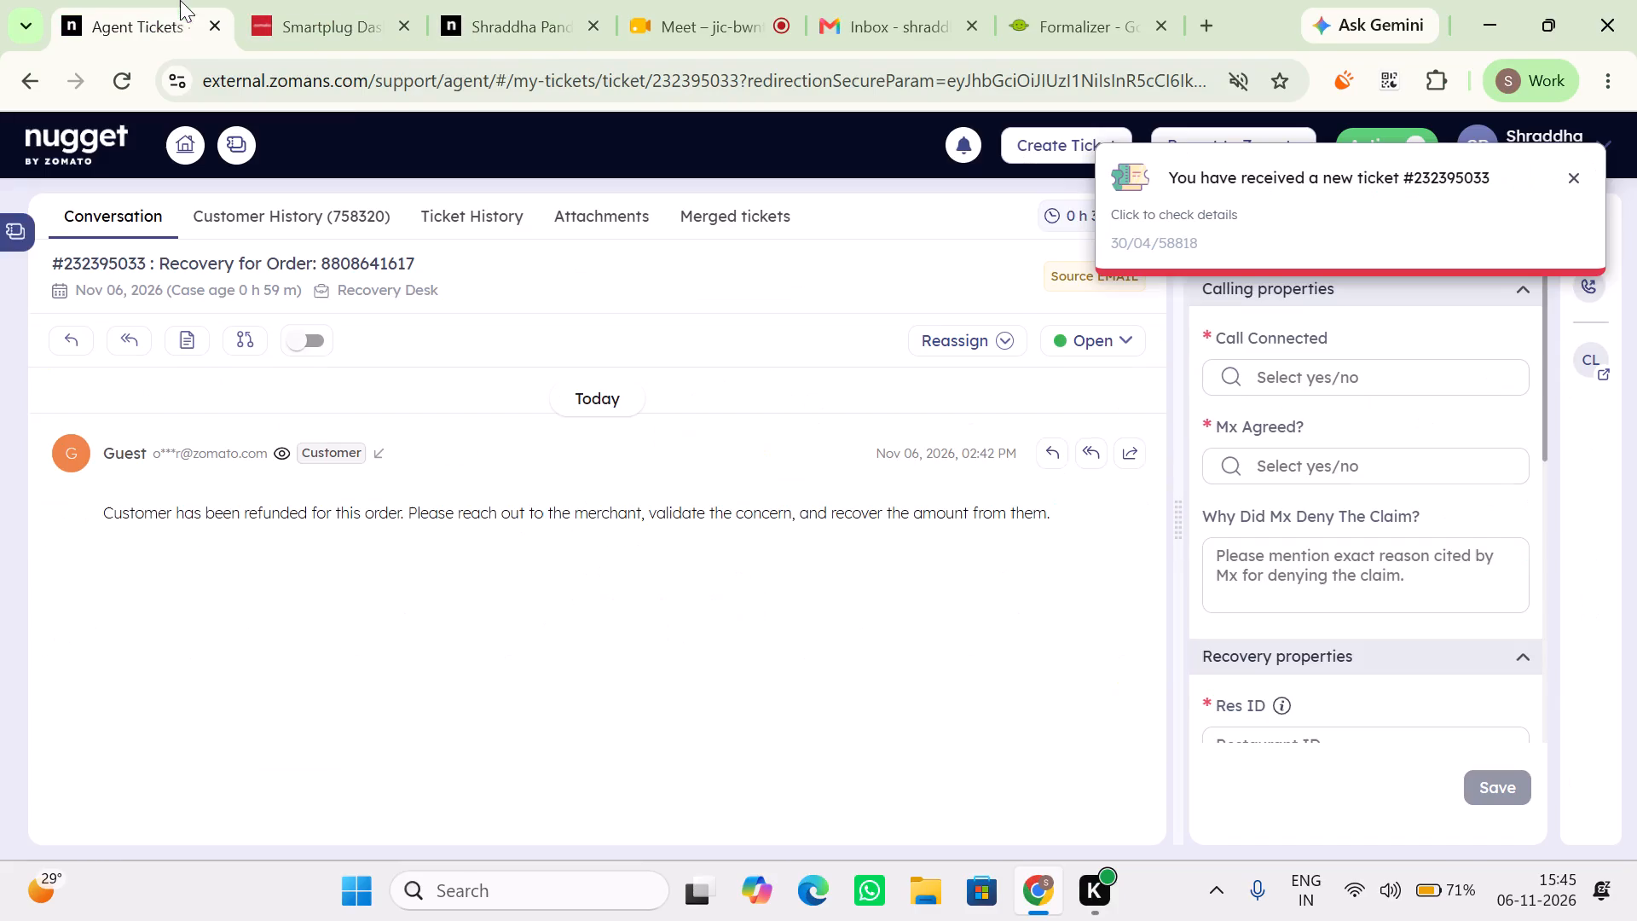
click(1582, 166)
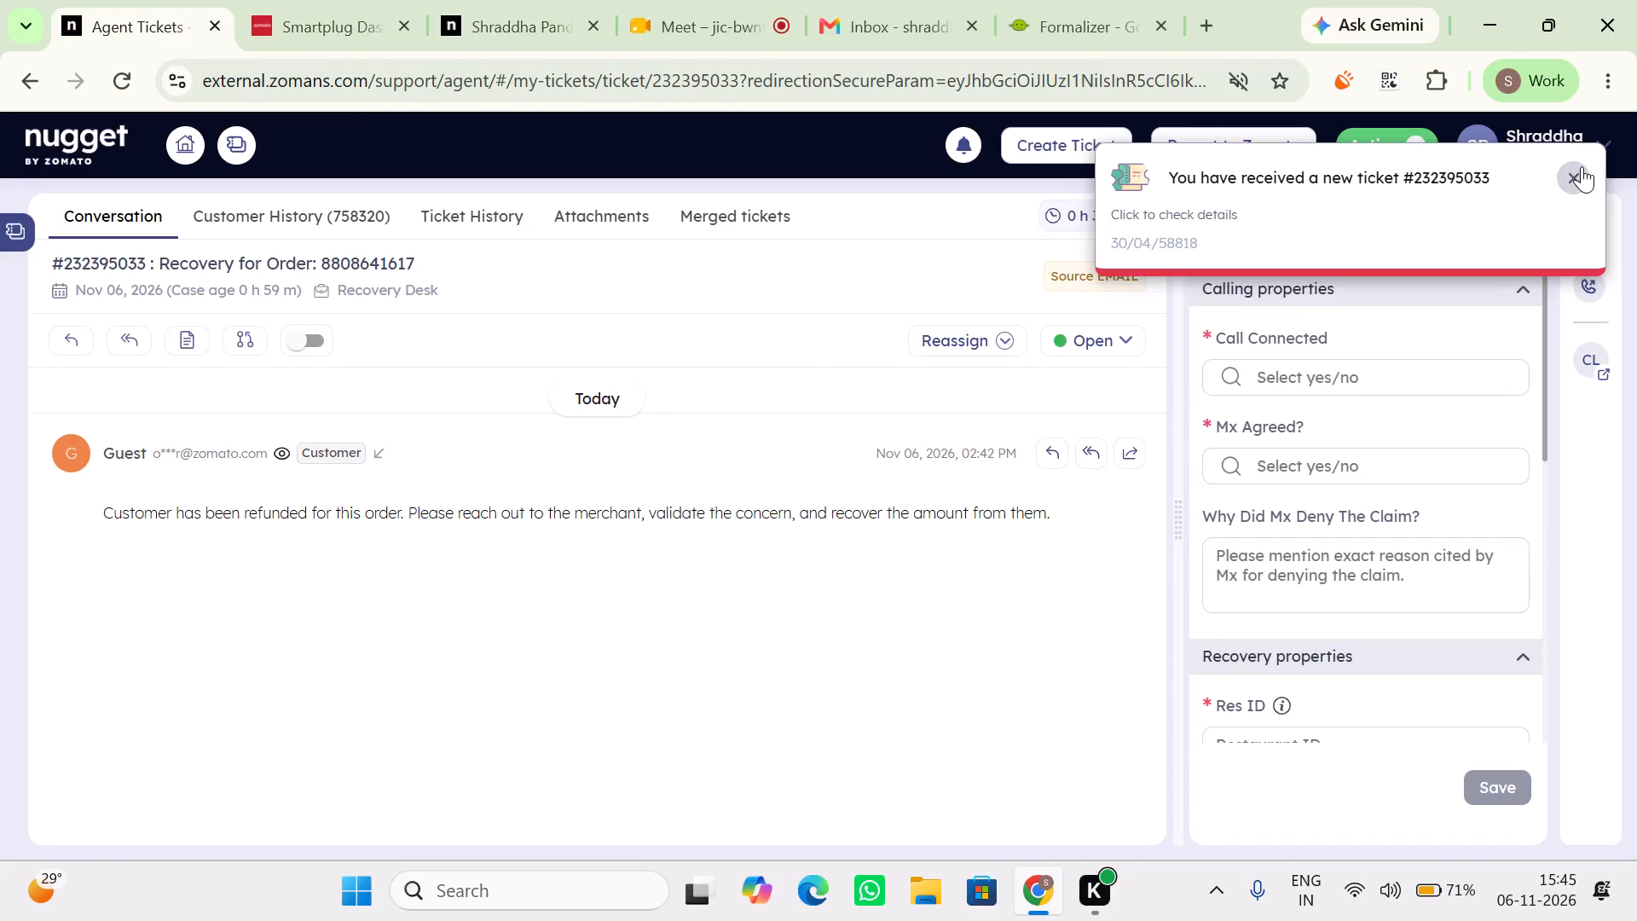
click(358, 0)
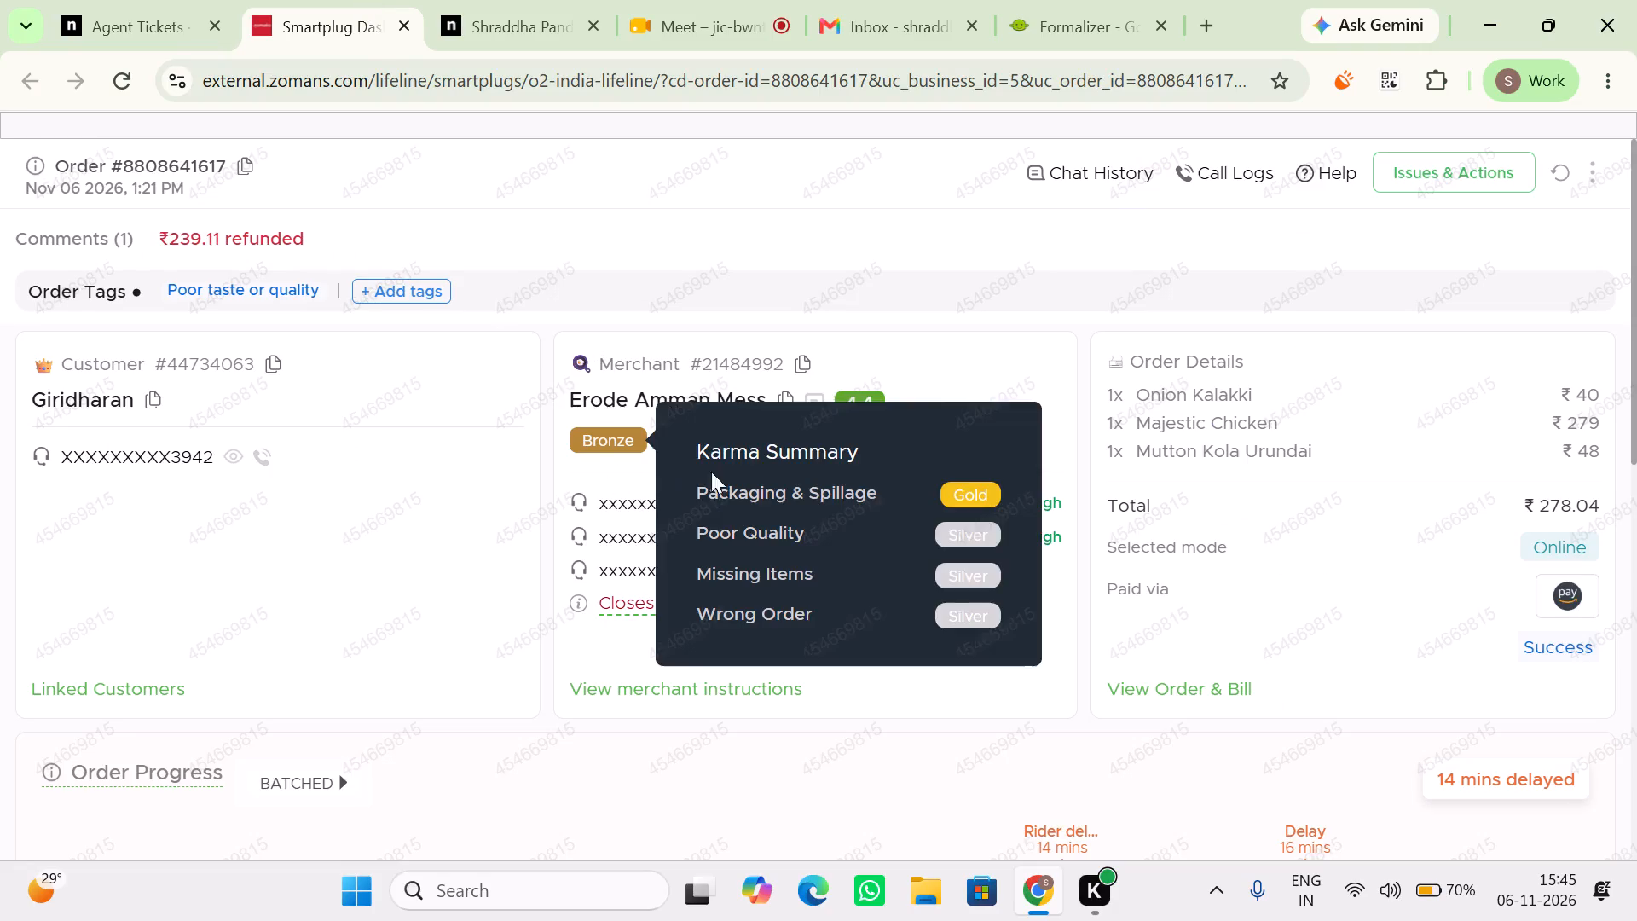
click(205, 293)
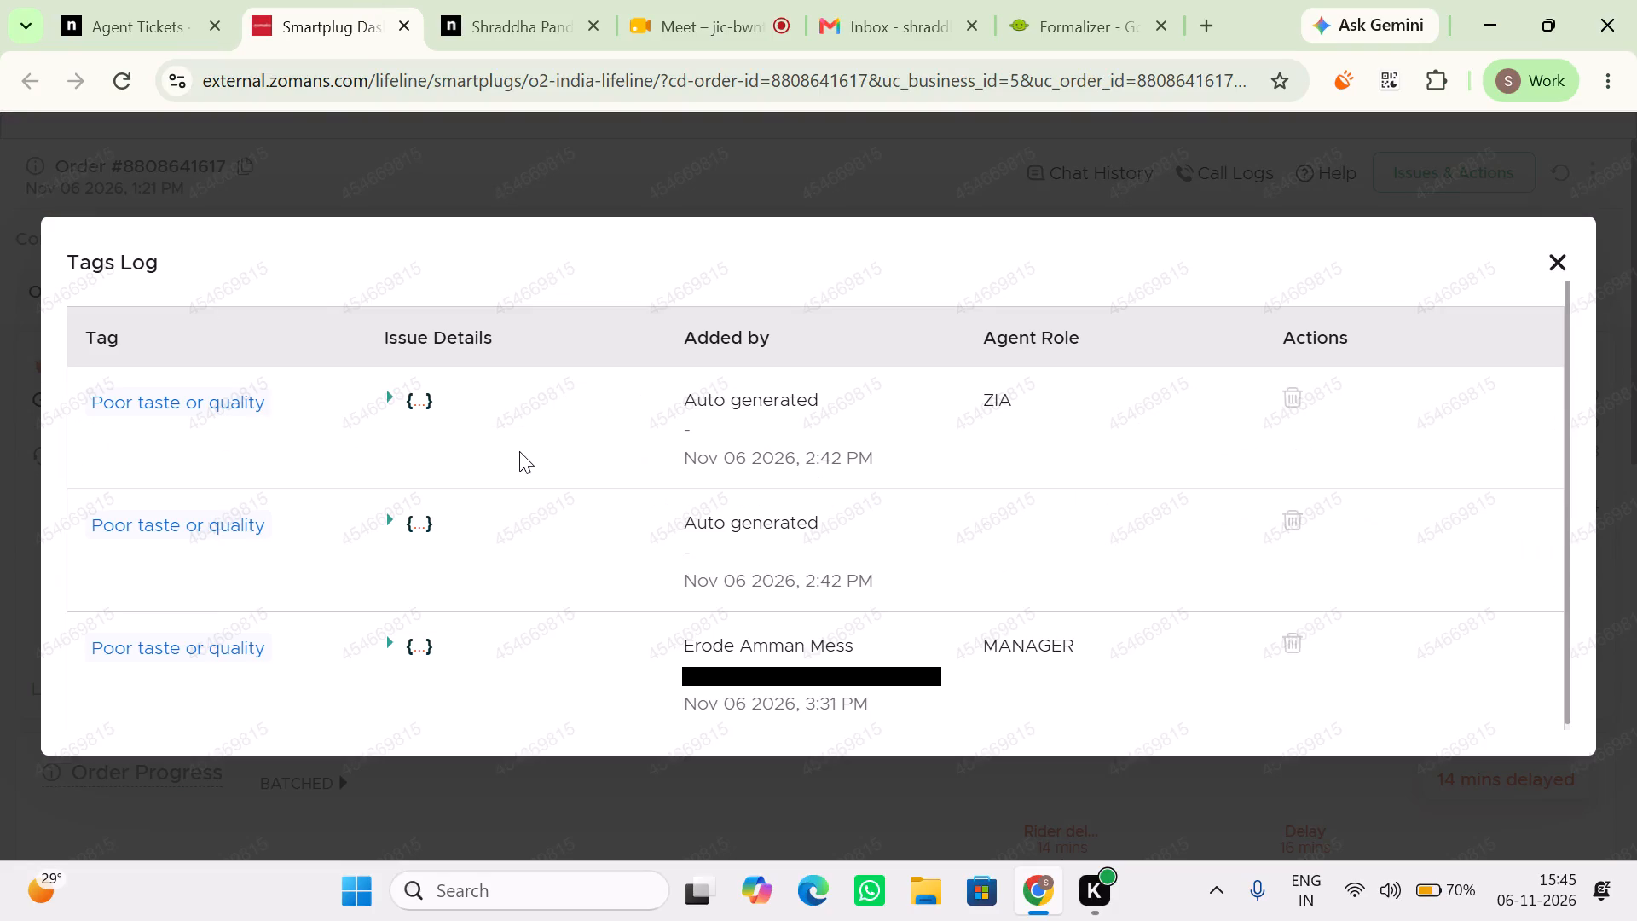
scroll(519, 451, down, 2)
click(413, 642)
scroll(413, 642, down, 1)
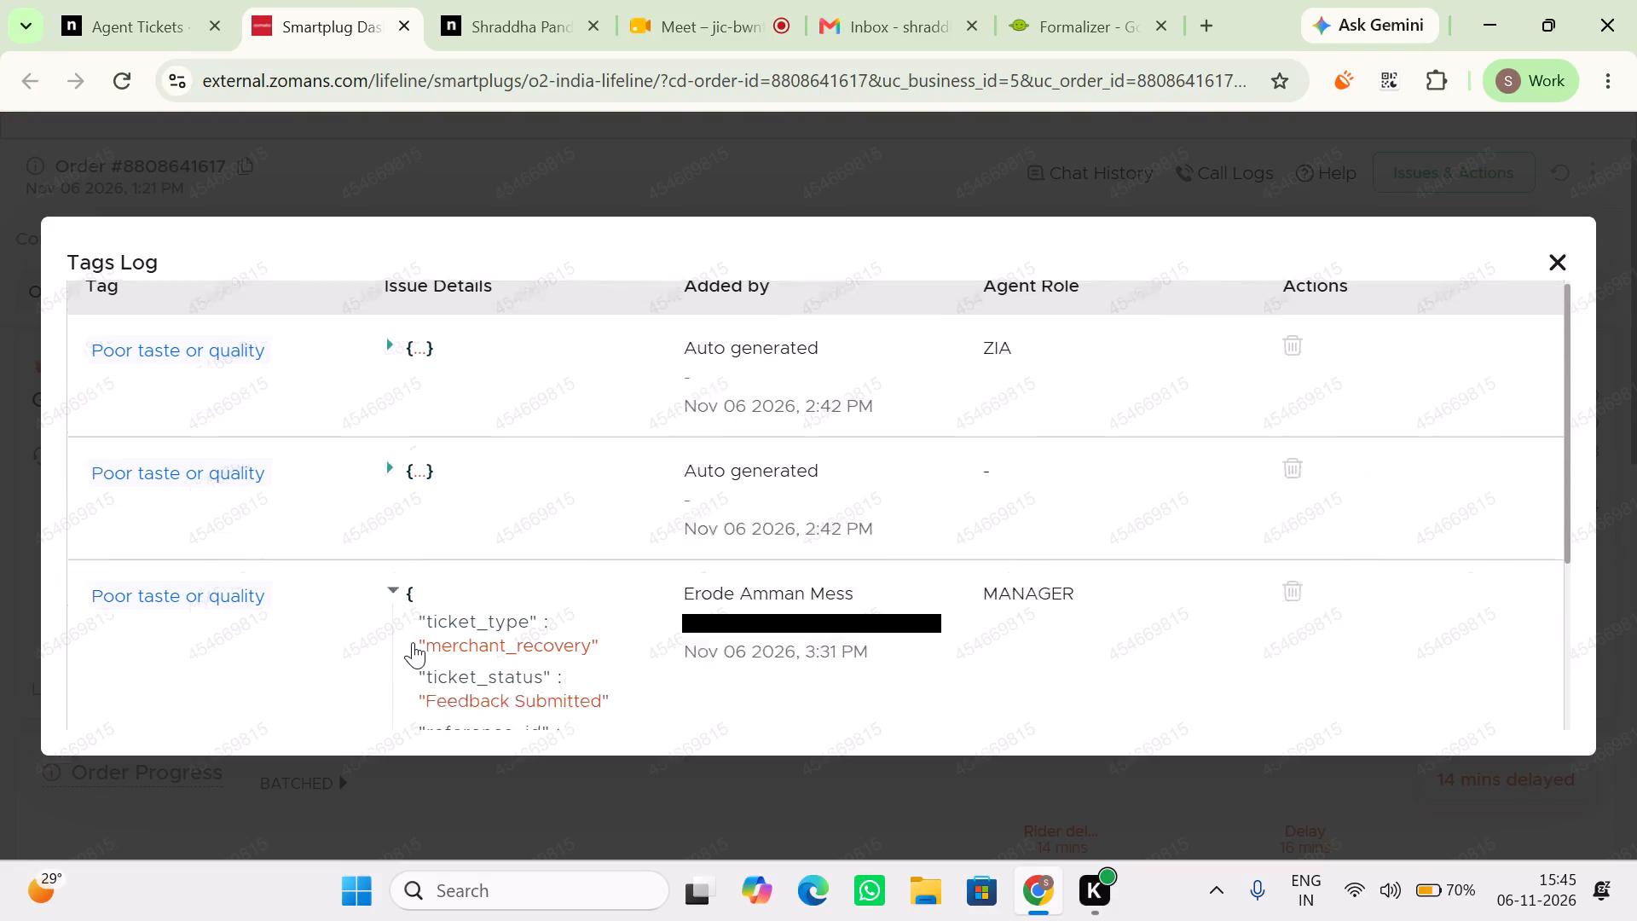
scroll(413, 642, down, 1)
Copy the ticket_status value "Feedback Submitted" from the MANAGER entry's issue details and close the tags log.
triple_click(438, 503)
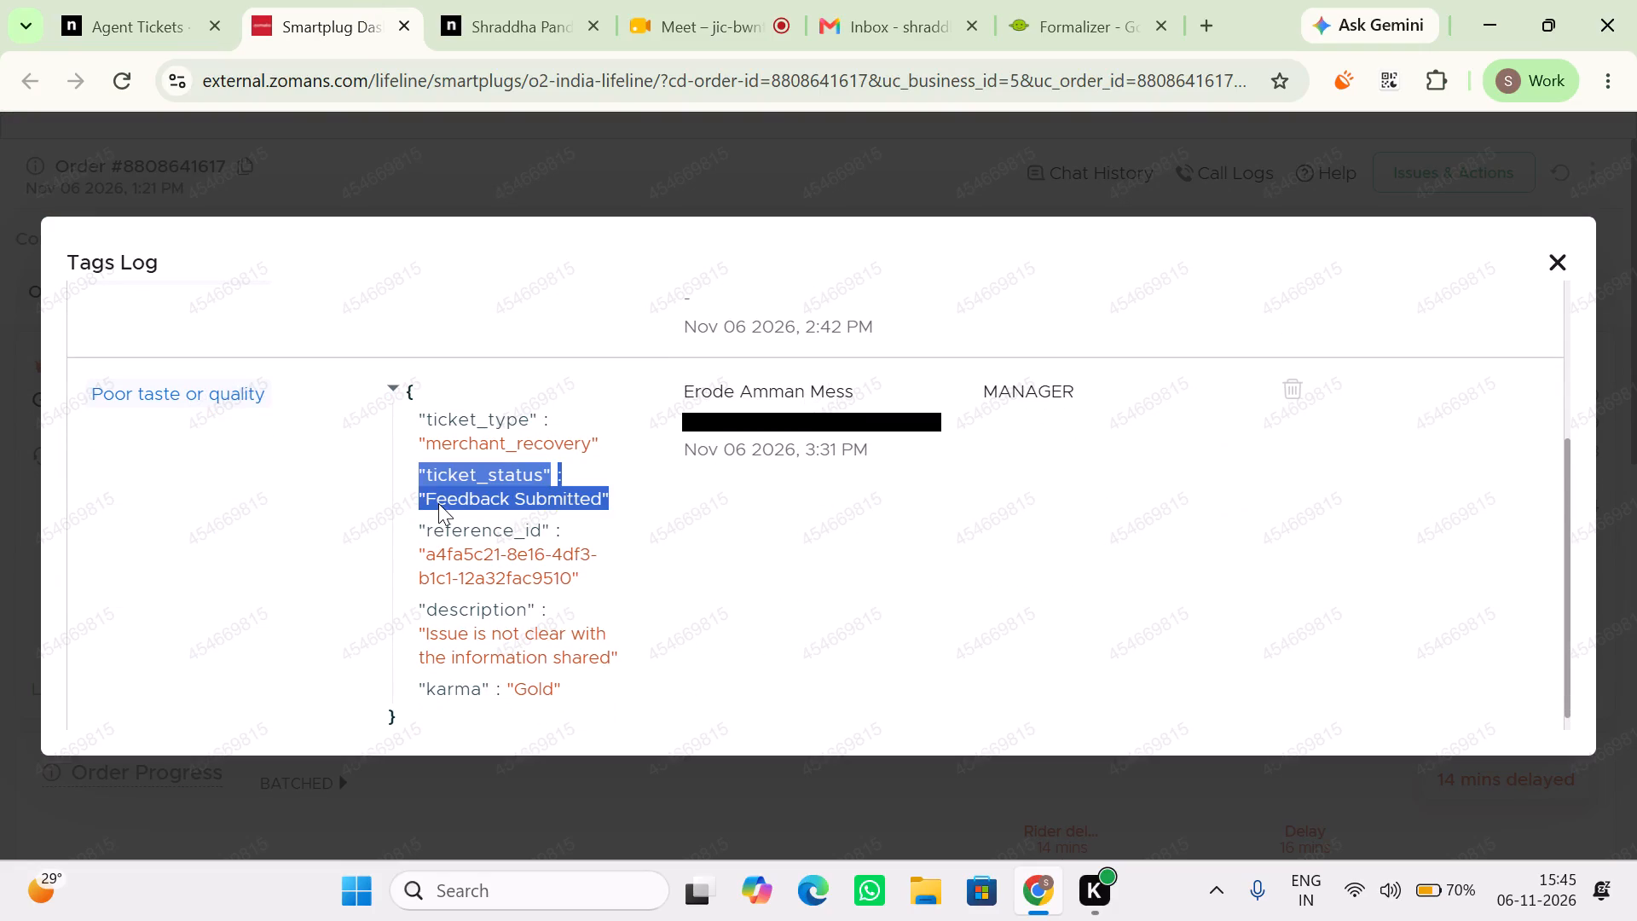
click(438, 503)
click(408, 502)
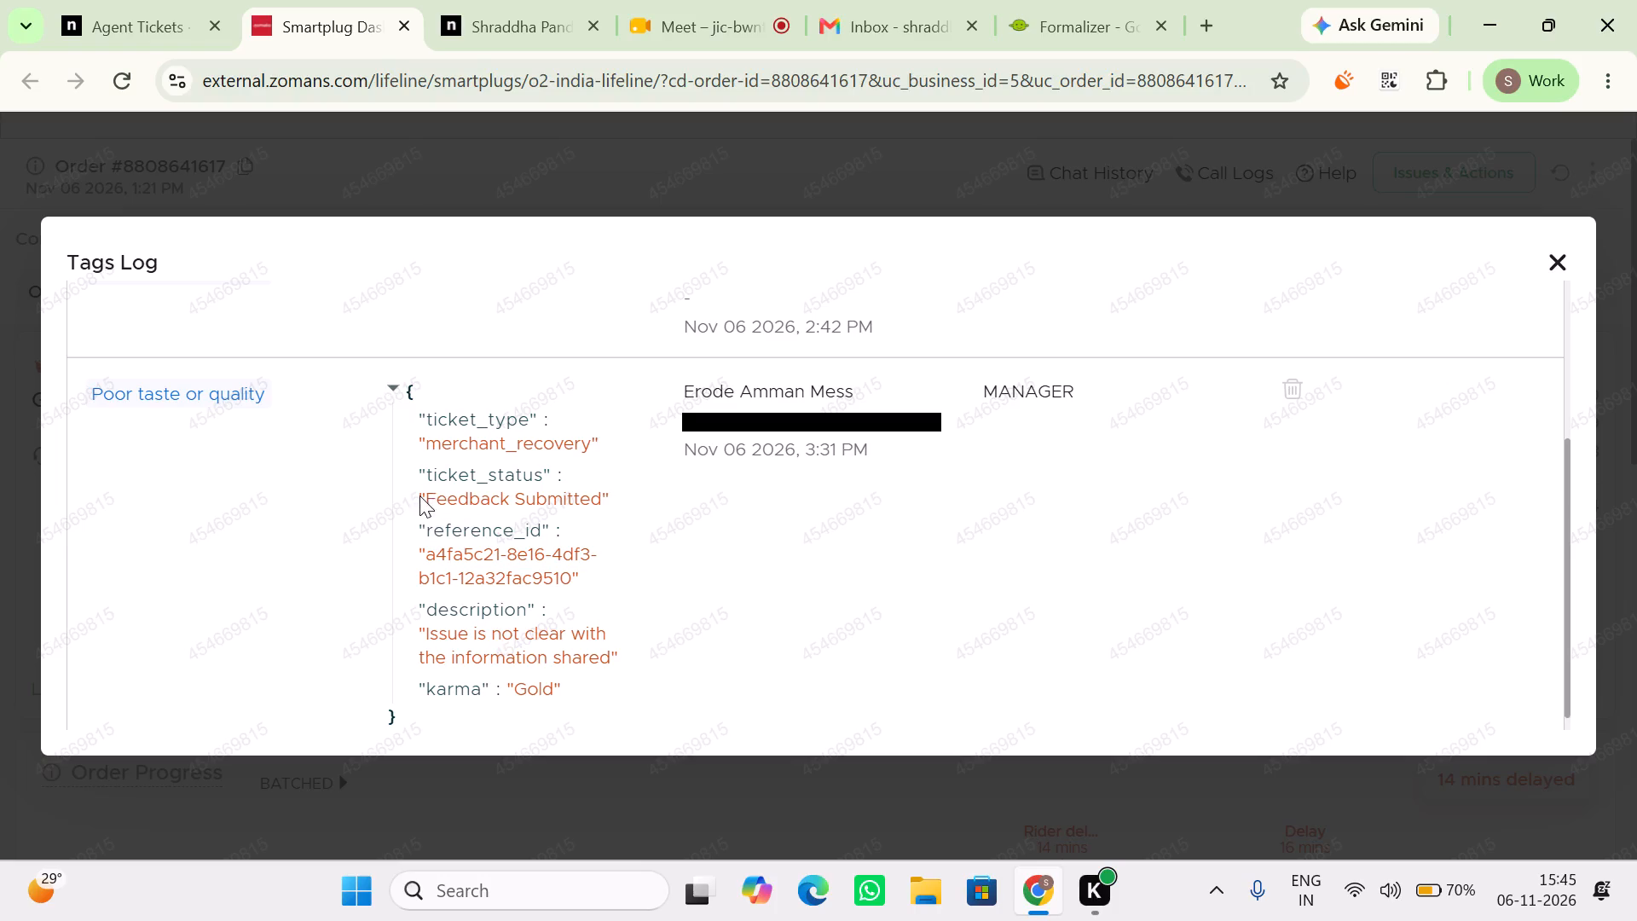
drag(421, 494, 628, 494)
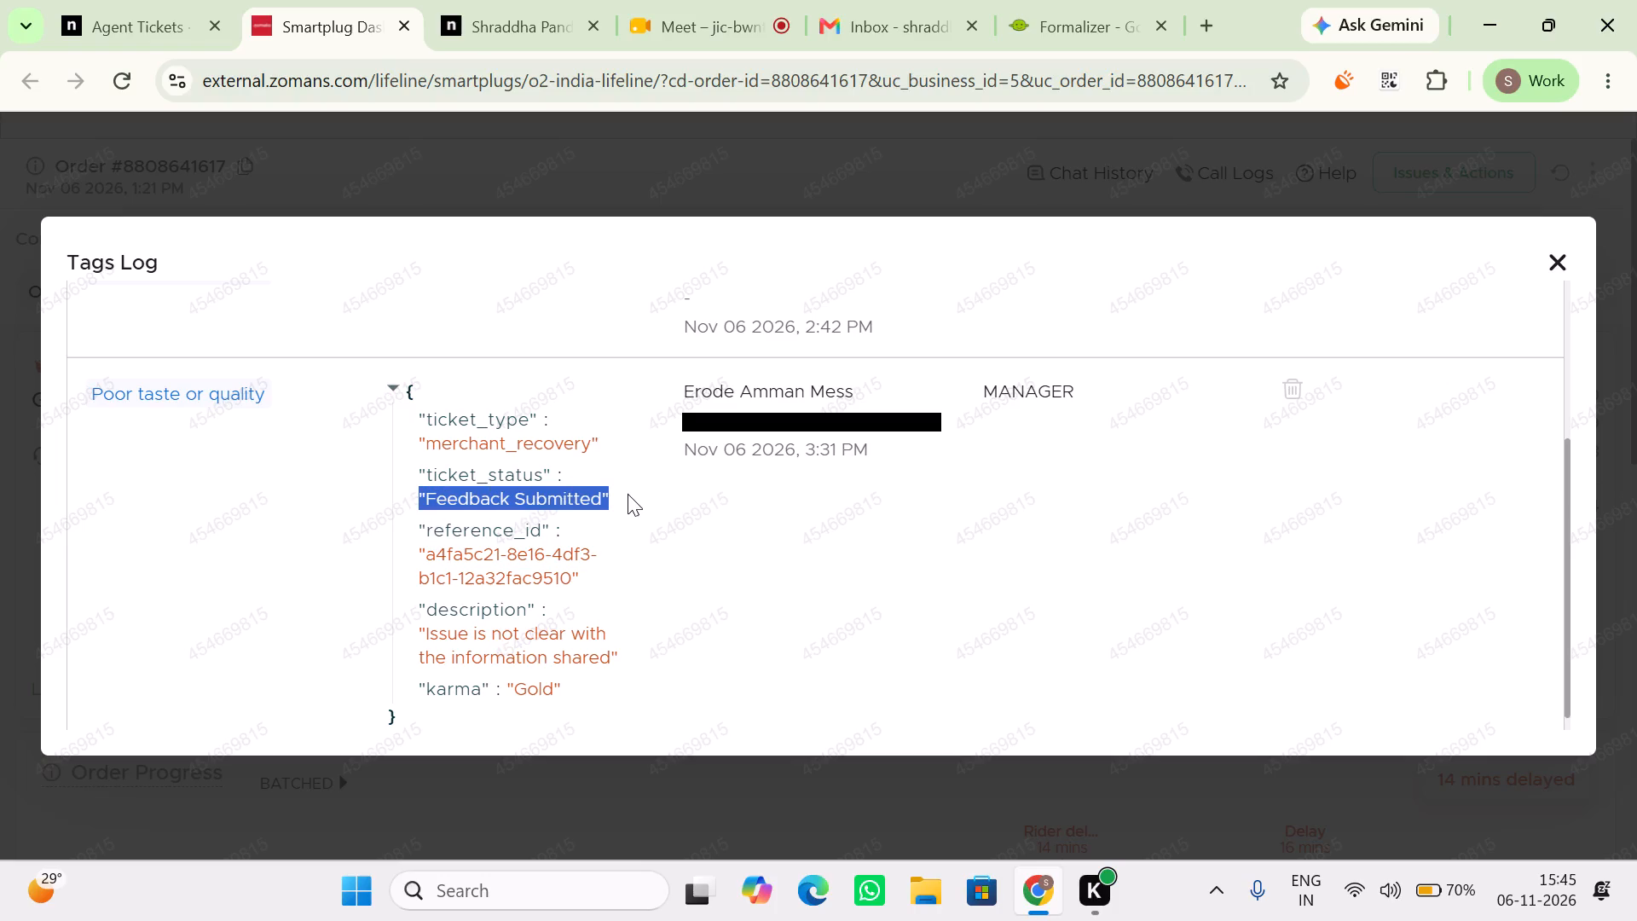
key(ctrl+c)
key(ctrl+c)
scroll(757, 530, down, 5)
scroll(757, 530, up, 5)
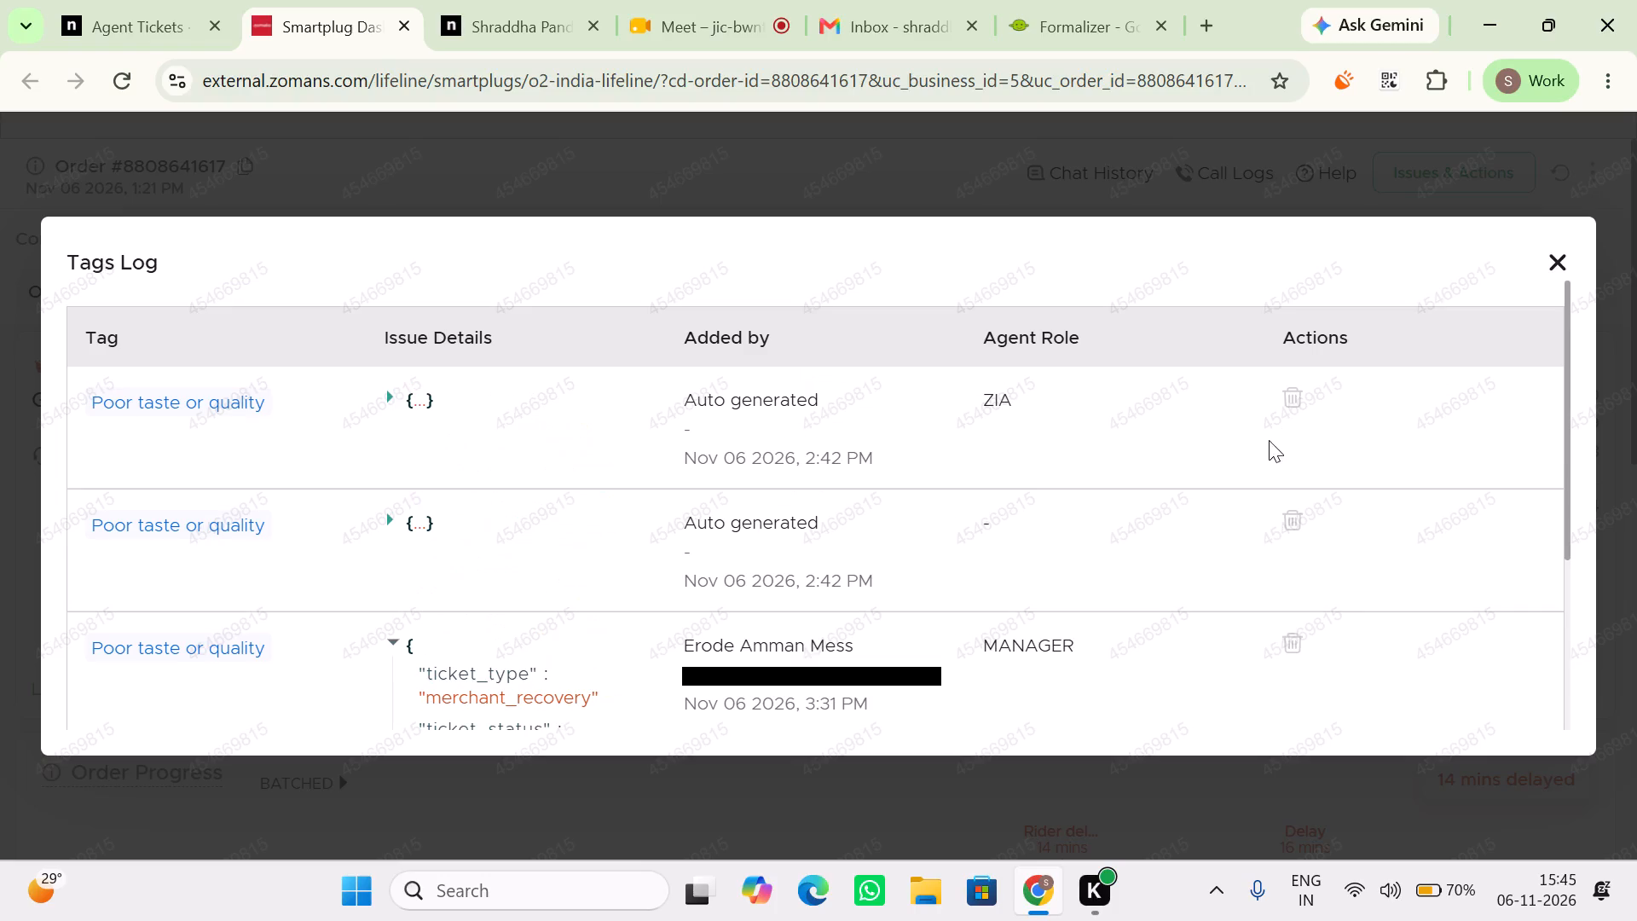
scroll(689, 712, down, 4)
key(ctrl+c)
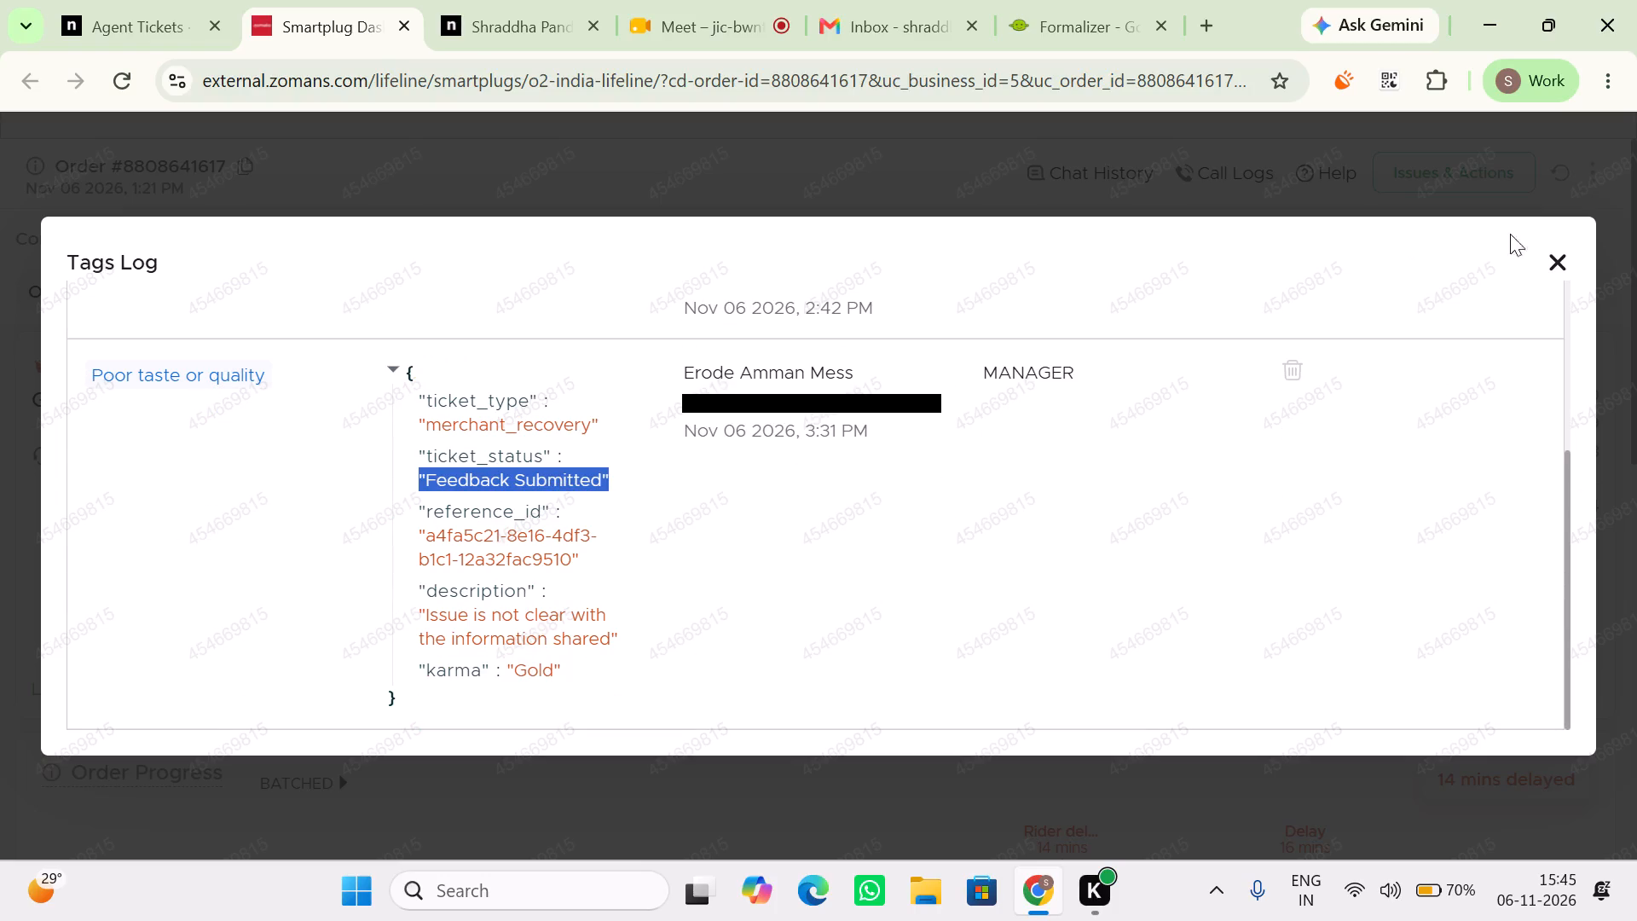
click(1544, 255)
scroll(764, 495, up, 5)
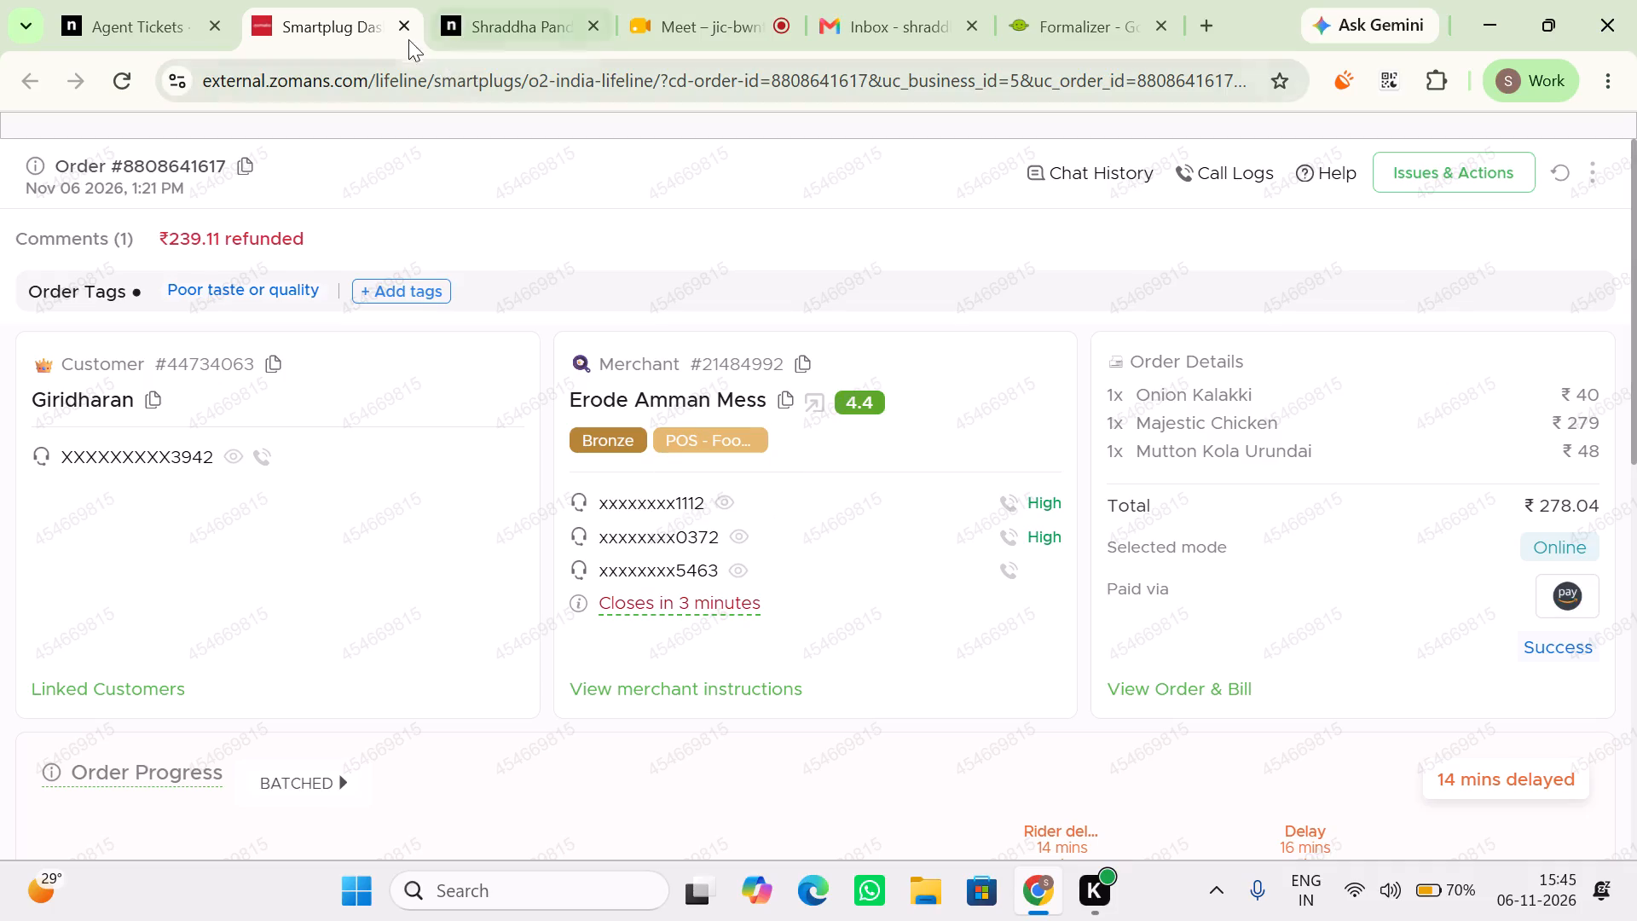
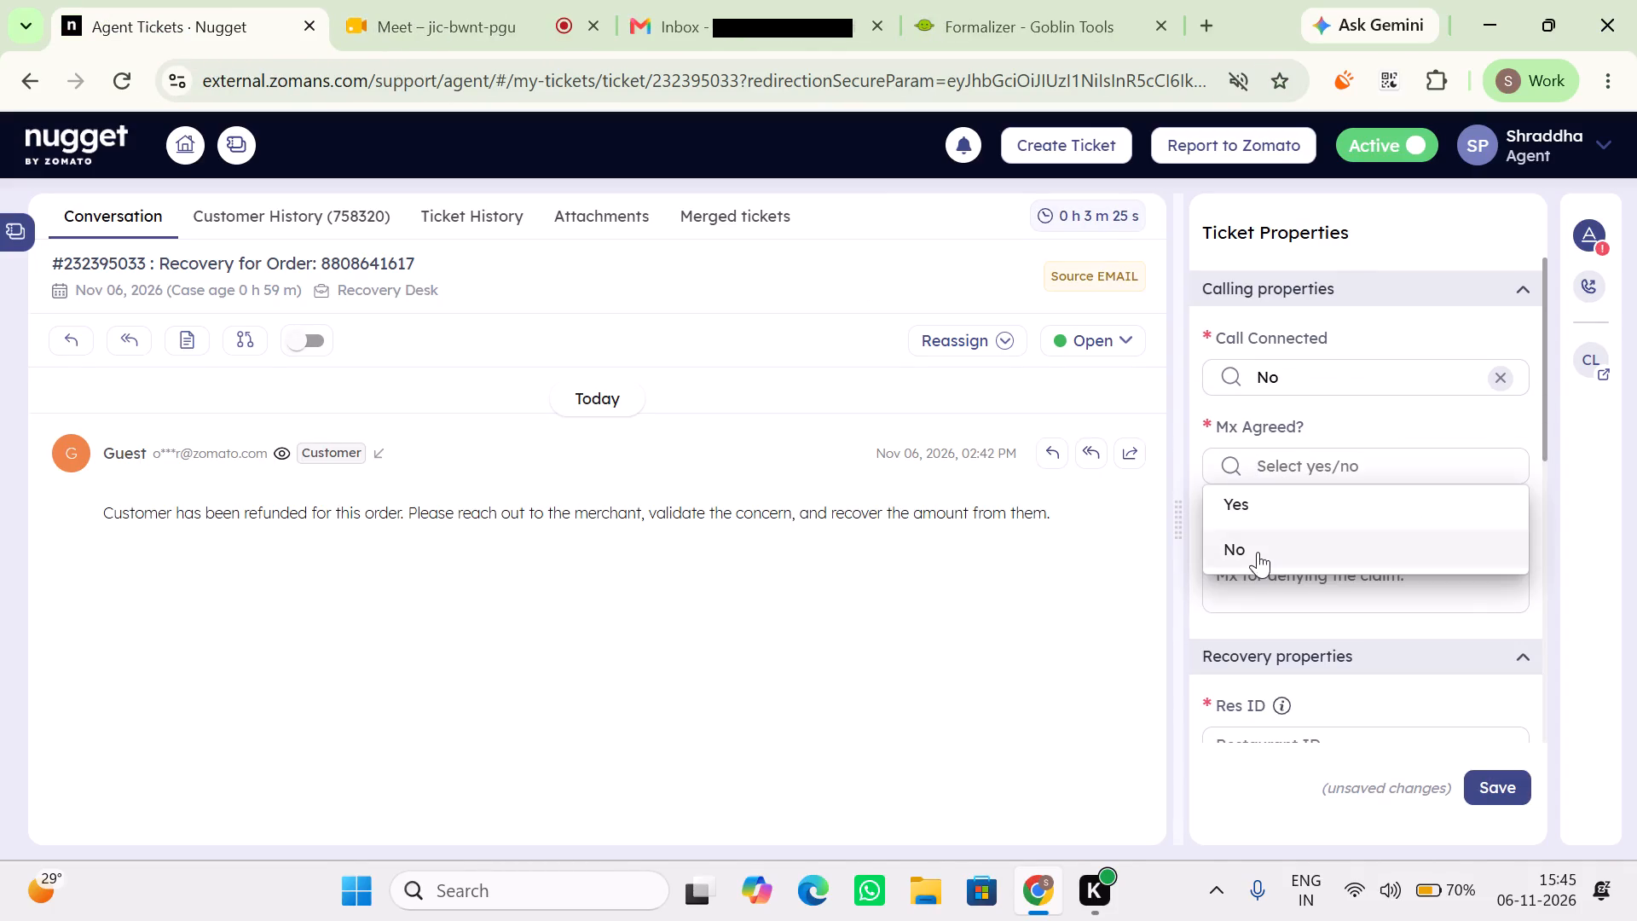
Set Mx Agreed? to No and paste "Feedback Submitted" as the reason the merchant denied the claim.
click(1258, 552)
click(1301, 569)
key(ctrl+v)
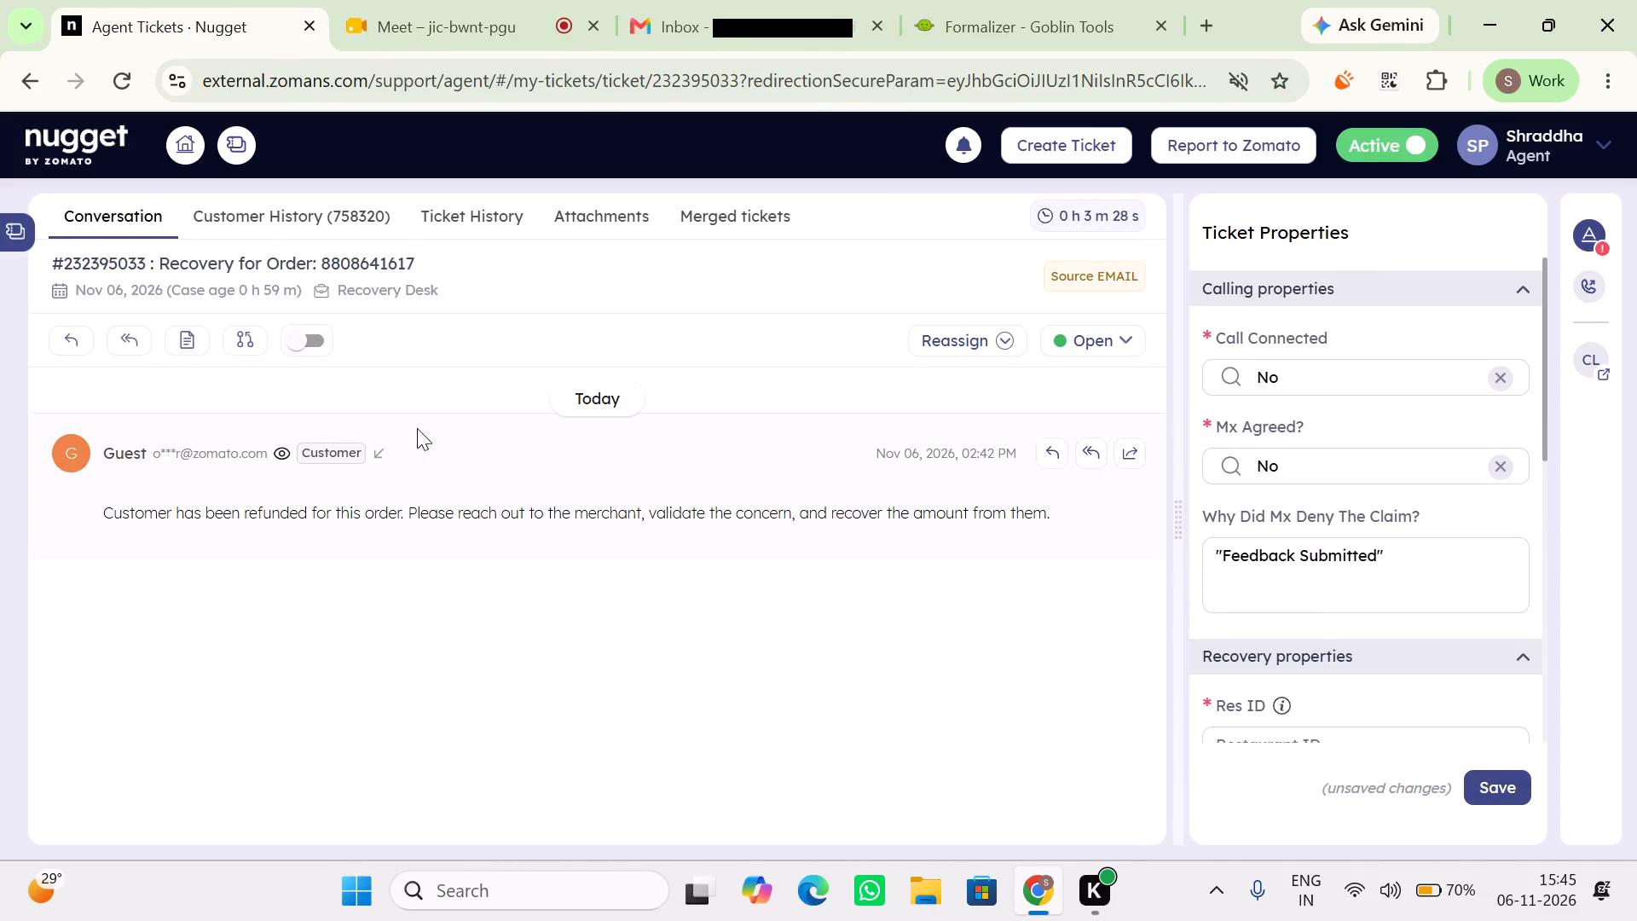
click(198, 333)
click(681, 426)
key(ctrl+v)
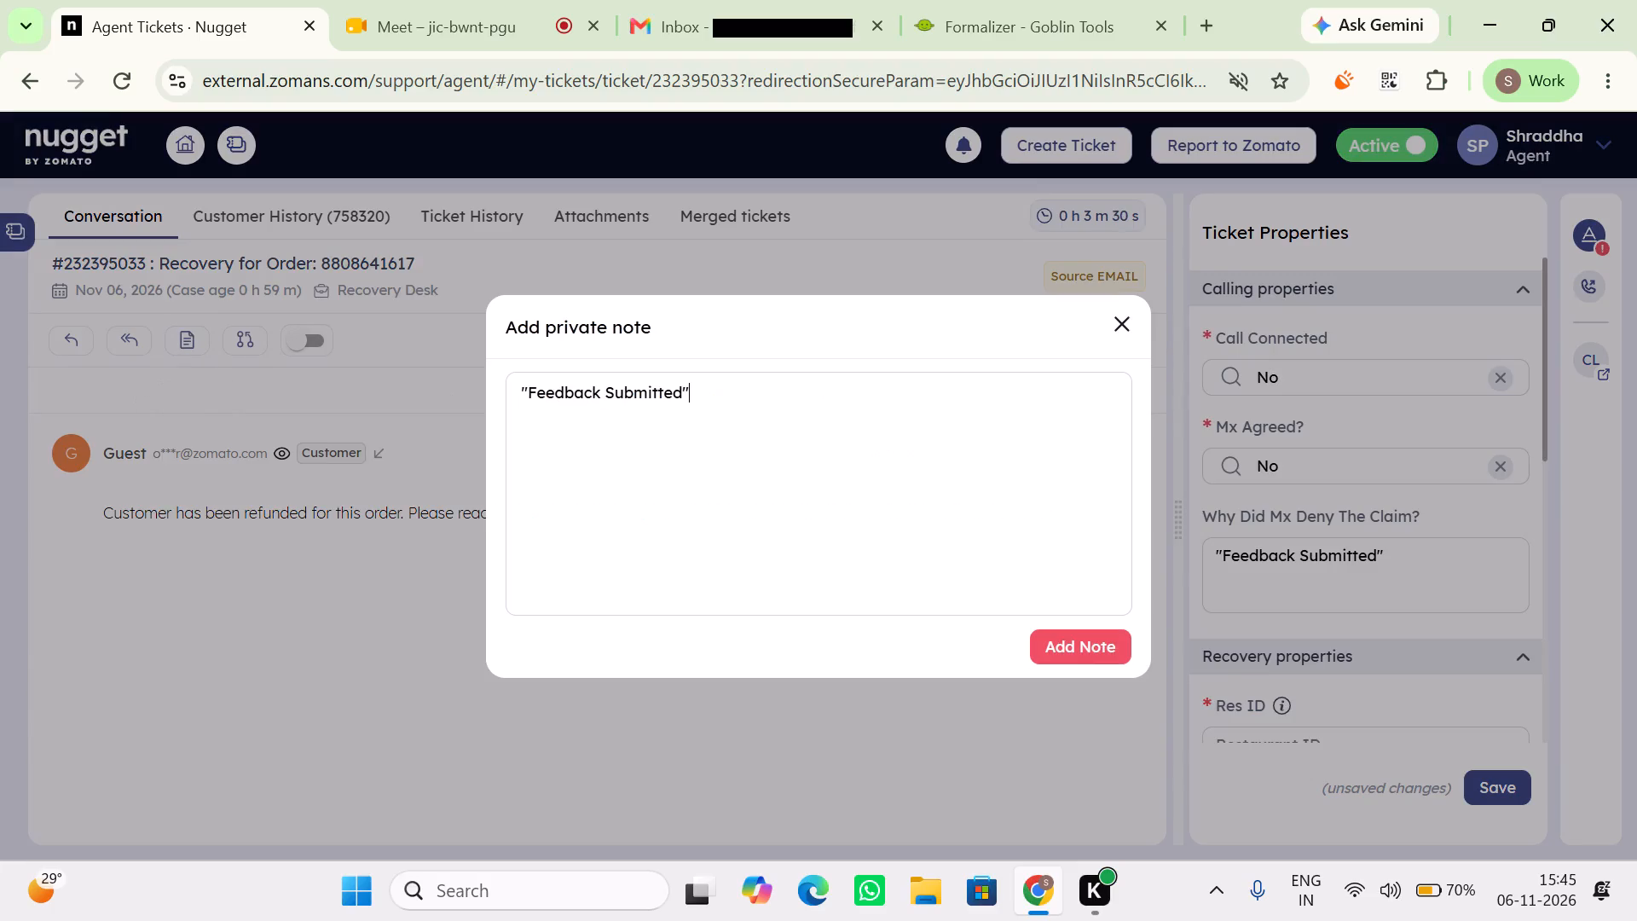
click(1094, 645)
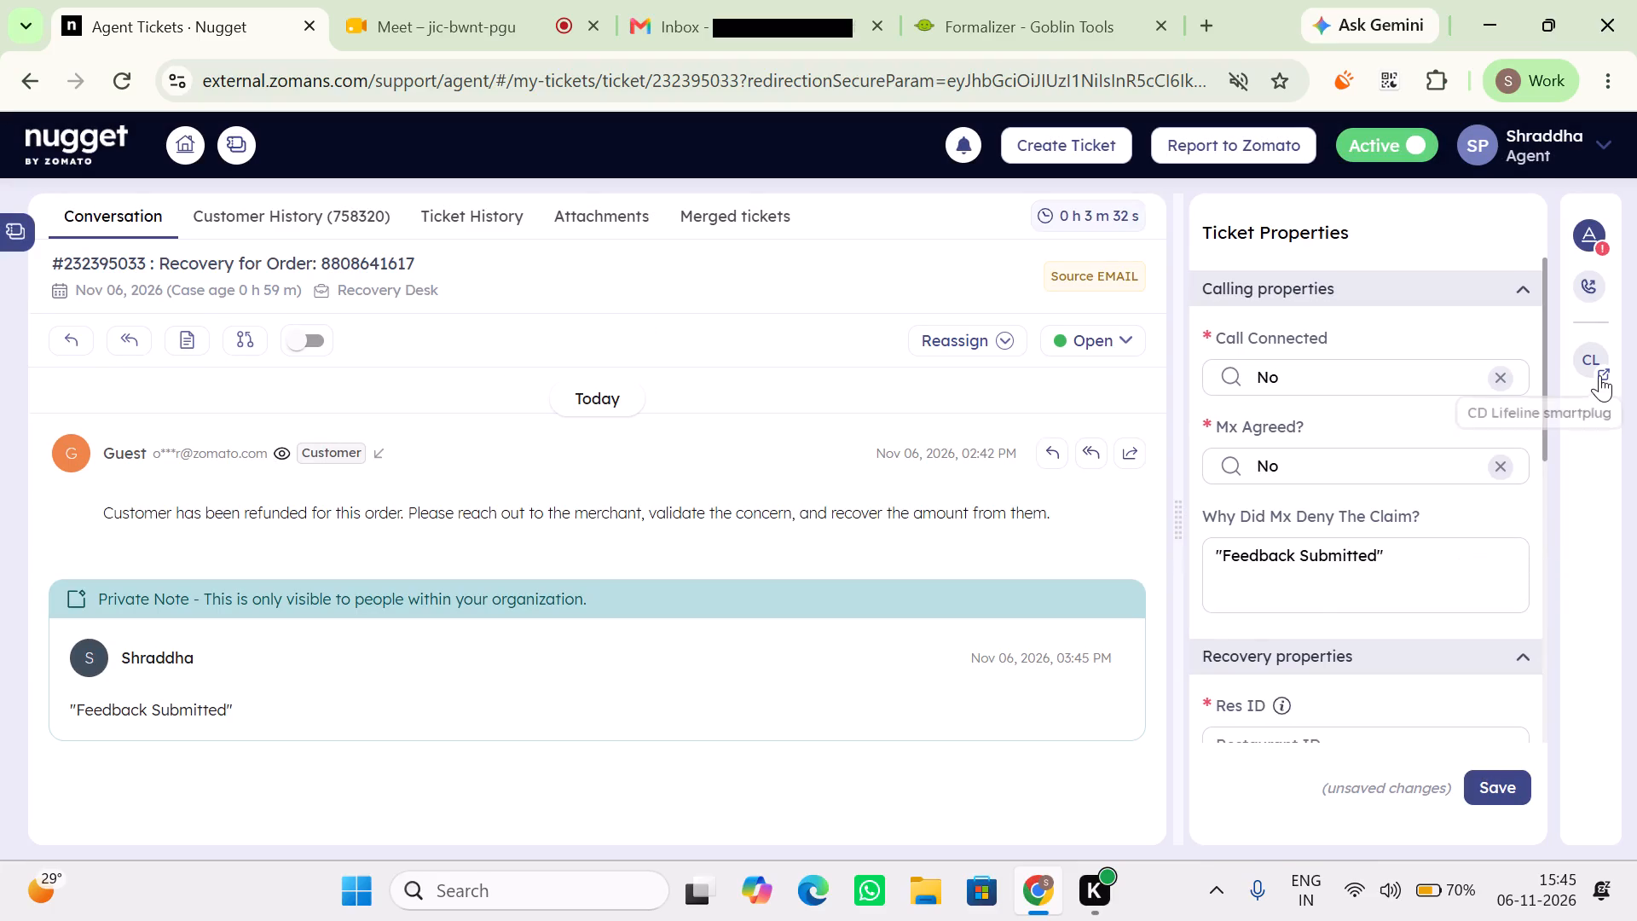
click(1599, 375)
click(234, 0)
click(374, 0)
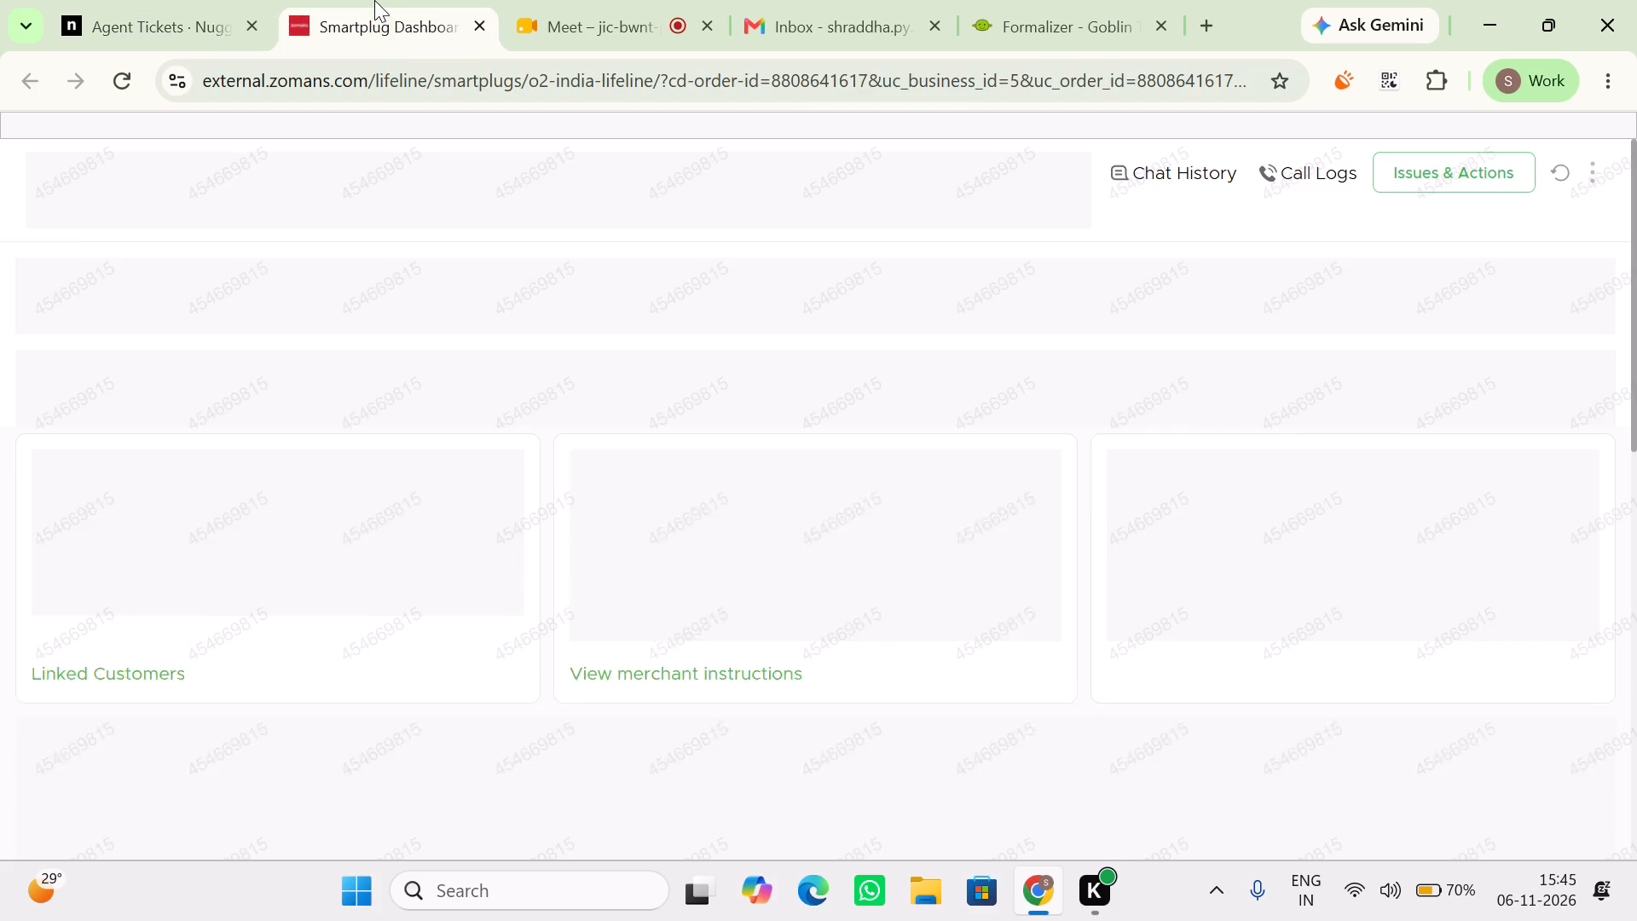
click(804, 351)
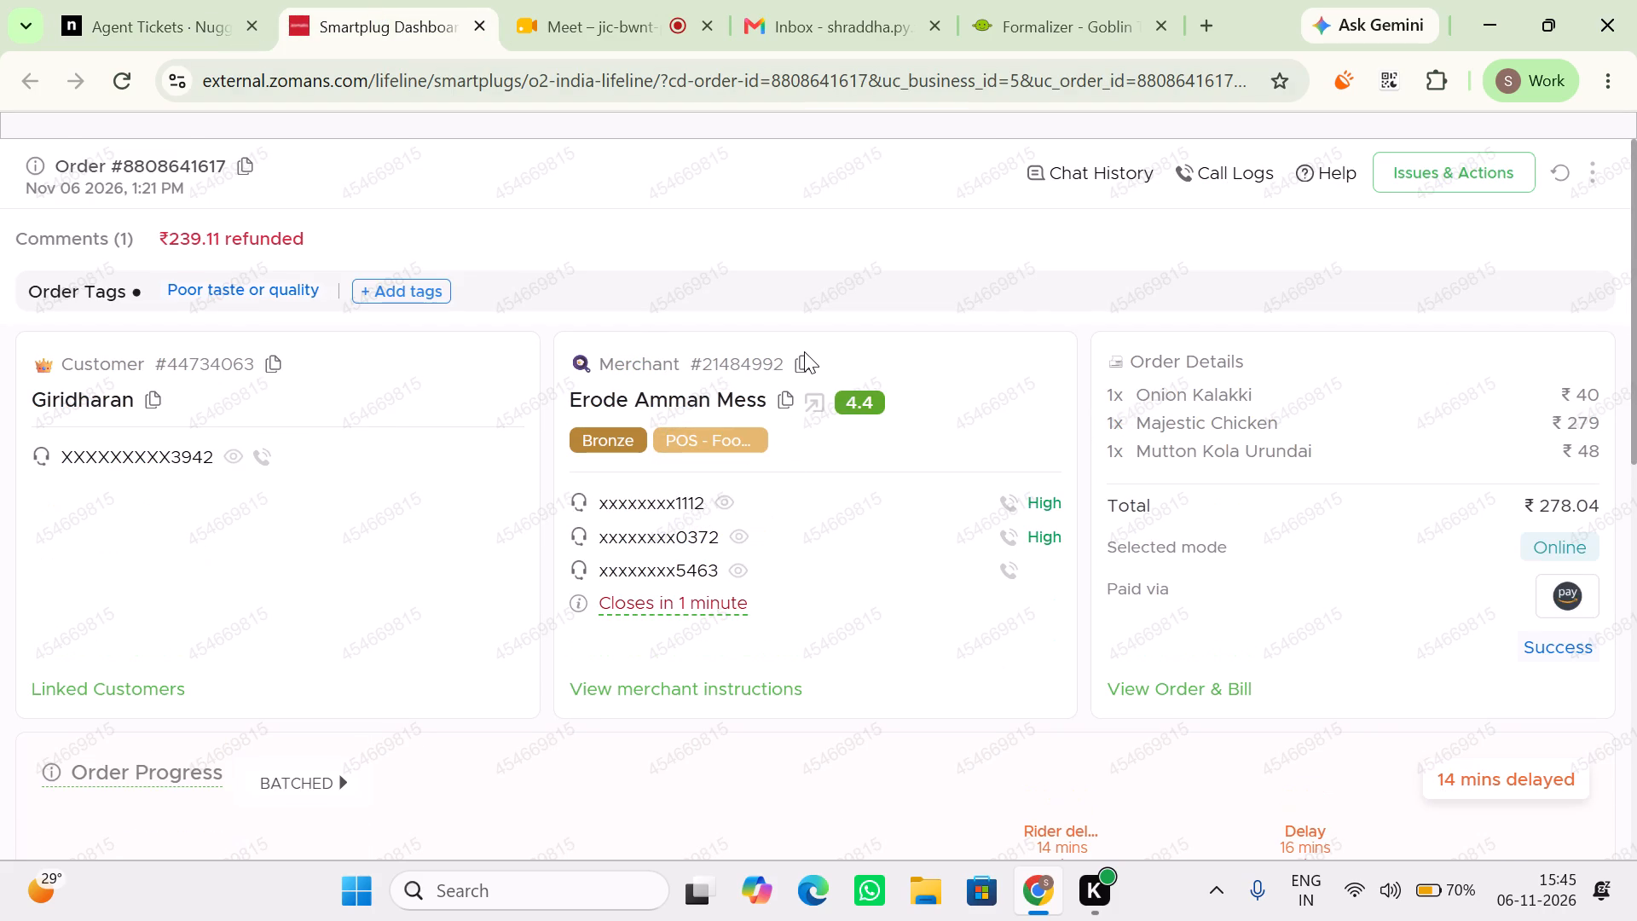
click(801, 367)
click(147, 0)
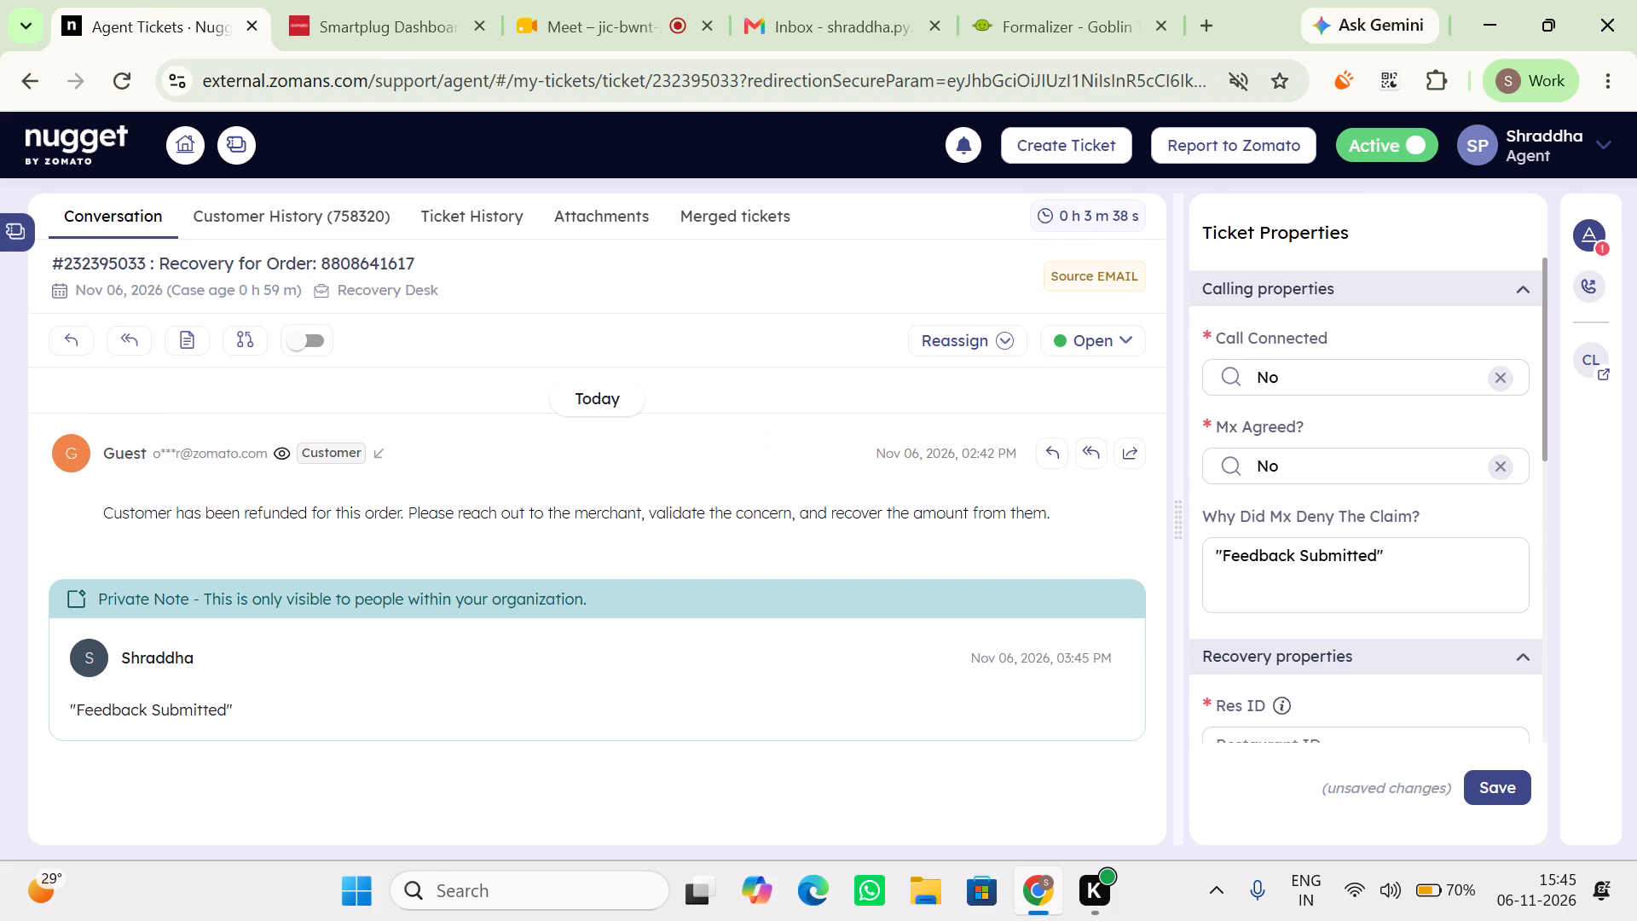
scroll(1293, 587, down, 1)
click(1353, 533)
key(ctrl+v)
Set Recovered From LL to No in the recovery properties.
scroll(1353, 533, down, 1)
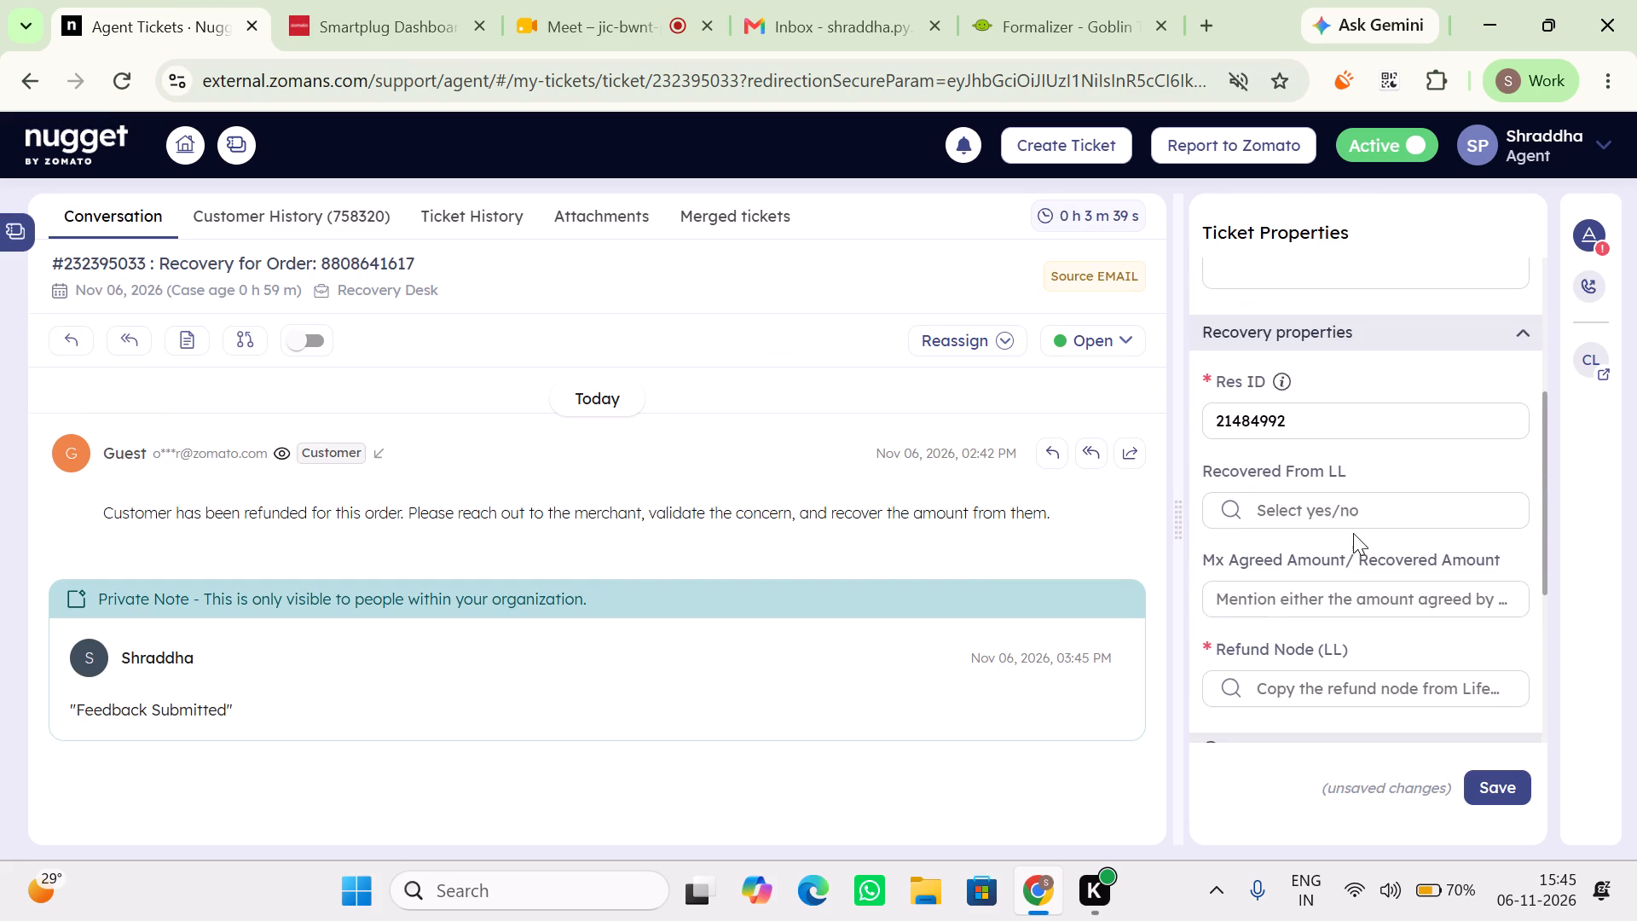
click(1298, 507)
click(1233, 590)
Check the order tag in the Smartplug dashboard and set the ticket's Refund Node (LL) to Poor quality.
scroll(1233, 590, down, 1)
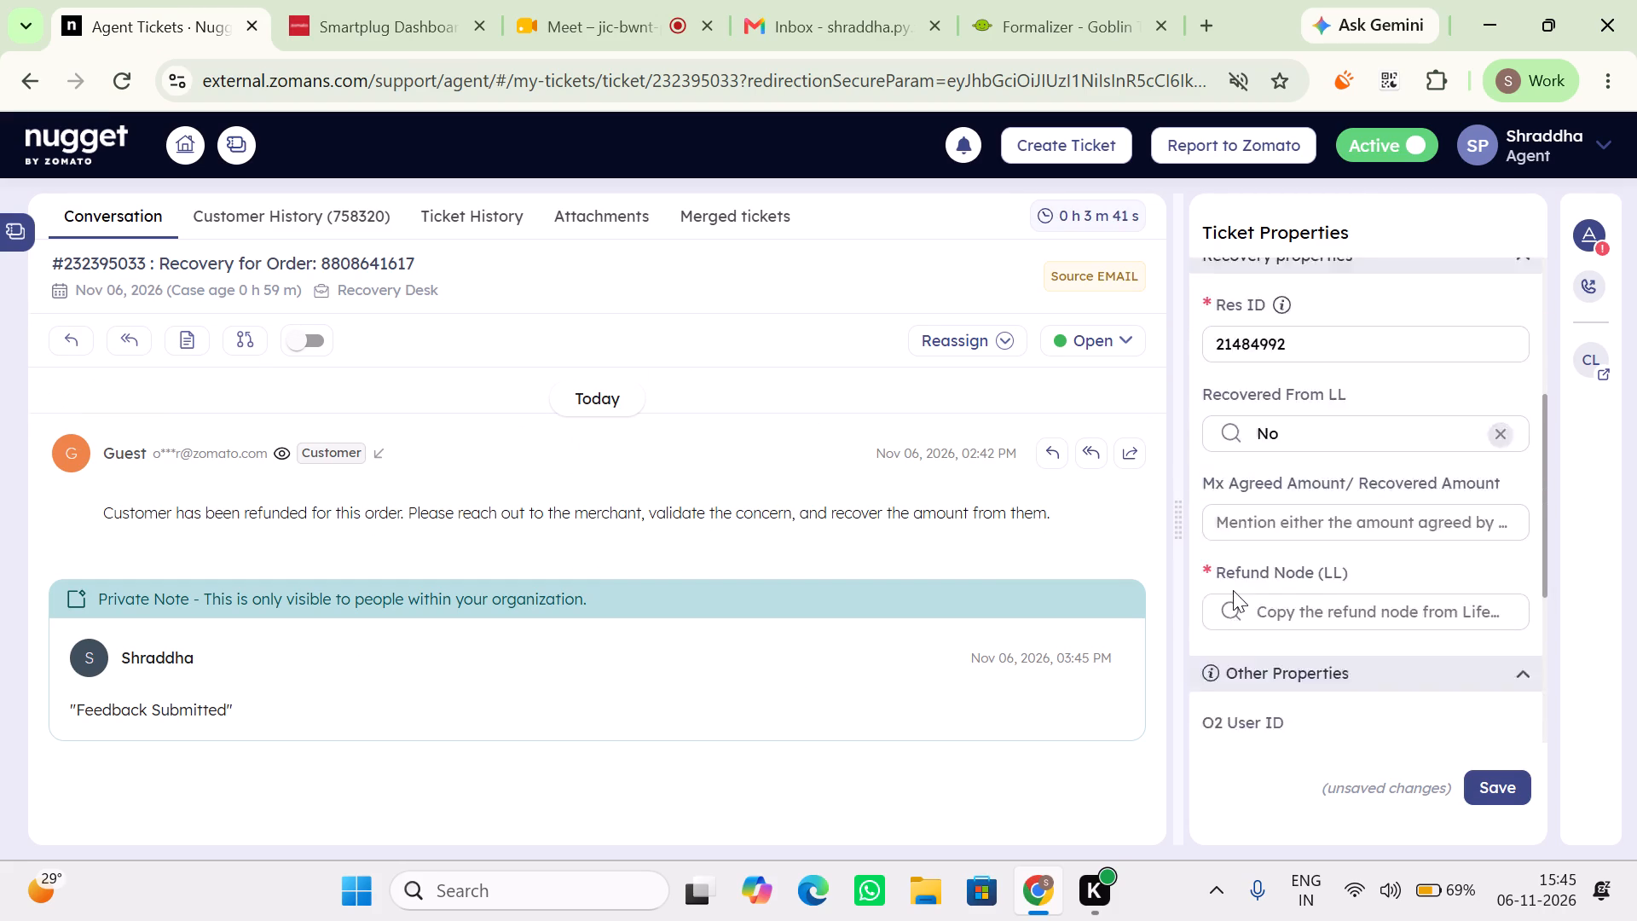
scroll(1233, 590, down, 1)
click(1339, 428)
click(1299, 520)
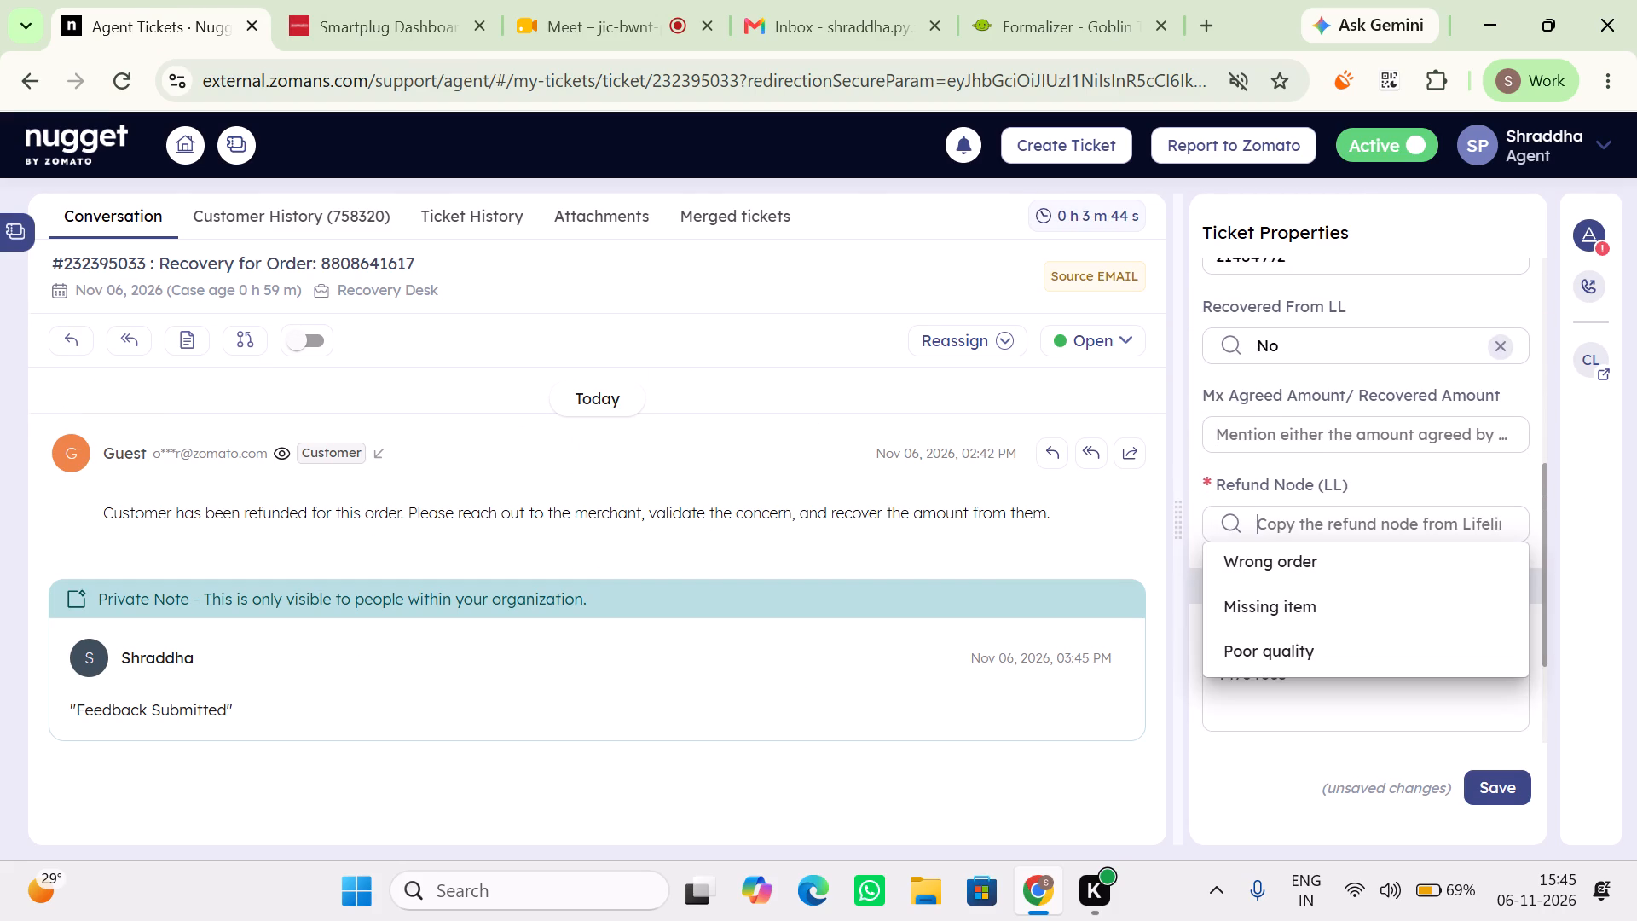
click(447, 0)
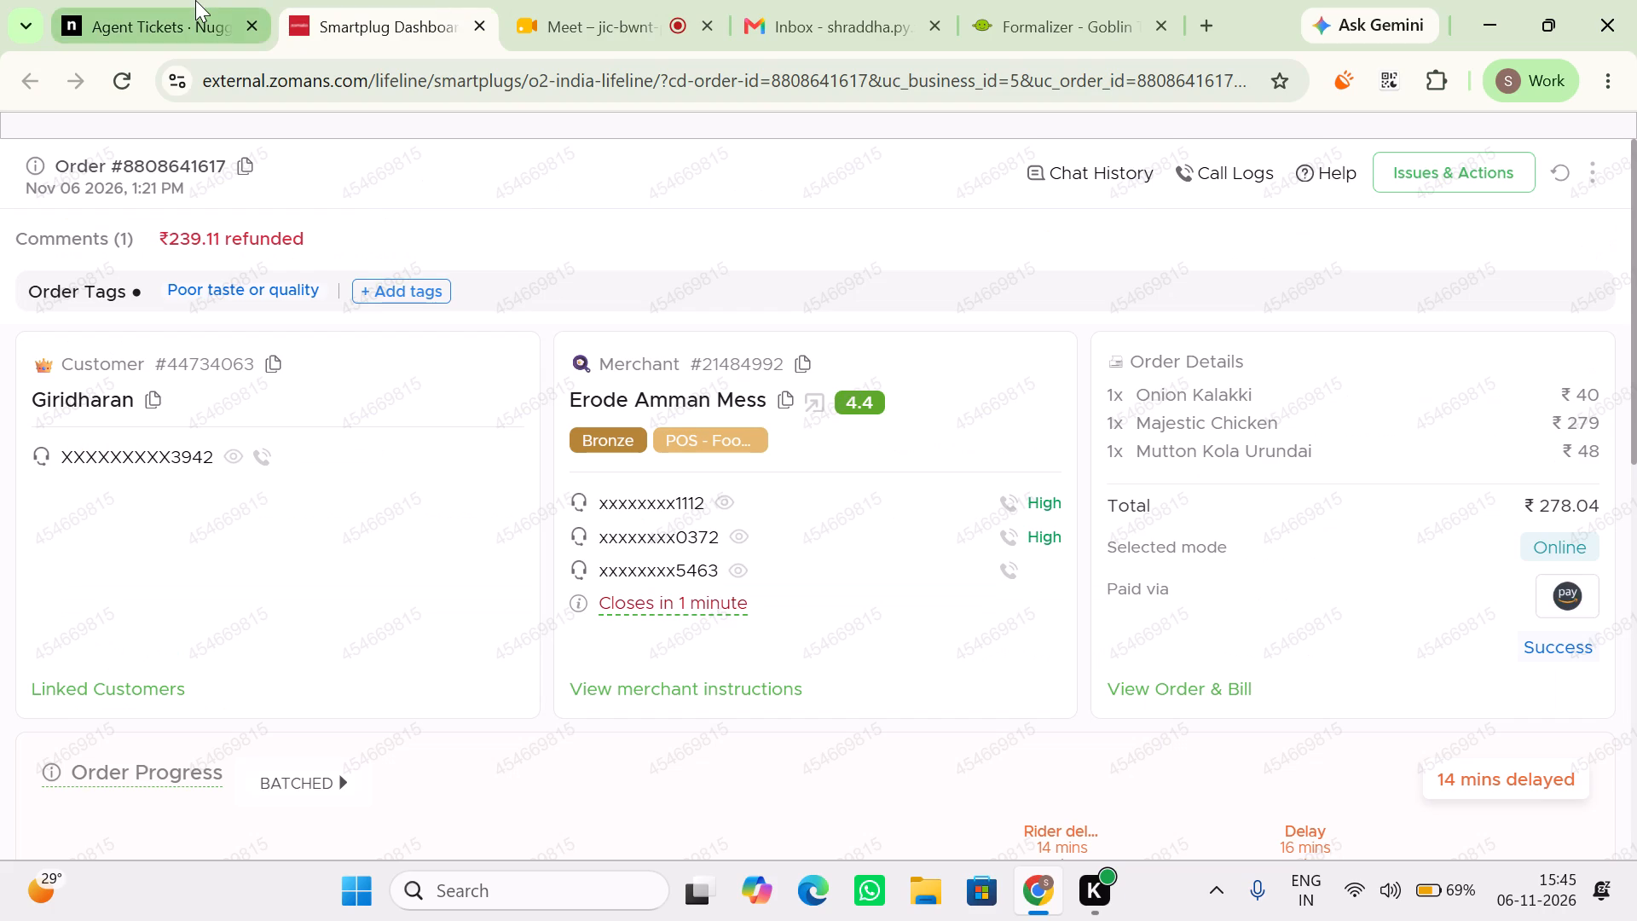
click(195, 0)
click(1295, 631)
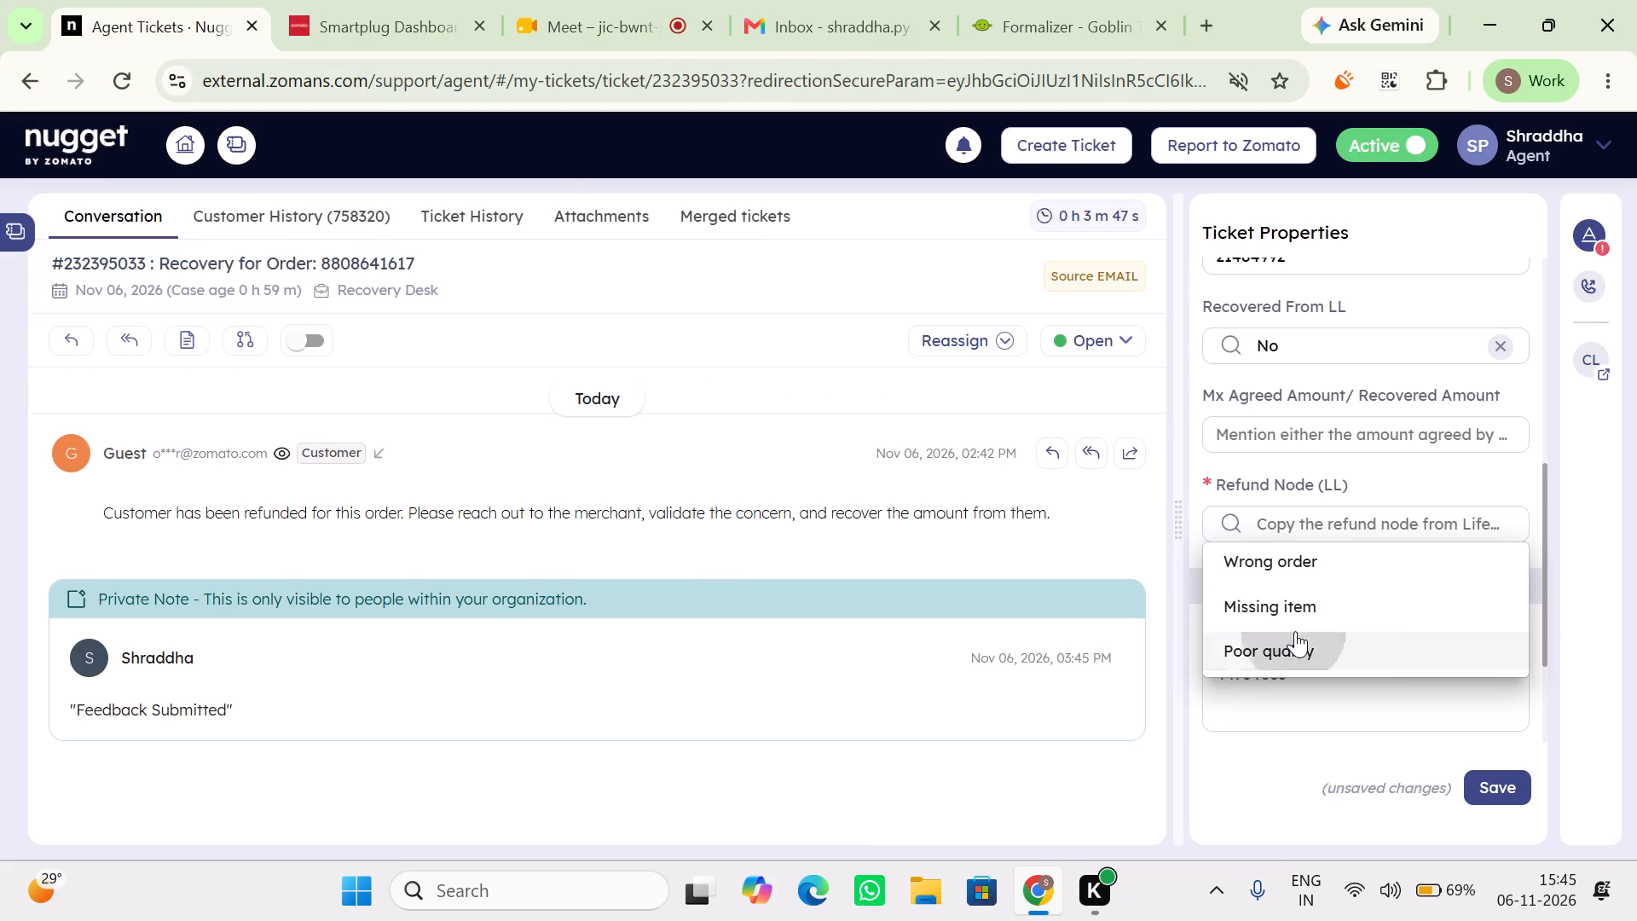
Review the completed calling, recovery and other properties of the ticket, and save them.
scroll(1368, 600, up, 1)
scroll(1368, 600, down, 4)
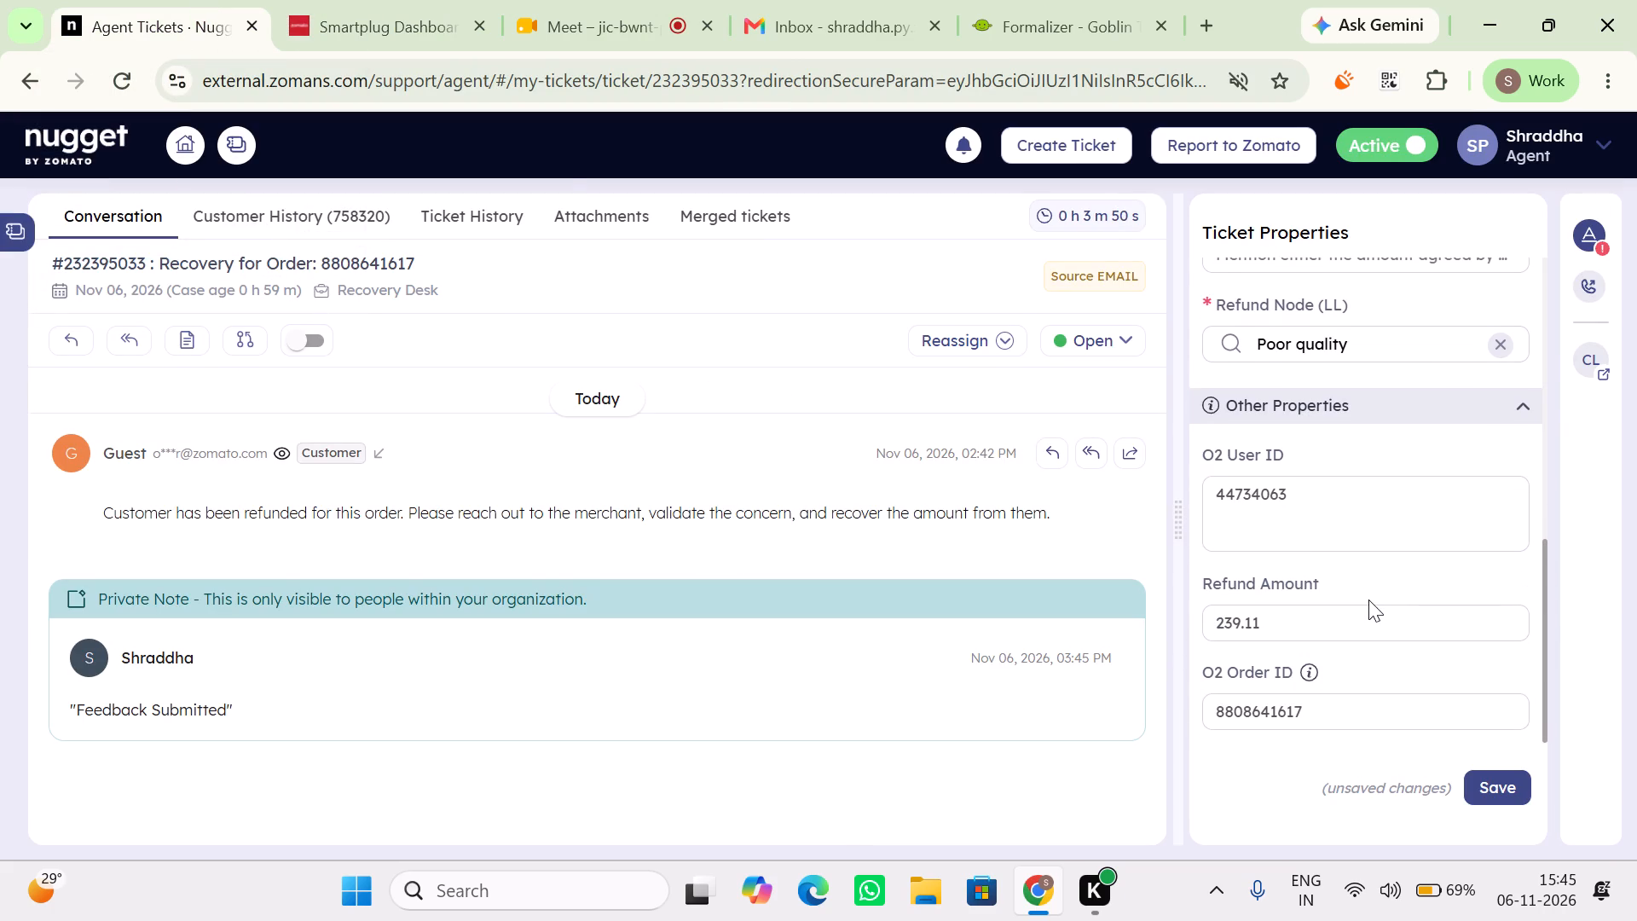
scroll(1368, 600, down, 2)
scroll(1368, 600, up, 5)
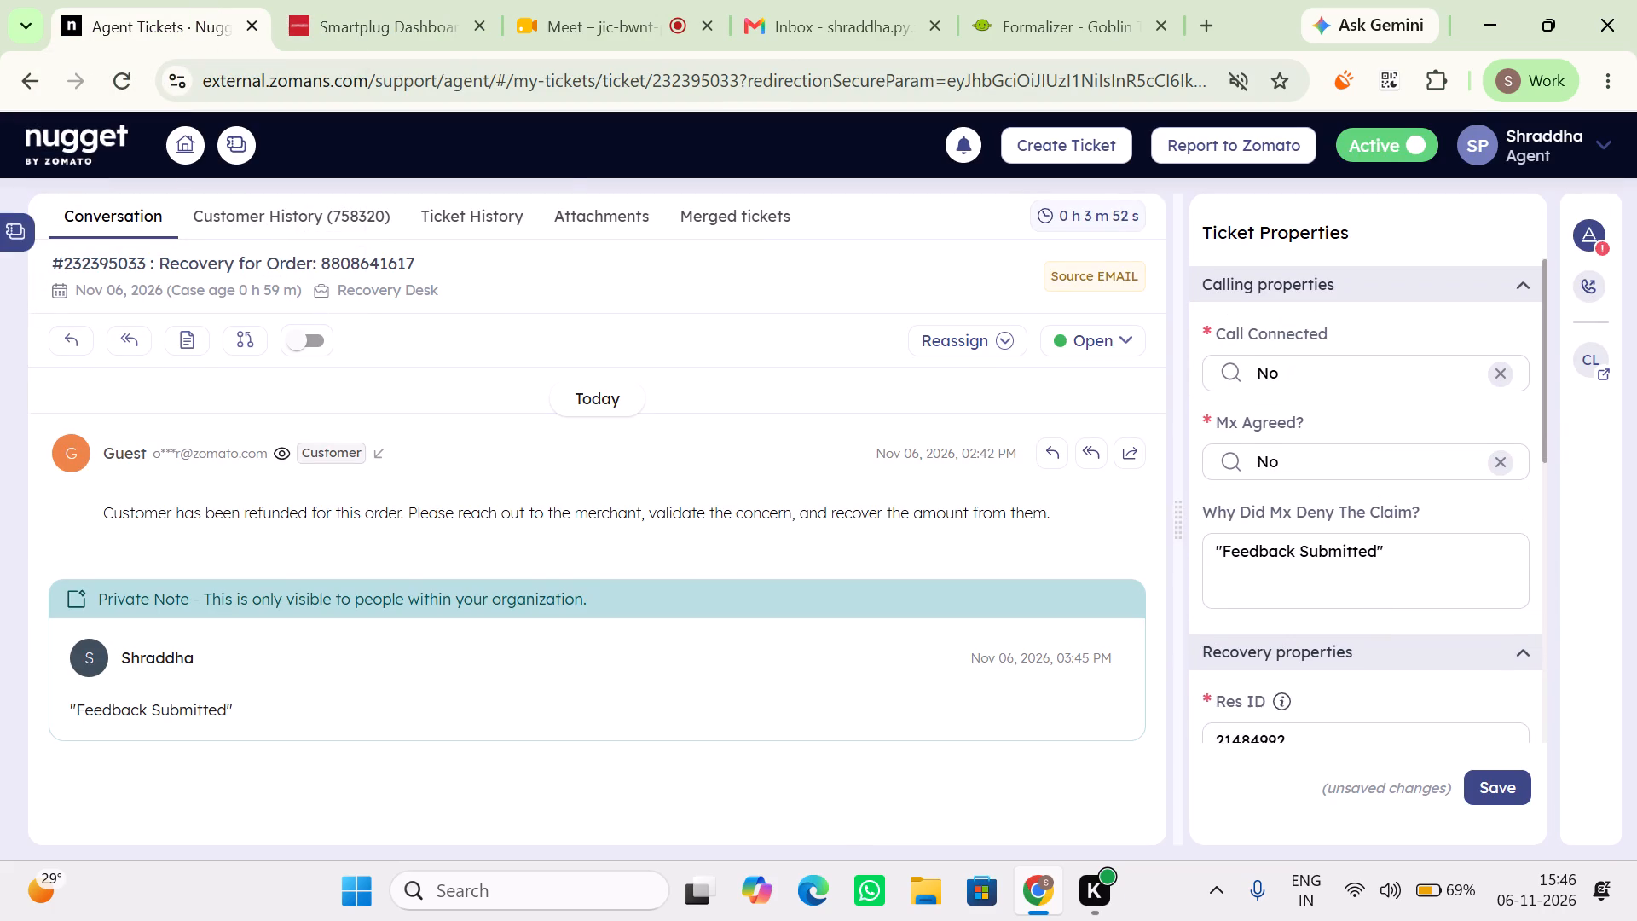
scroll(1368, 600, up, 2)
scroll(1369, 630, down, 1)
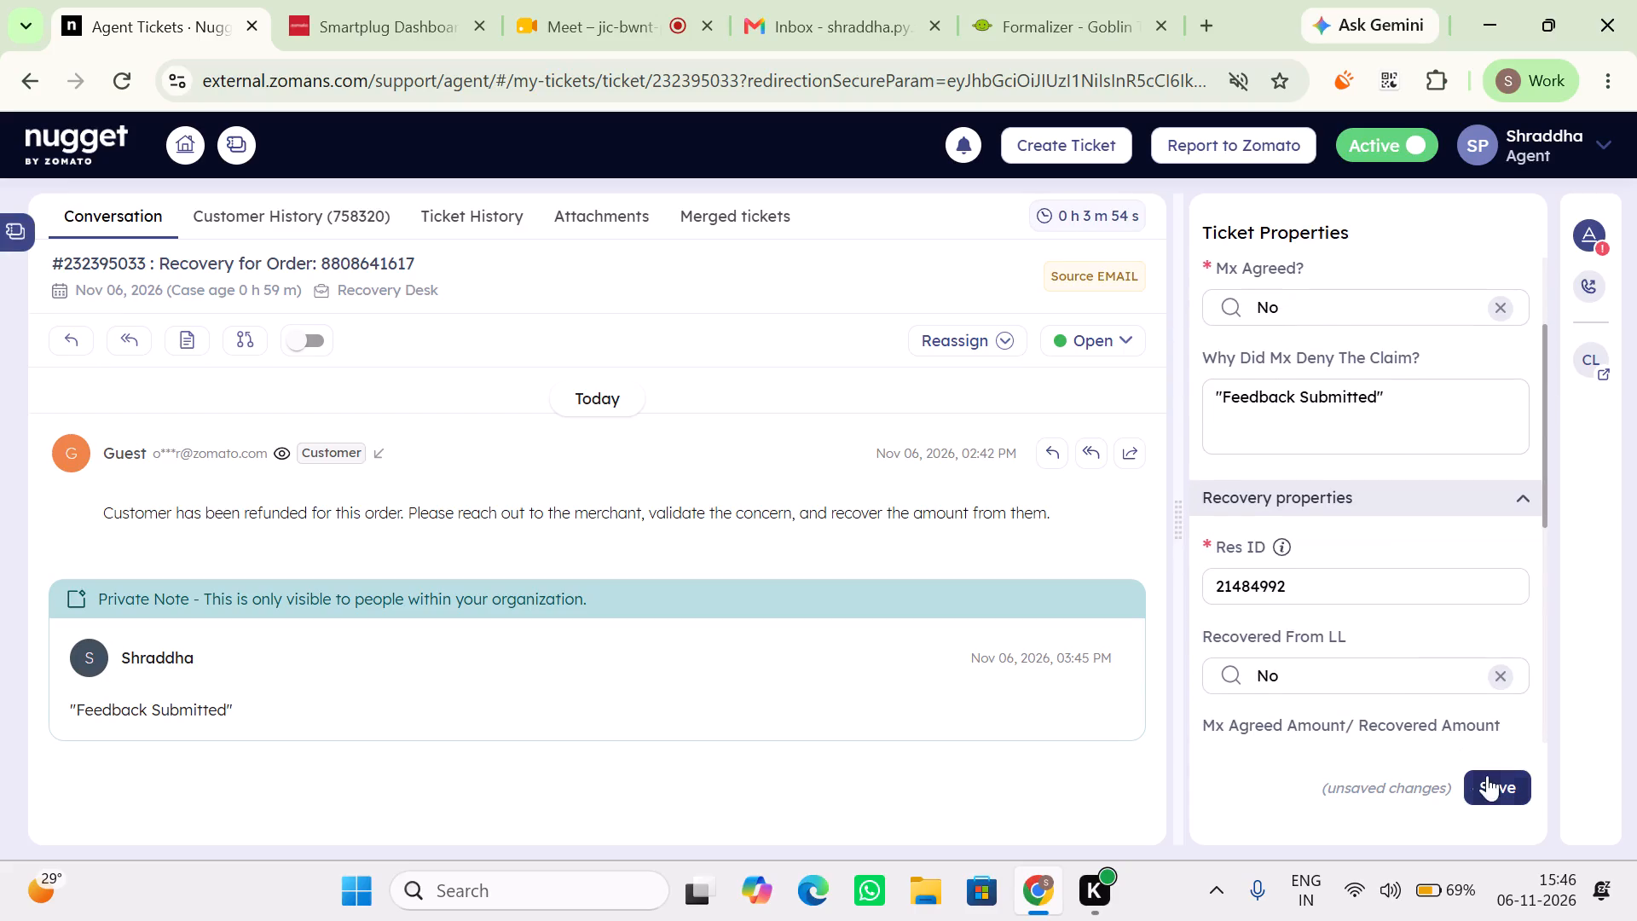
click(1490, 772)
scroll(1415, 506, up, 5)
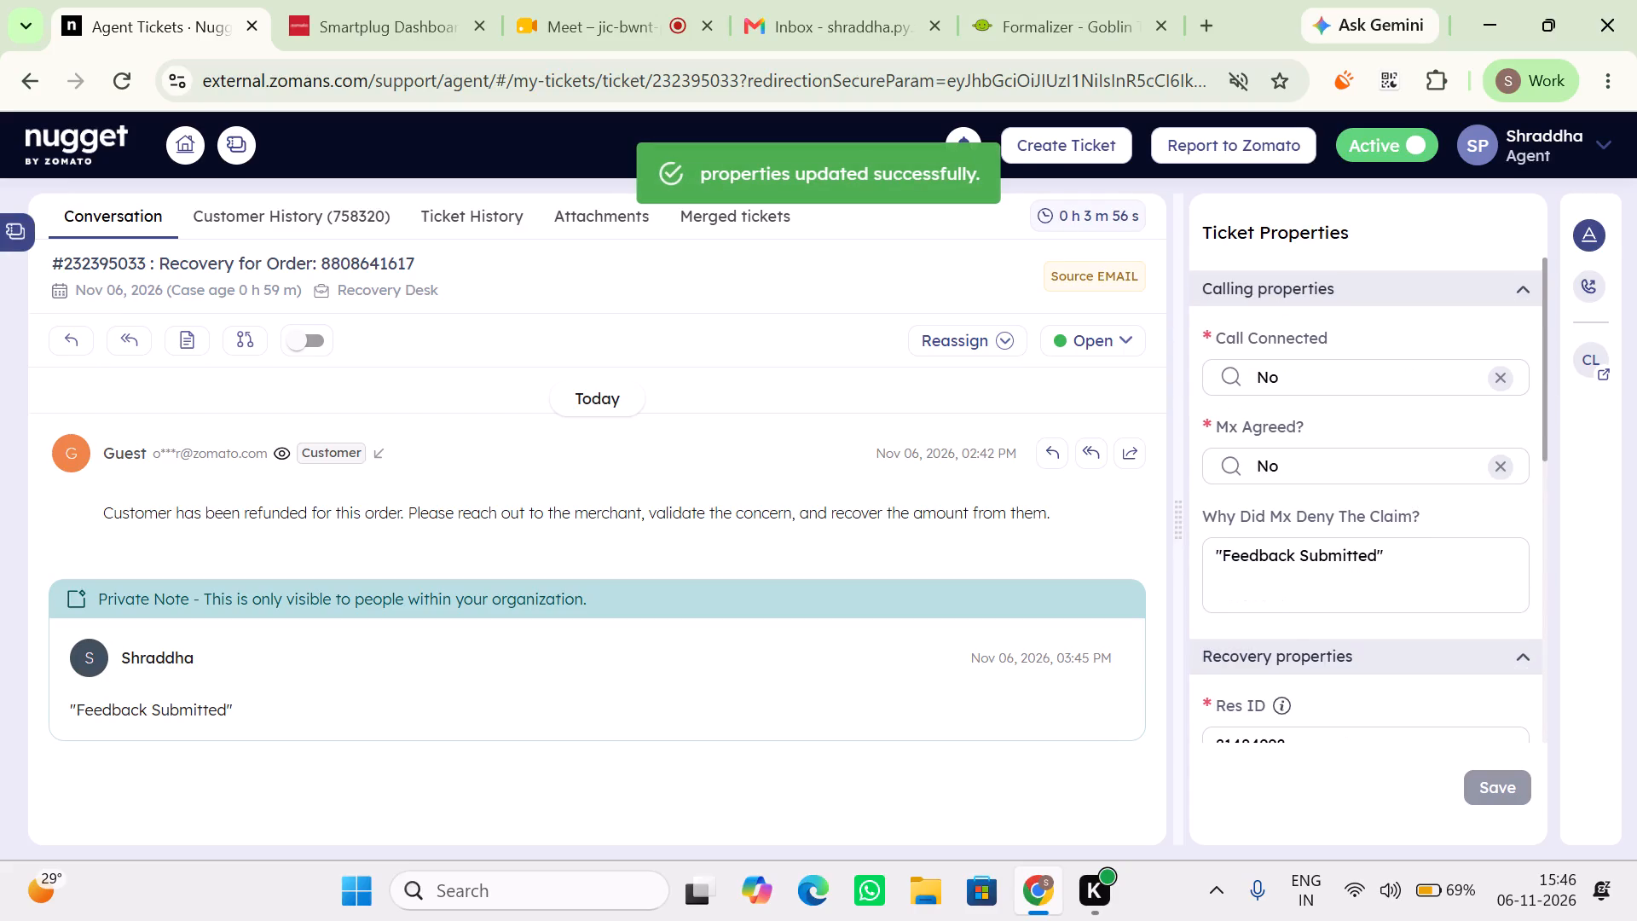
Change the ticket's status from Open to Closed.
click(1089, 335)
click(1003, 420)
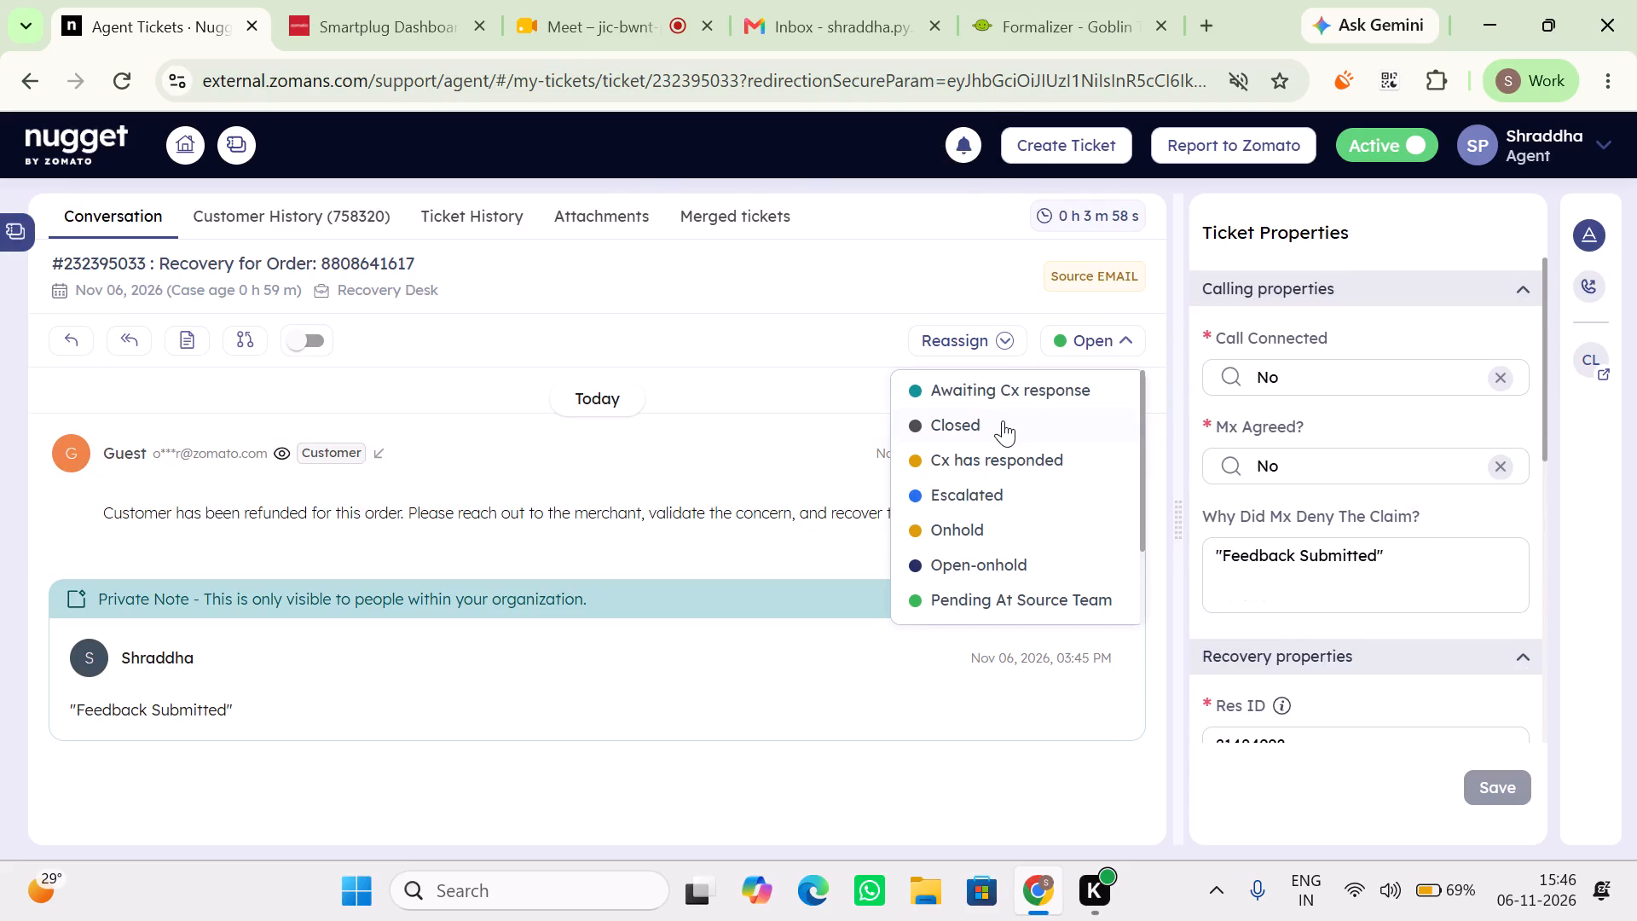
click(1056, 555)
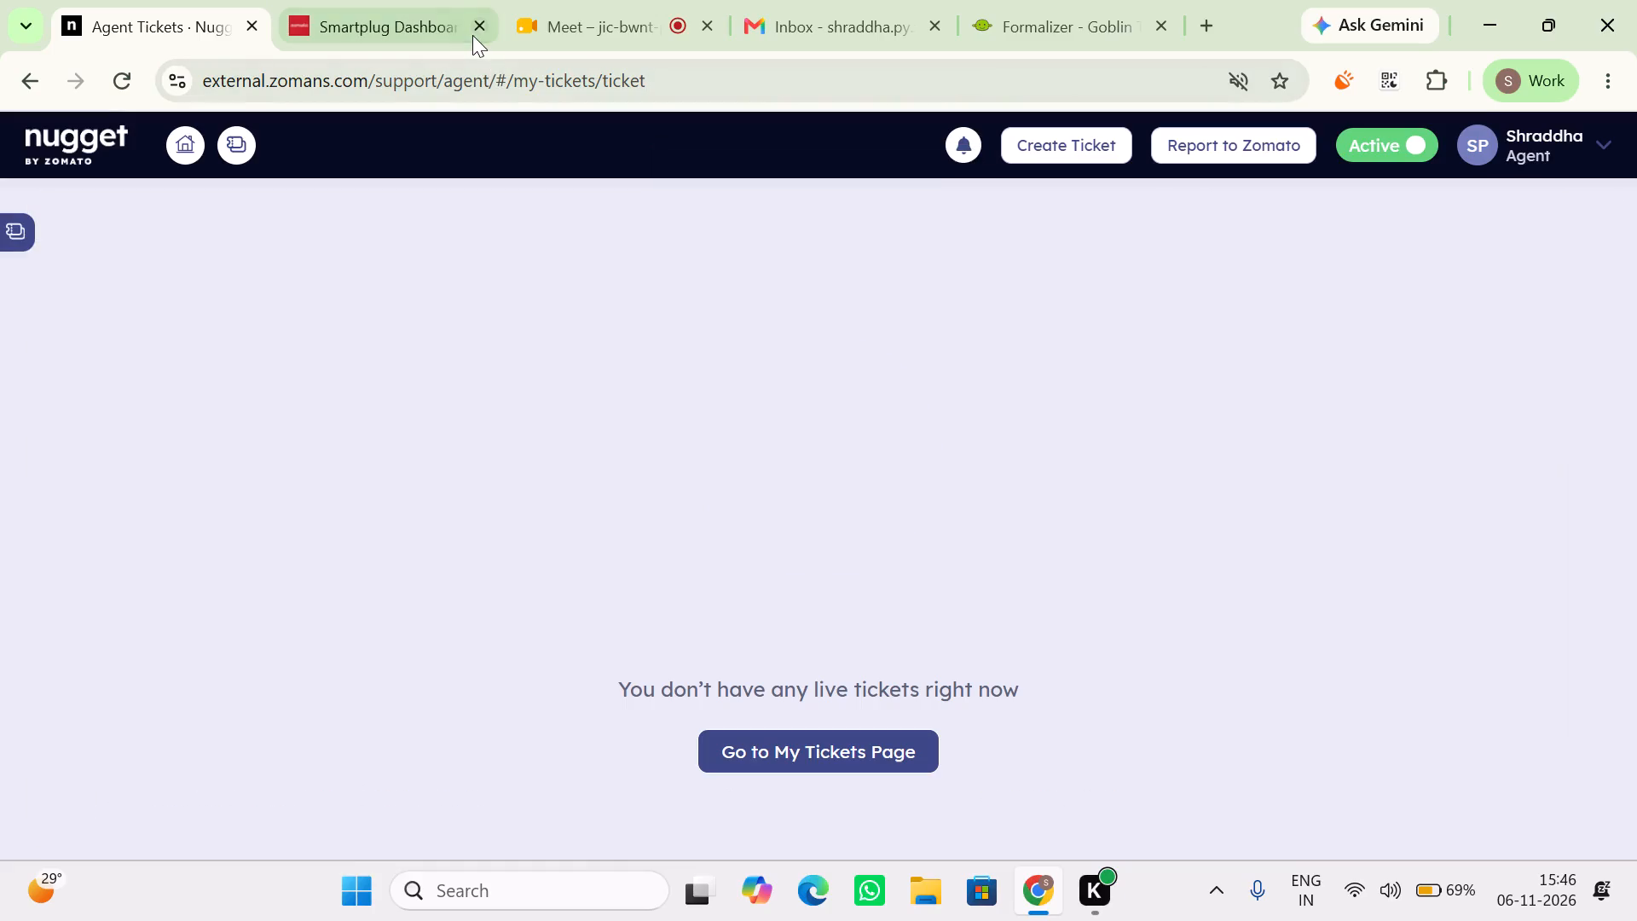
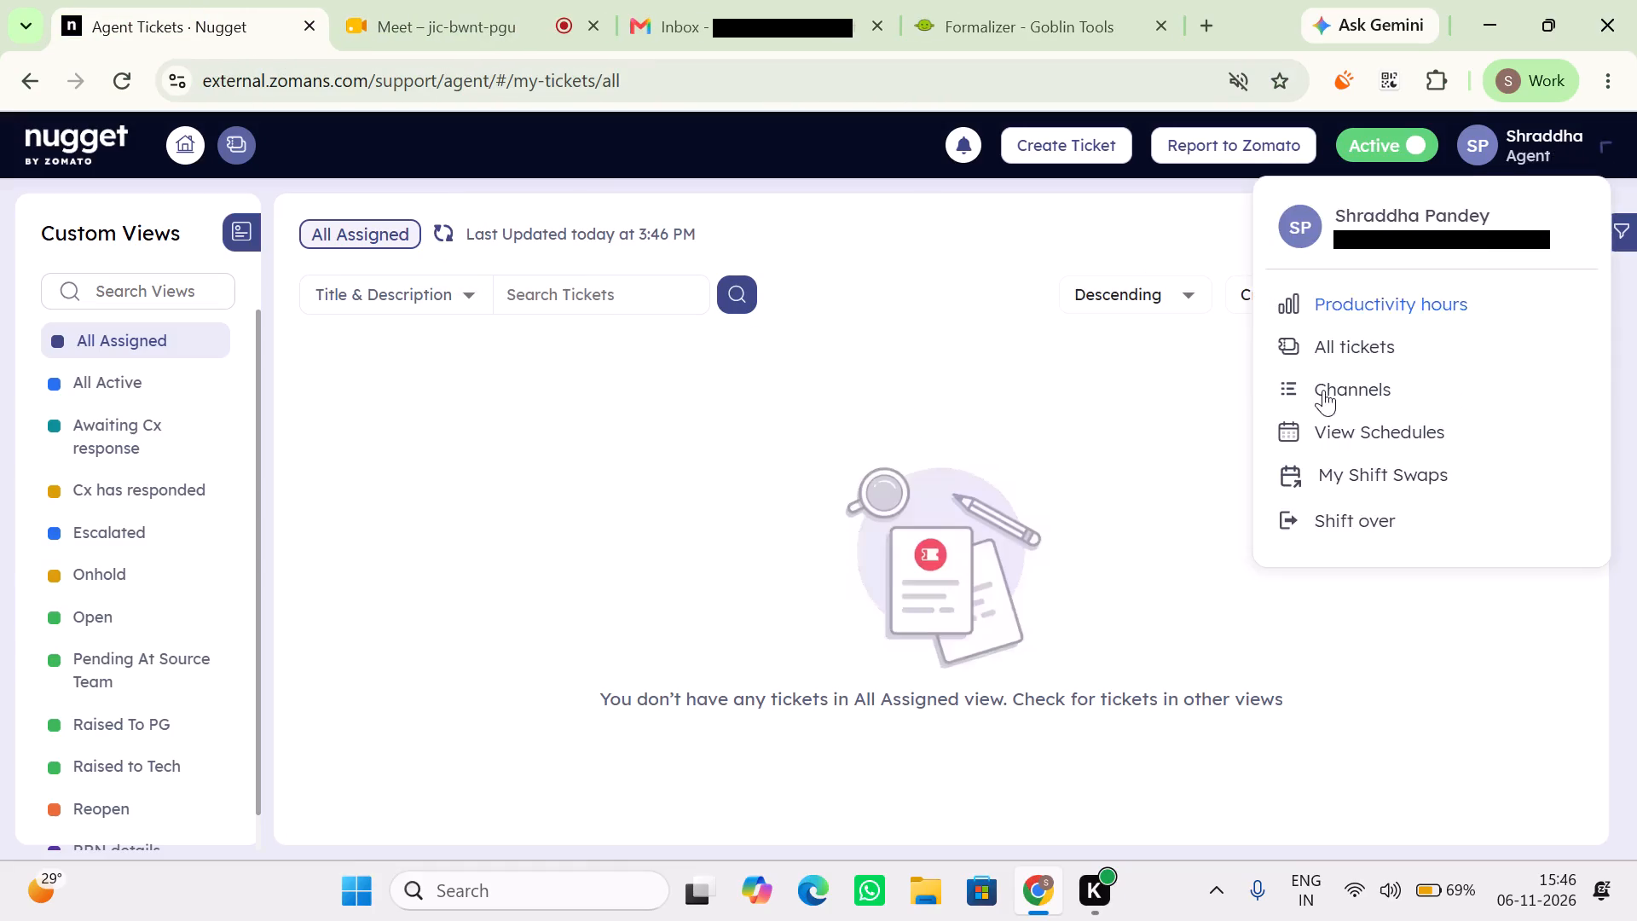
Open the agent's productivity hours page for today and reload its figures.
click(1418, 317)
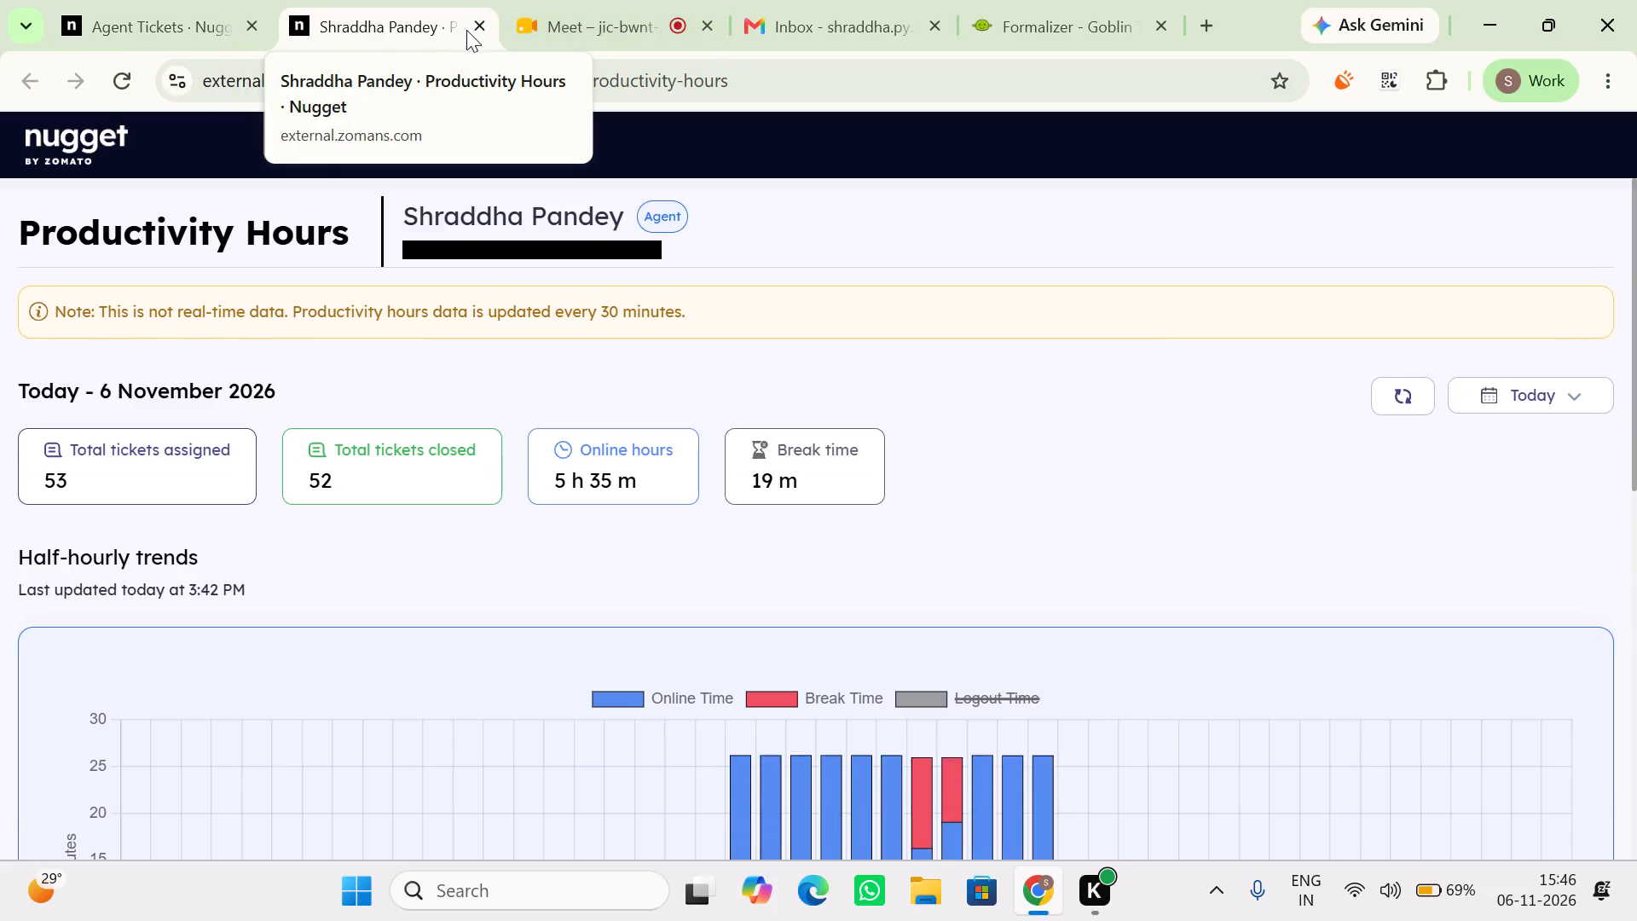
click(136, 82)
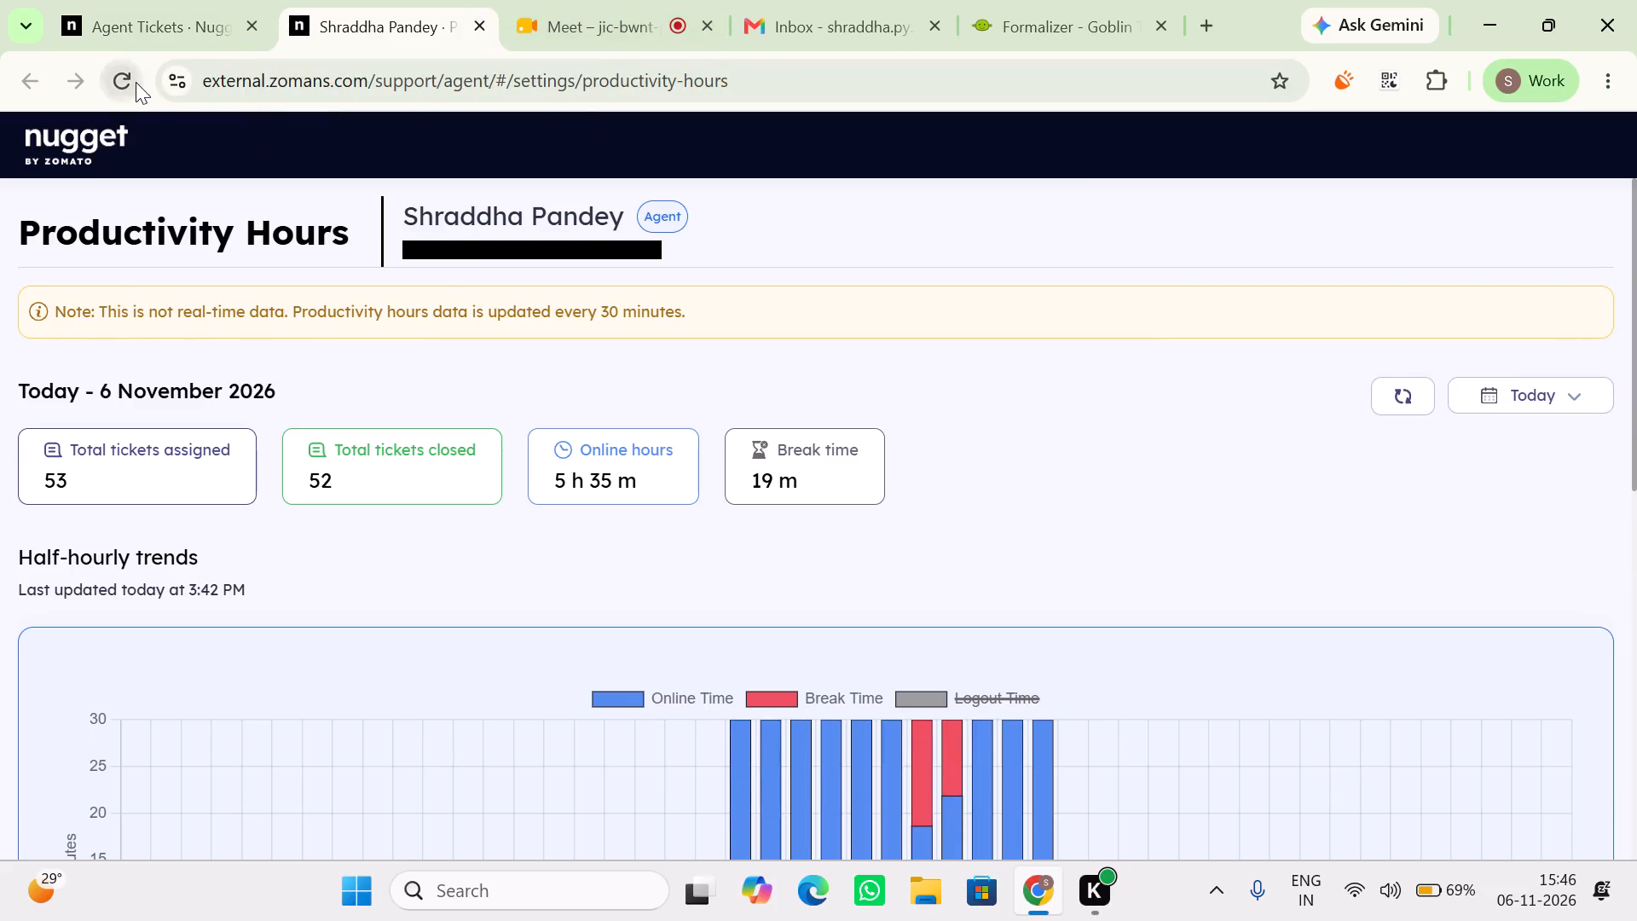
Return to the agent tickets page and refresh the All Assigned view to check for newly assigned tickets.
click(139, 0)
click(448, 239)
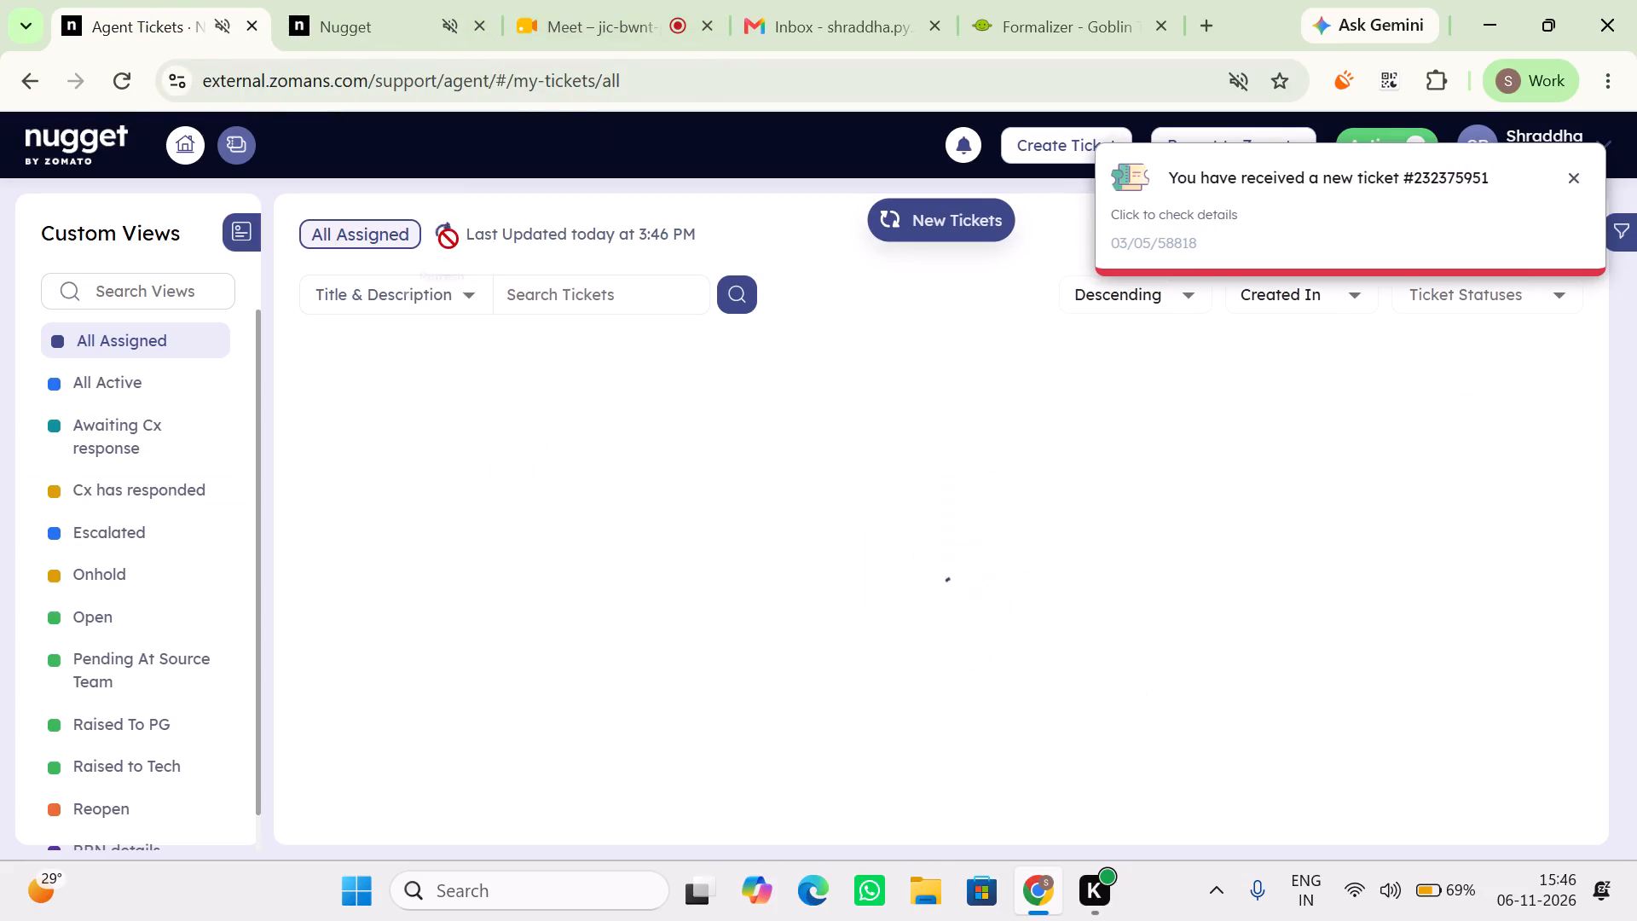
click(595, 443)
Reload the productivity hours page, check today's ticket and online-time figures, and close the page.
click(347, 0)
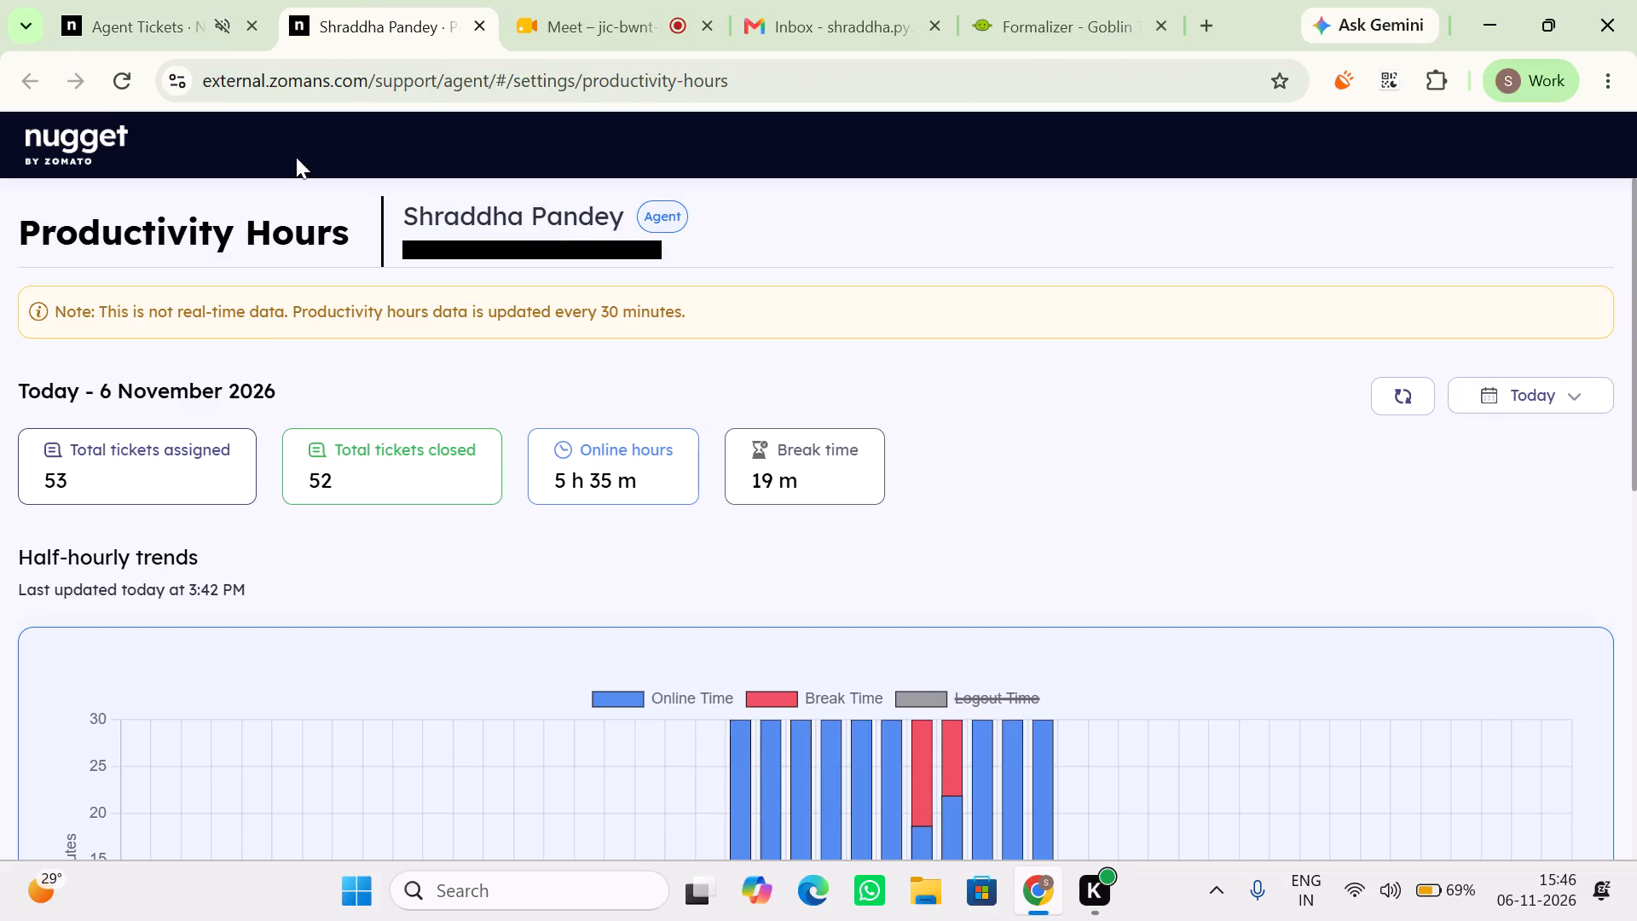
click(142, 87)
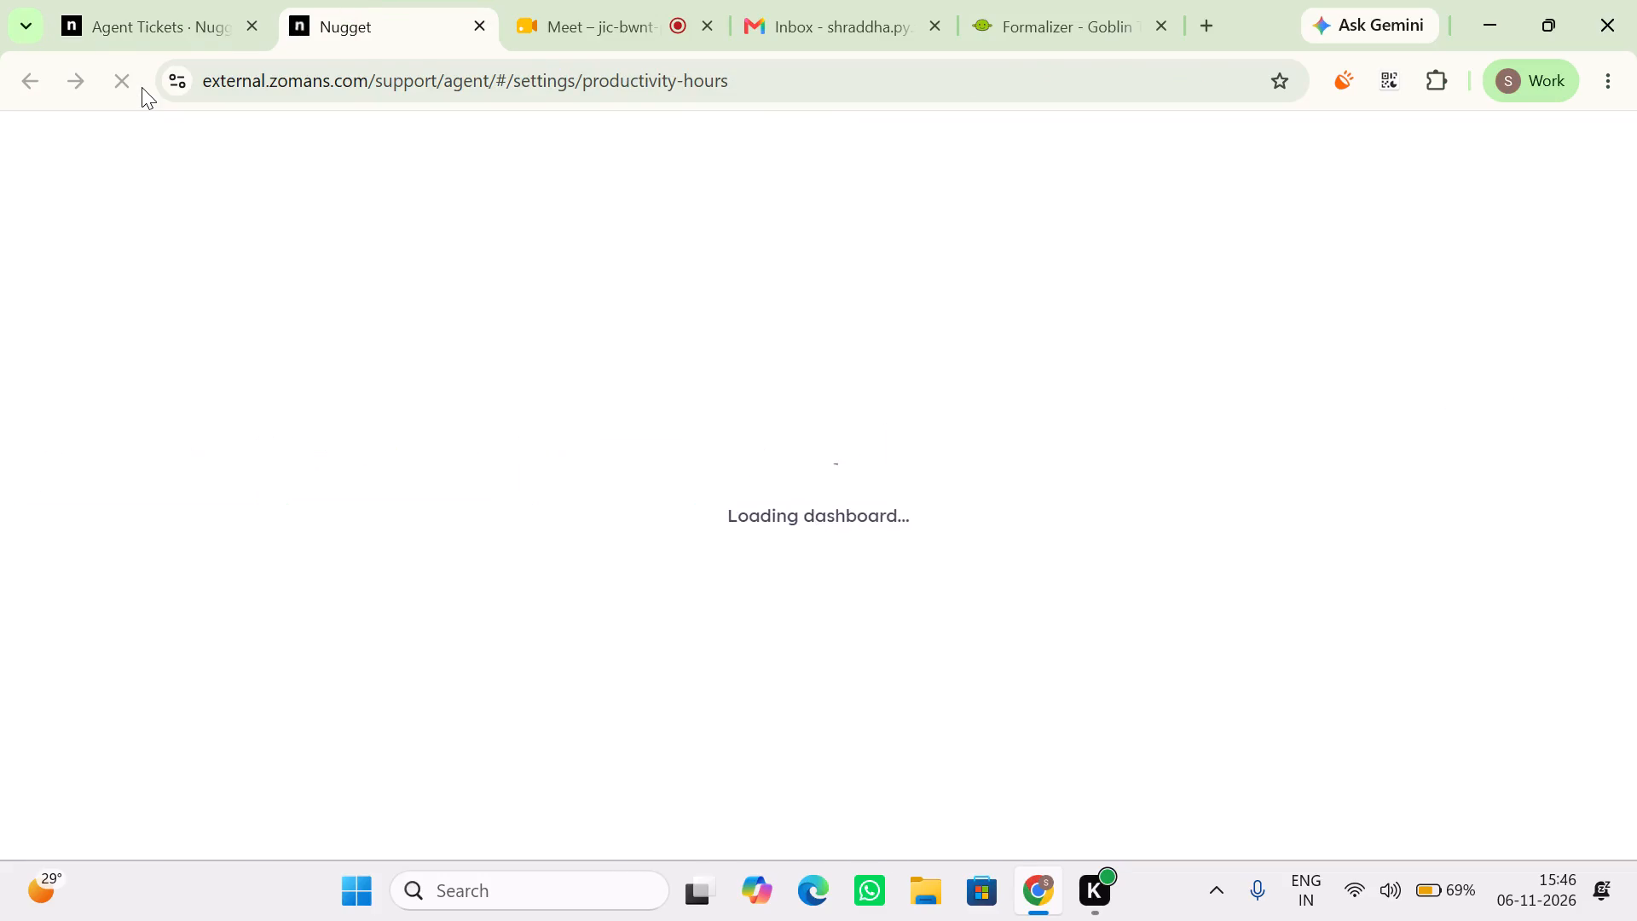
click(169, 11)
click(418, 0)
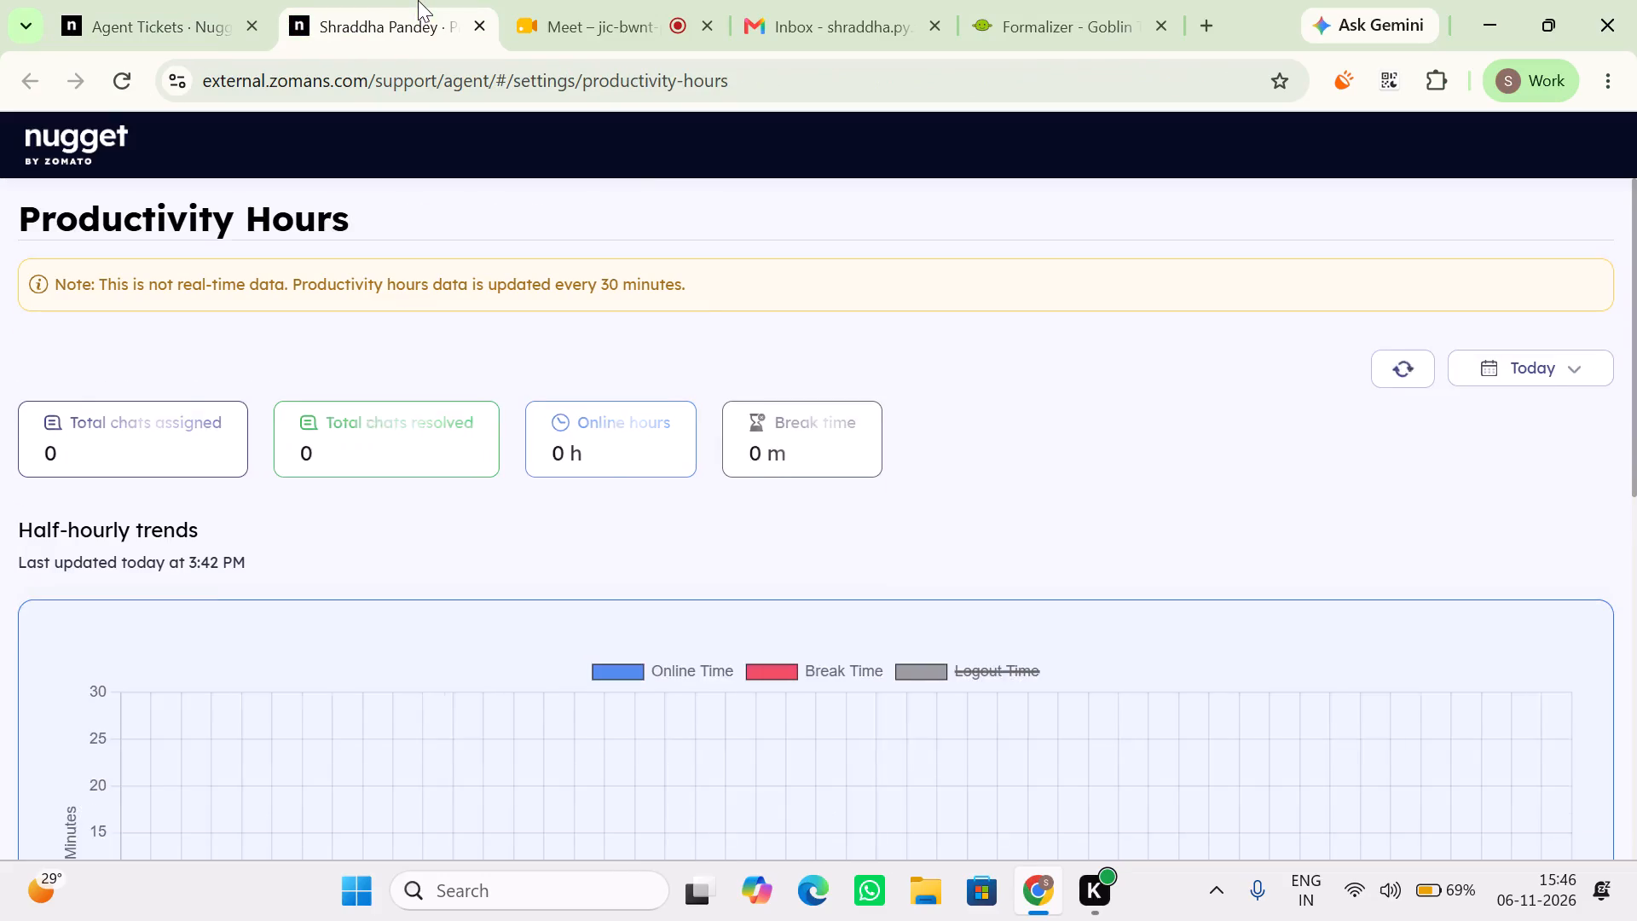
scroll(525, 569, up, 1)
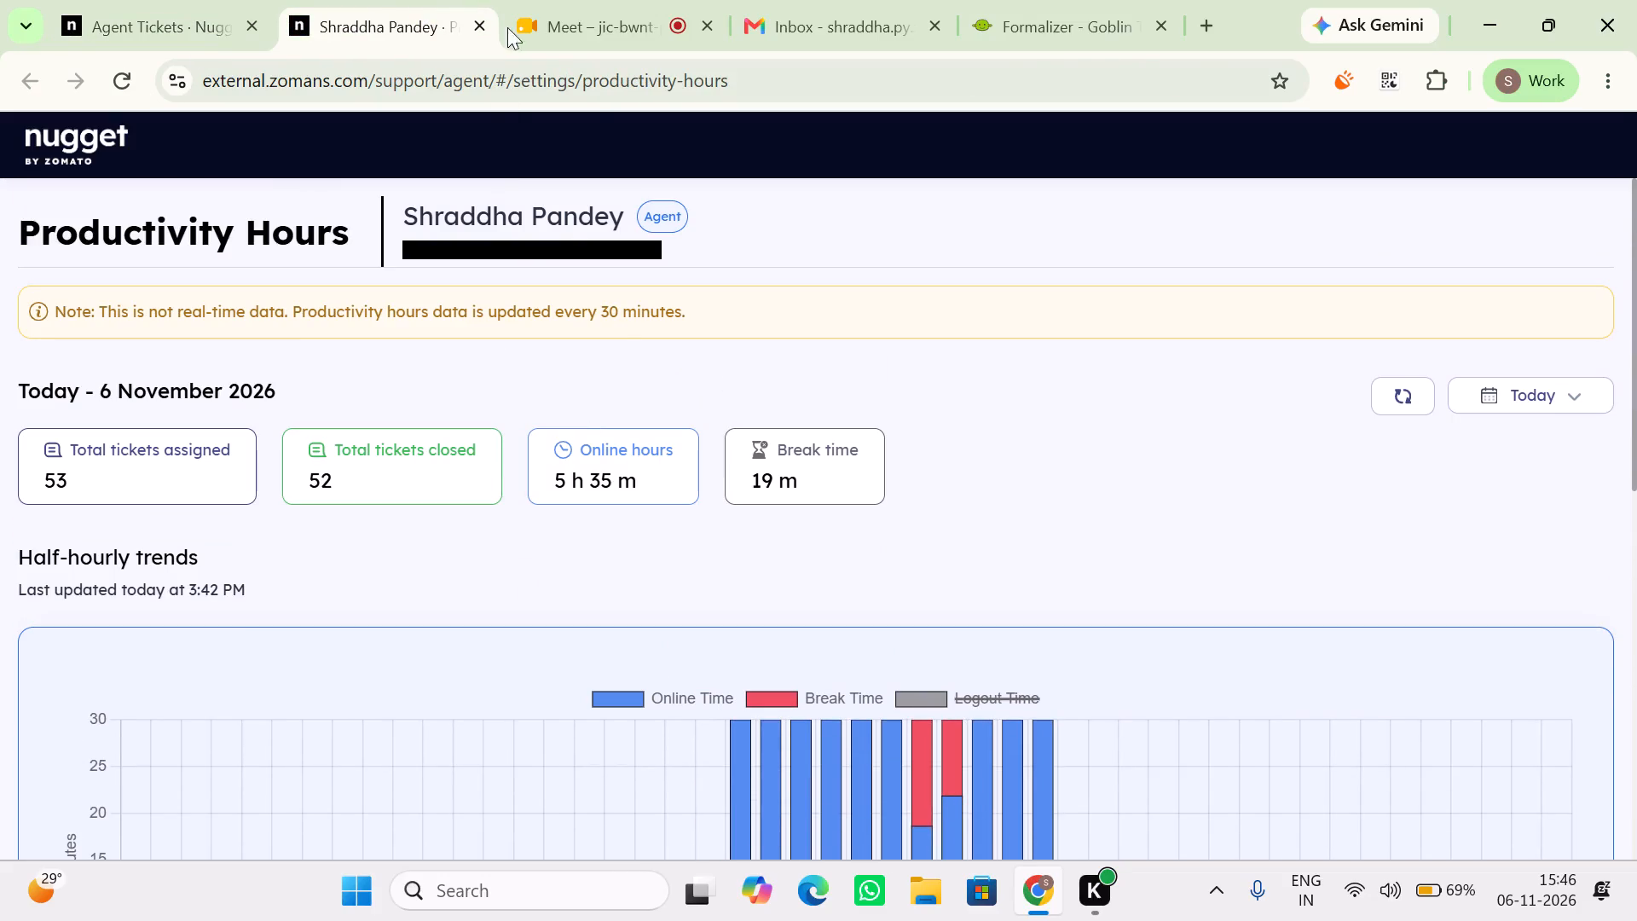
click(477, 20)
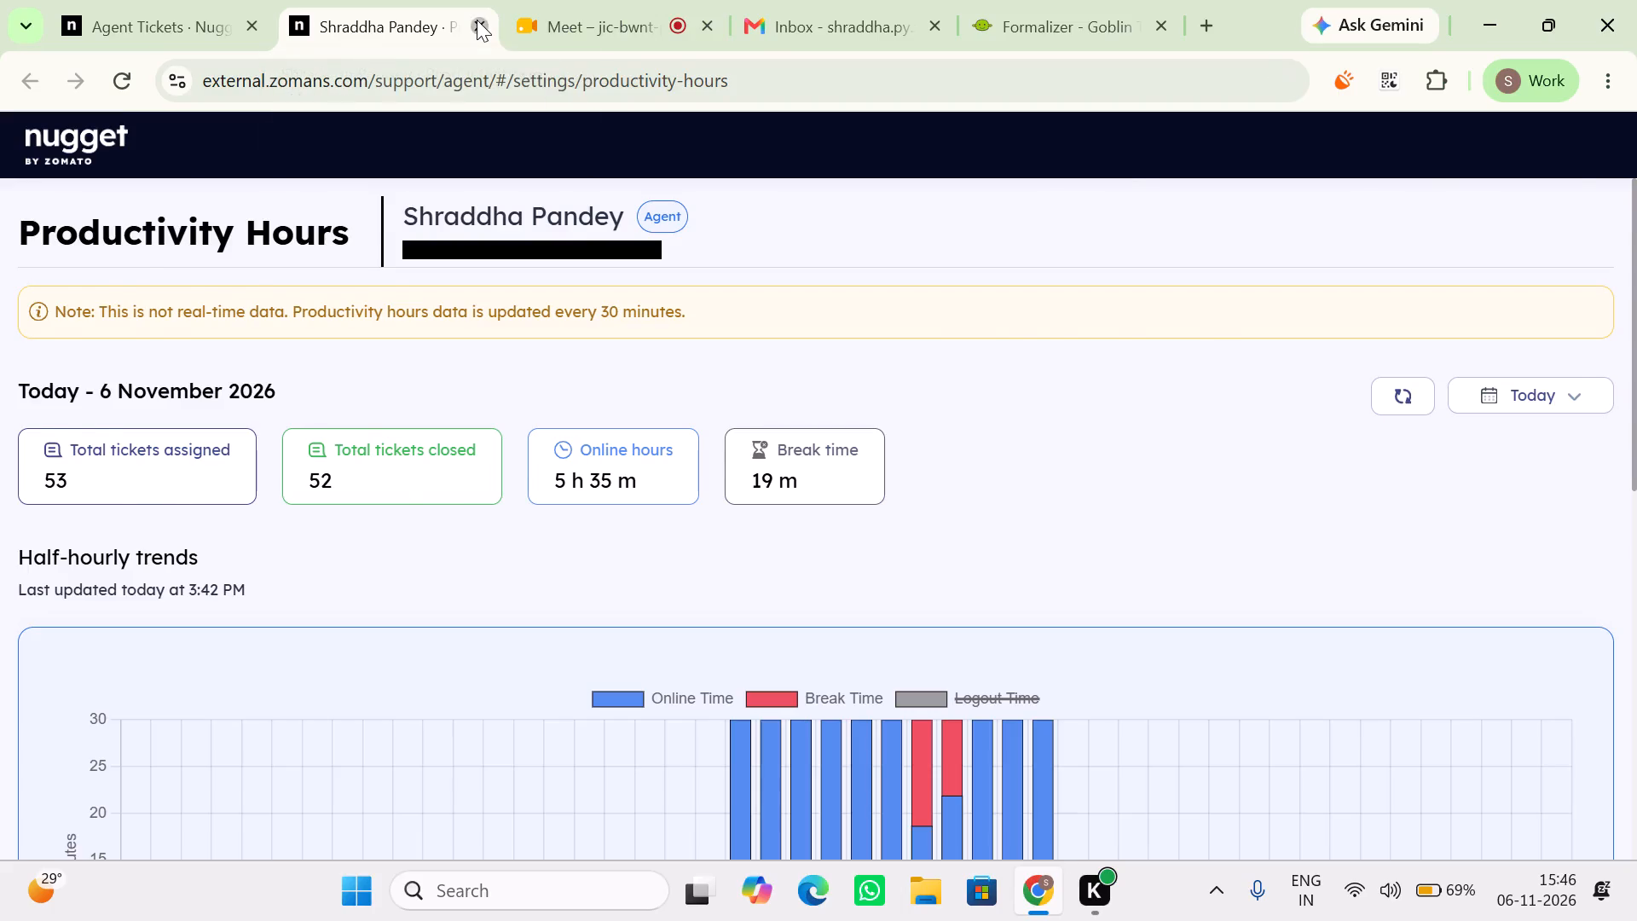
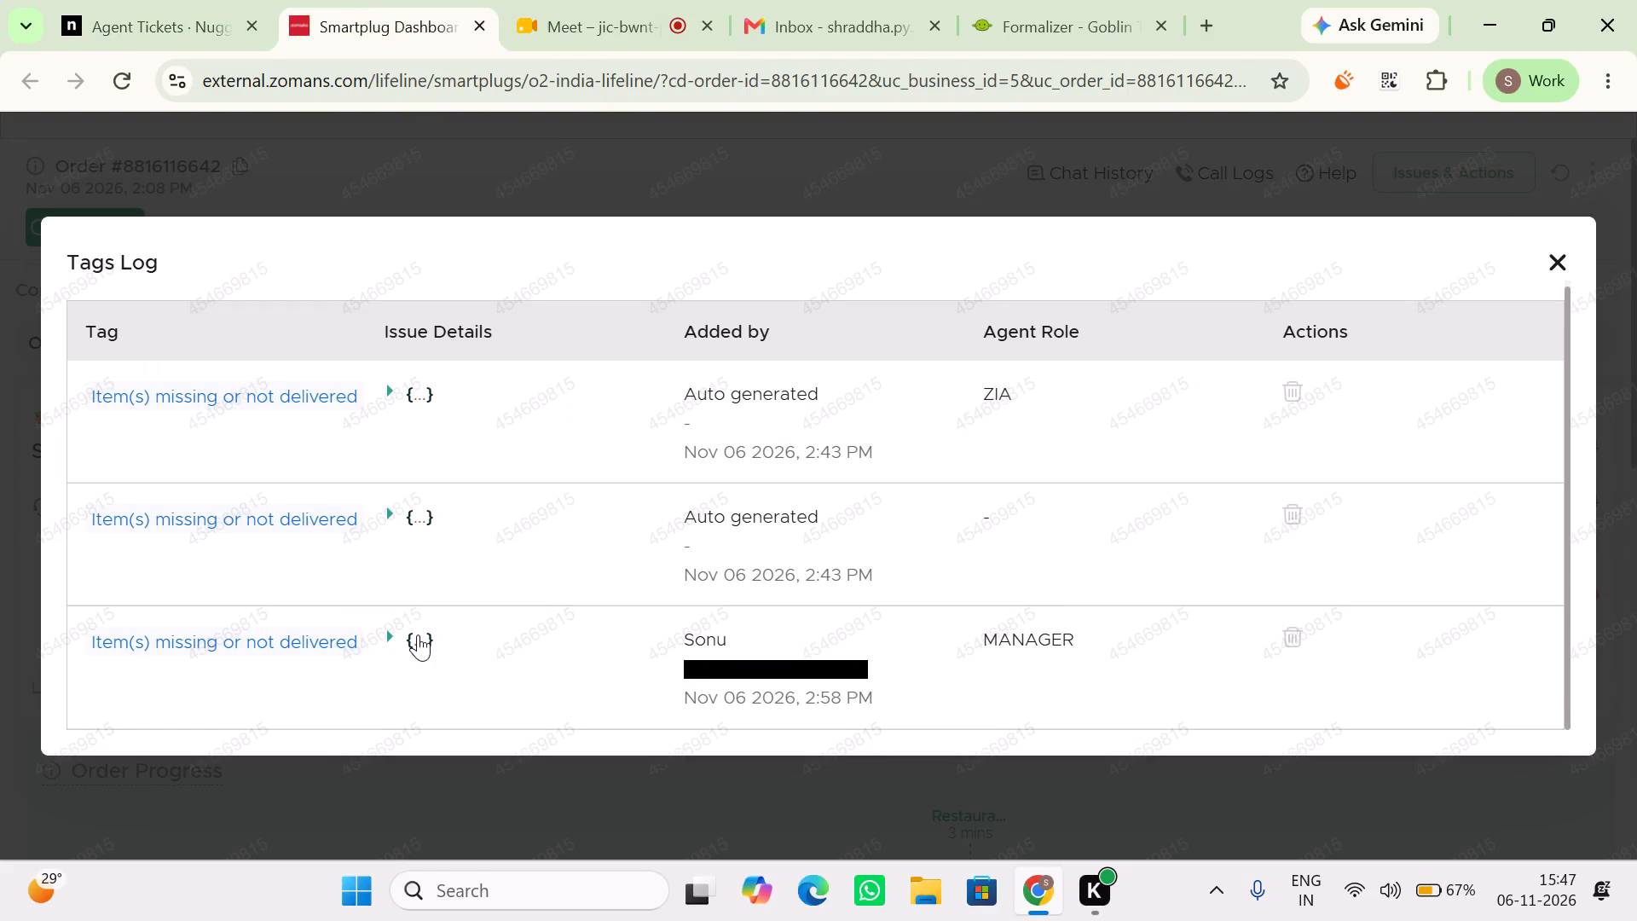
Expand the issue details of the manager-added tag in the Tags Log and copy its ticket status, "Feedback Submitted".
click(418, 634)
scroll(579, 672, down, 3)
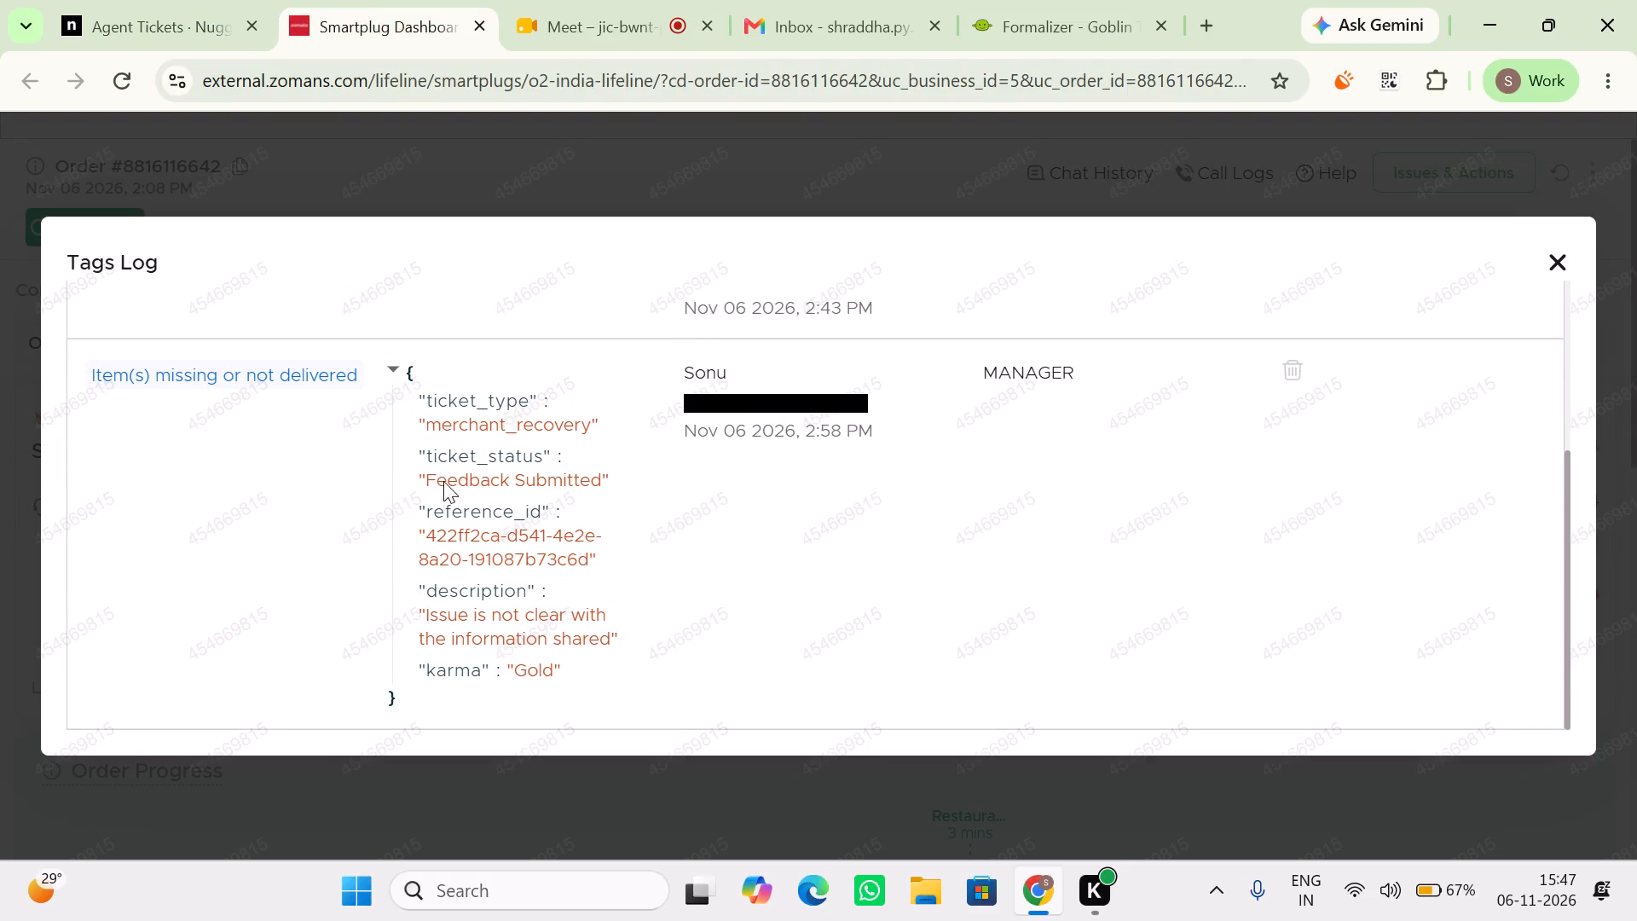
drag(419, 476, 613, 480)
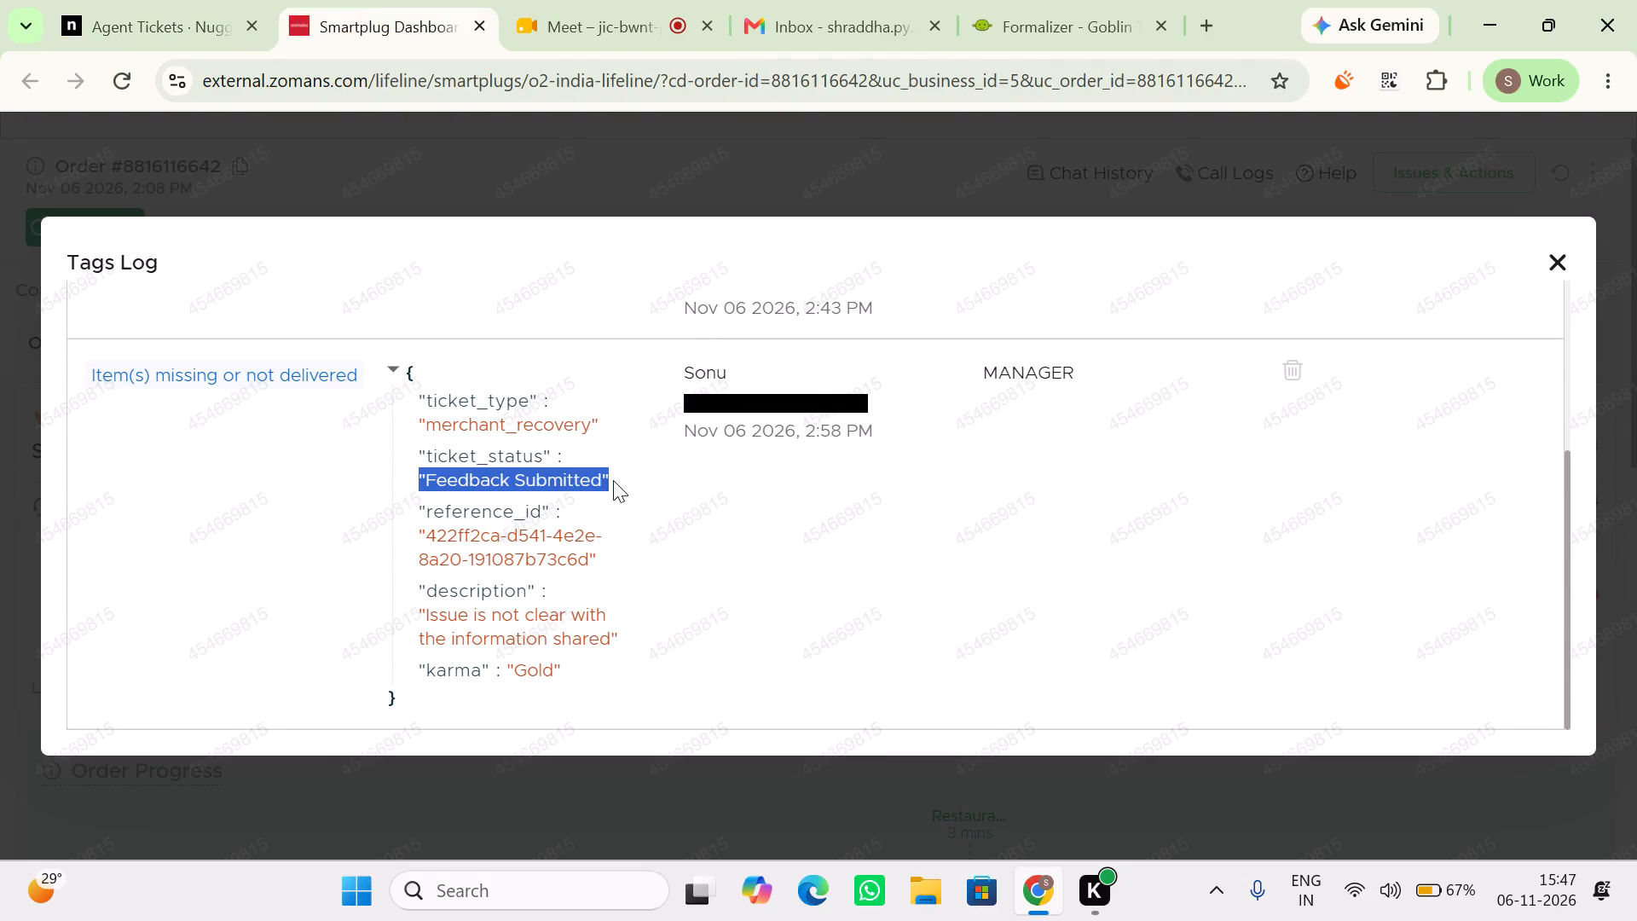
key(ctrl+c)
click(185, 0)
scroll(1372, 410, up, 2)
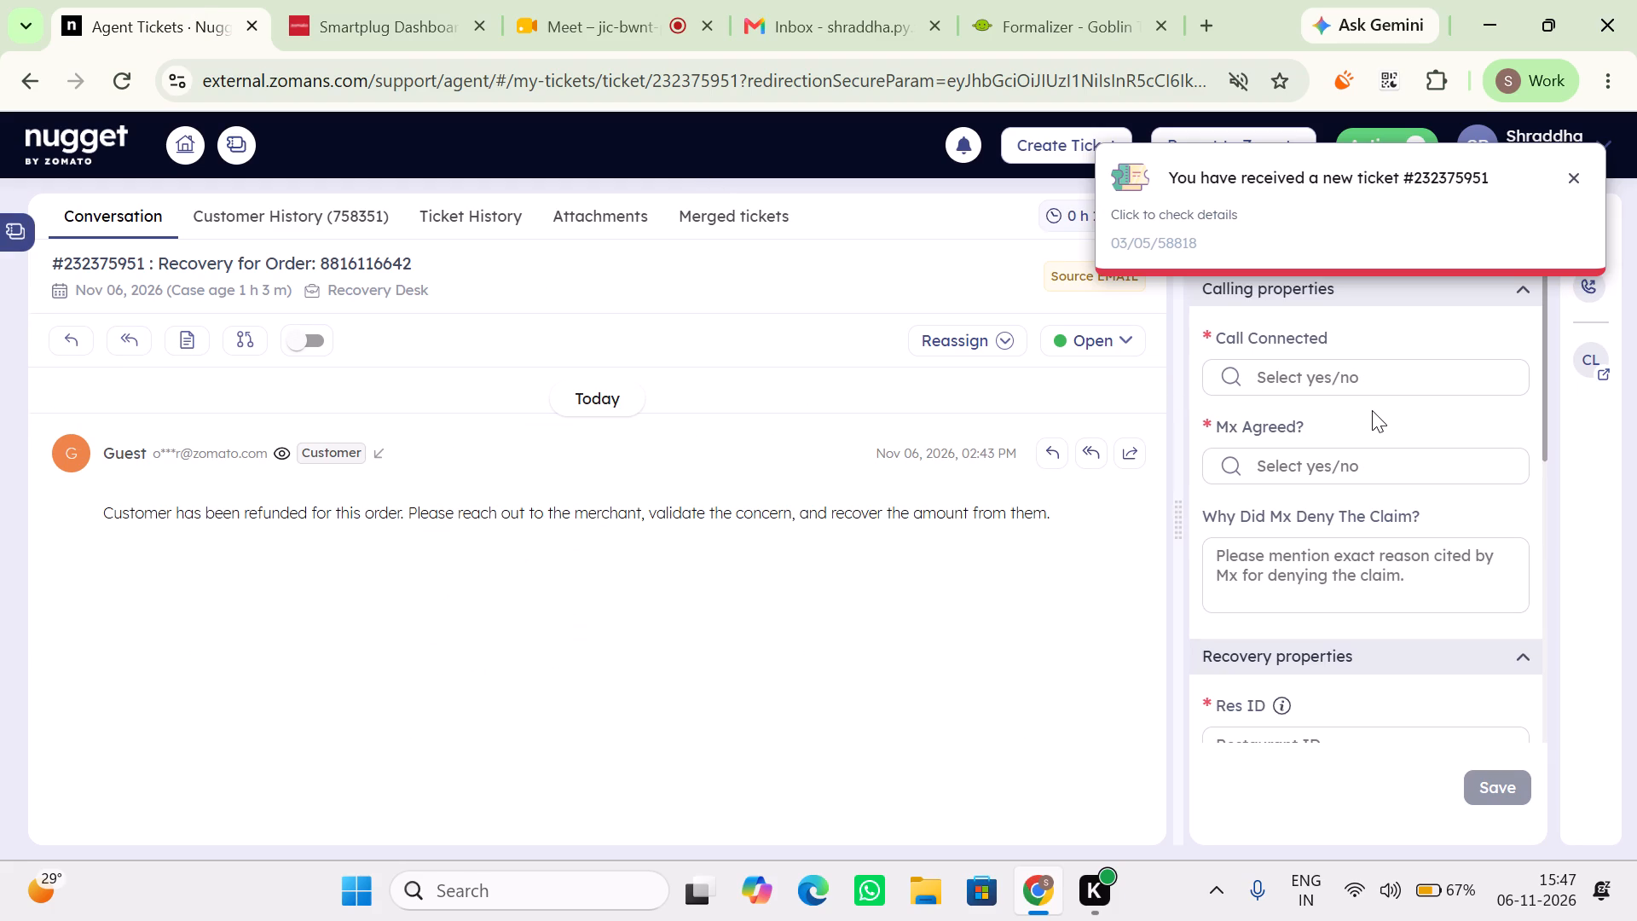
drag(1319, 396, 1298, 382)
click(1298, 382)
click(1269, 476)
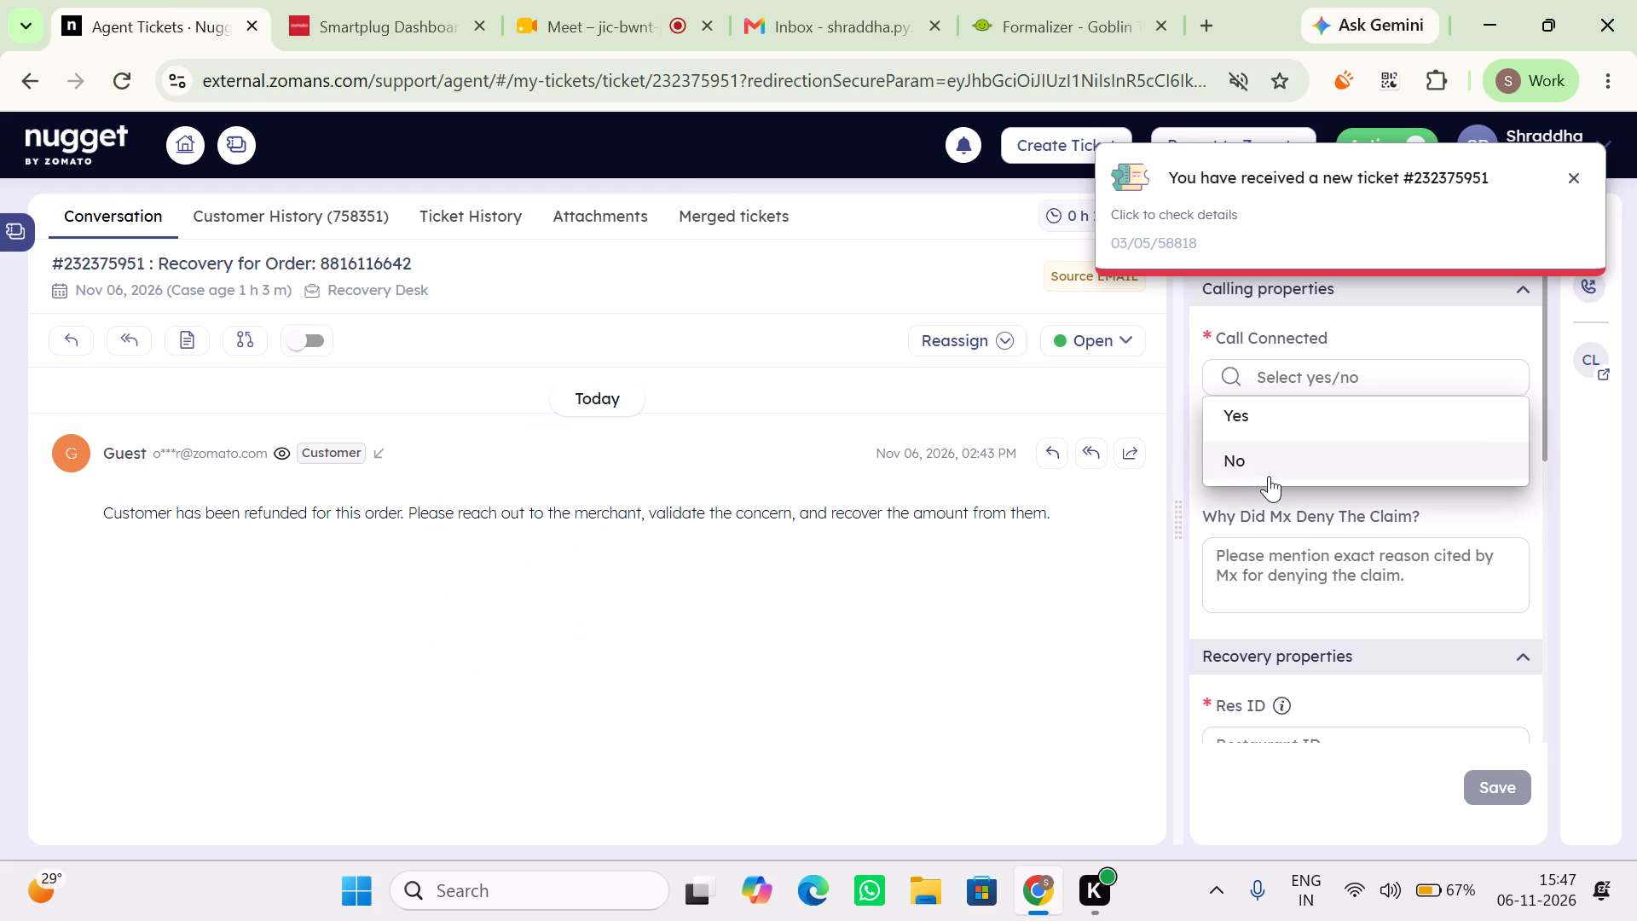
click(1351, 467)
click(1233, 556)
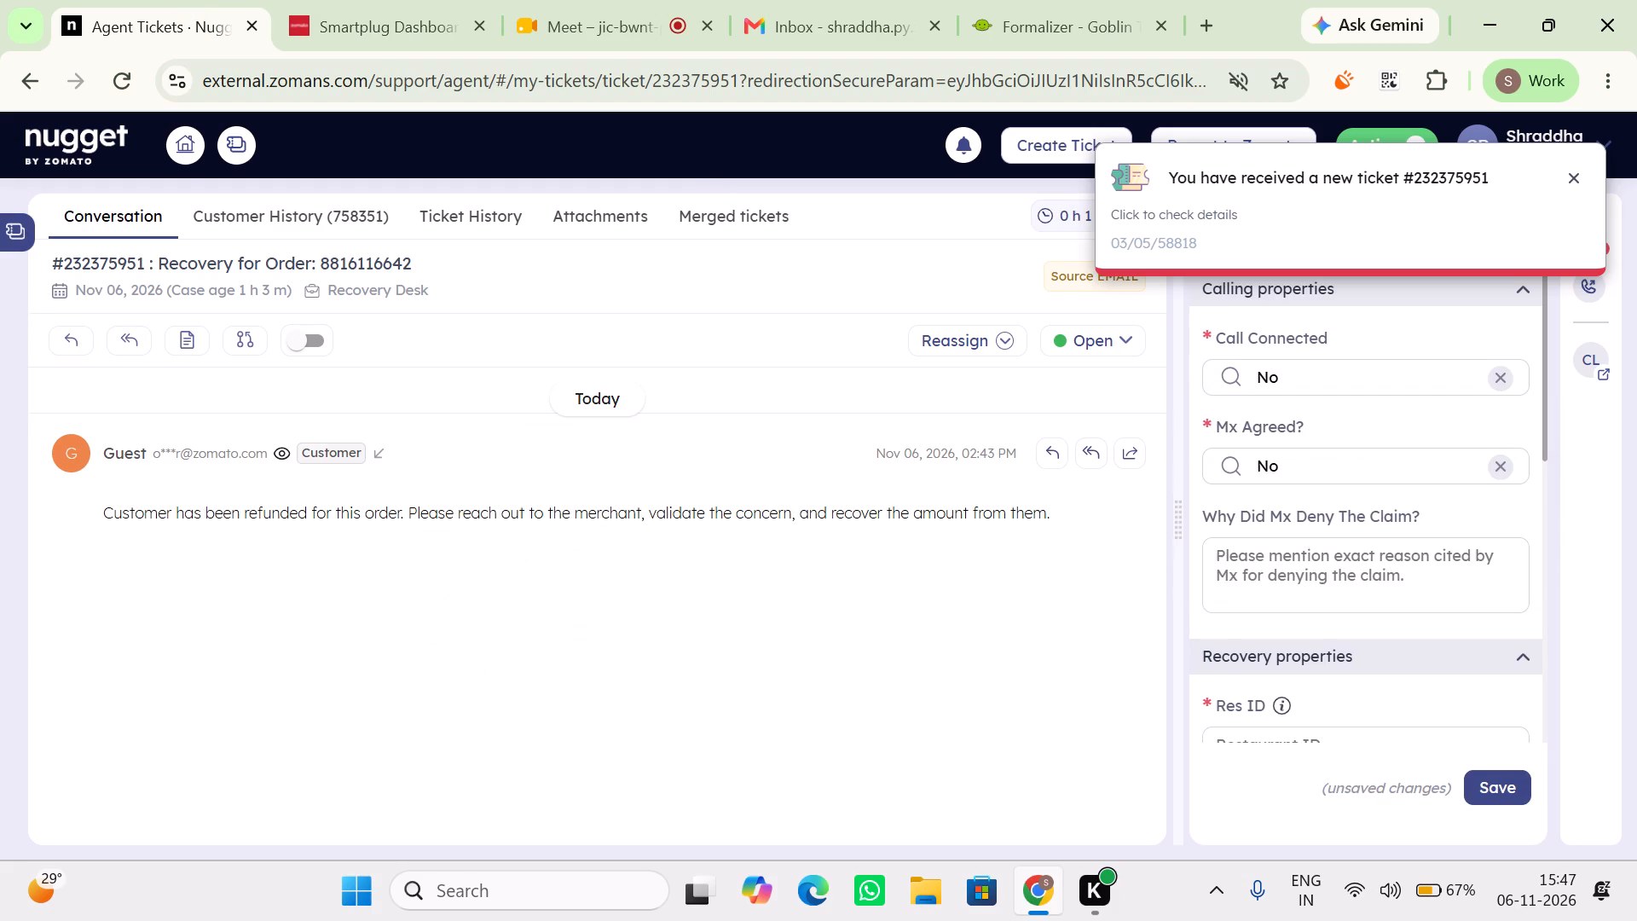
click(1307, 578)
key(ctrl+v)
scroll(1307, 578, down, 1)
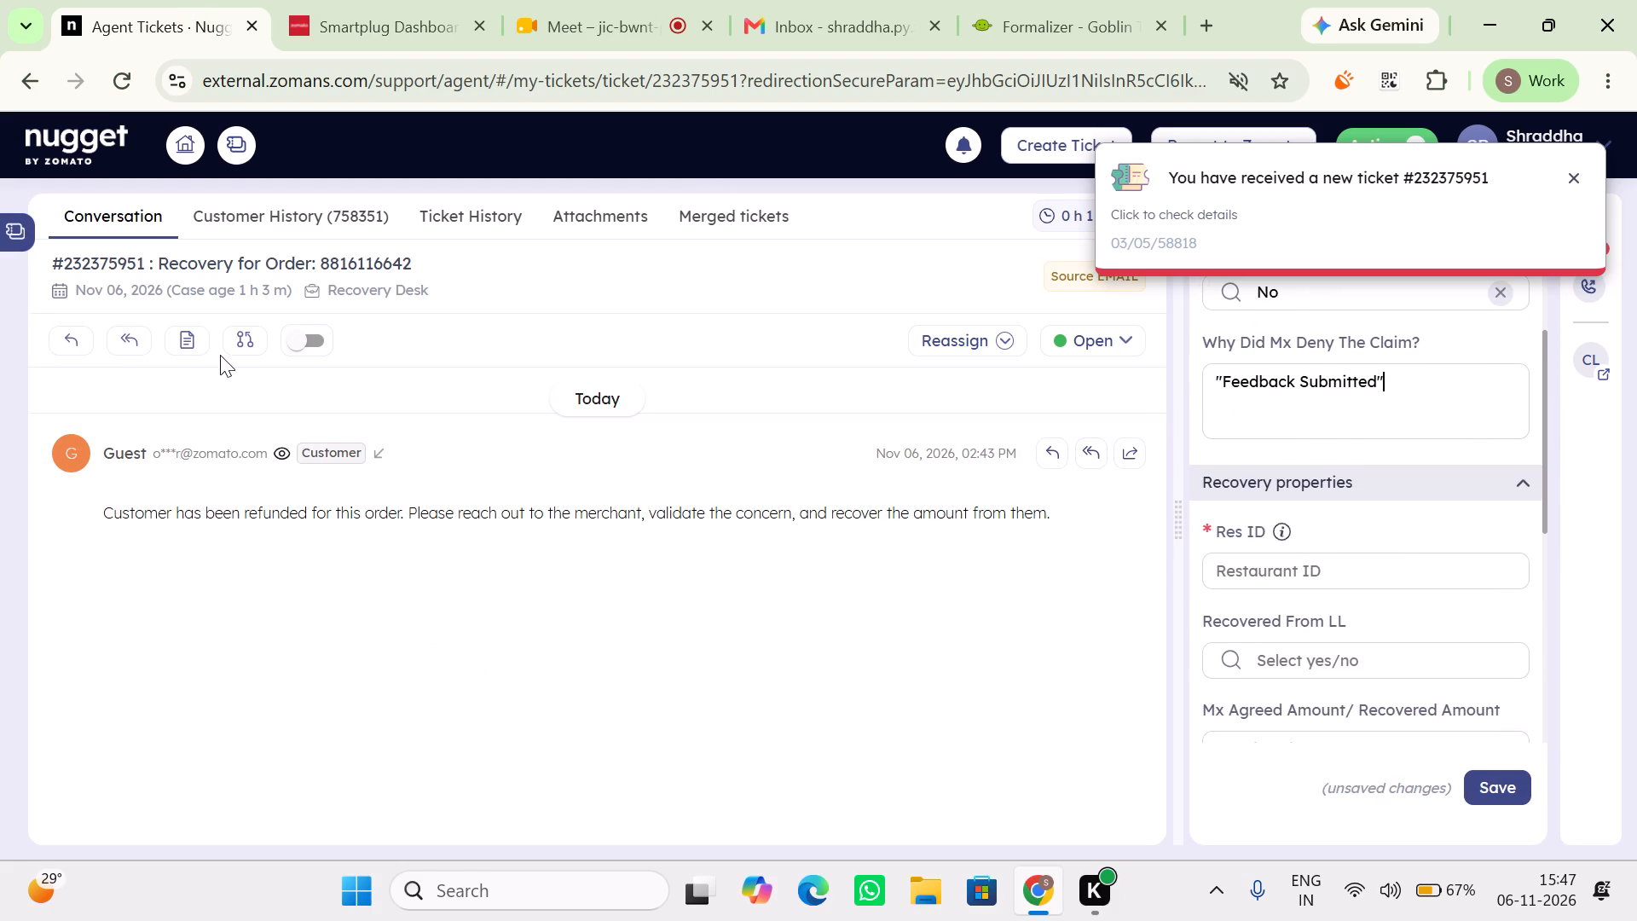
Add a private note reading "Feedback Submitted" to the ticket.
scroll(1140, 515, down, 1)
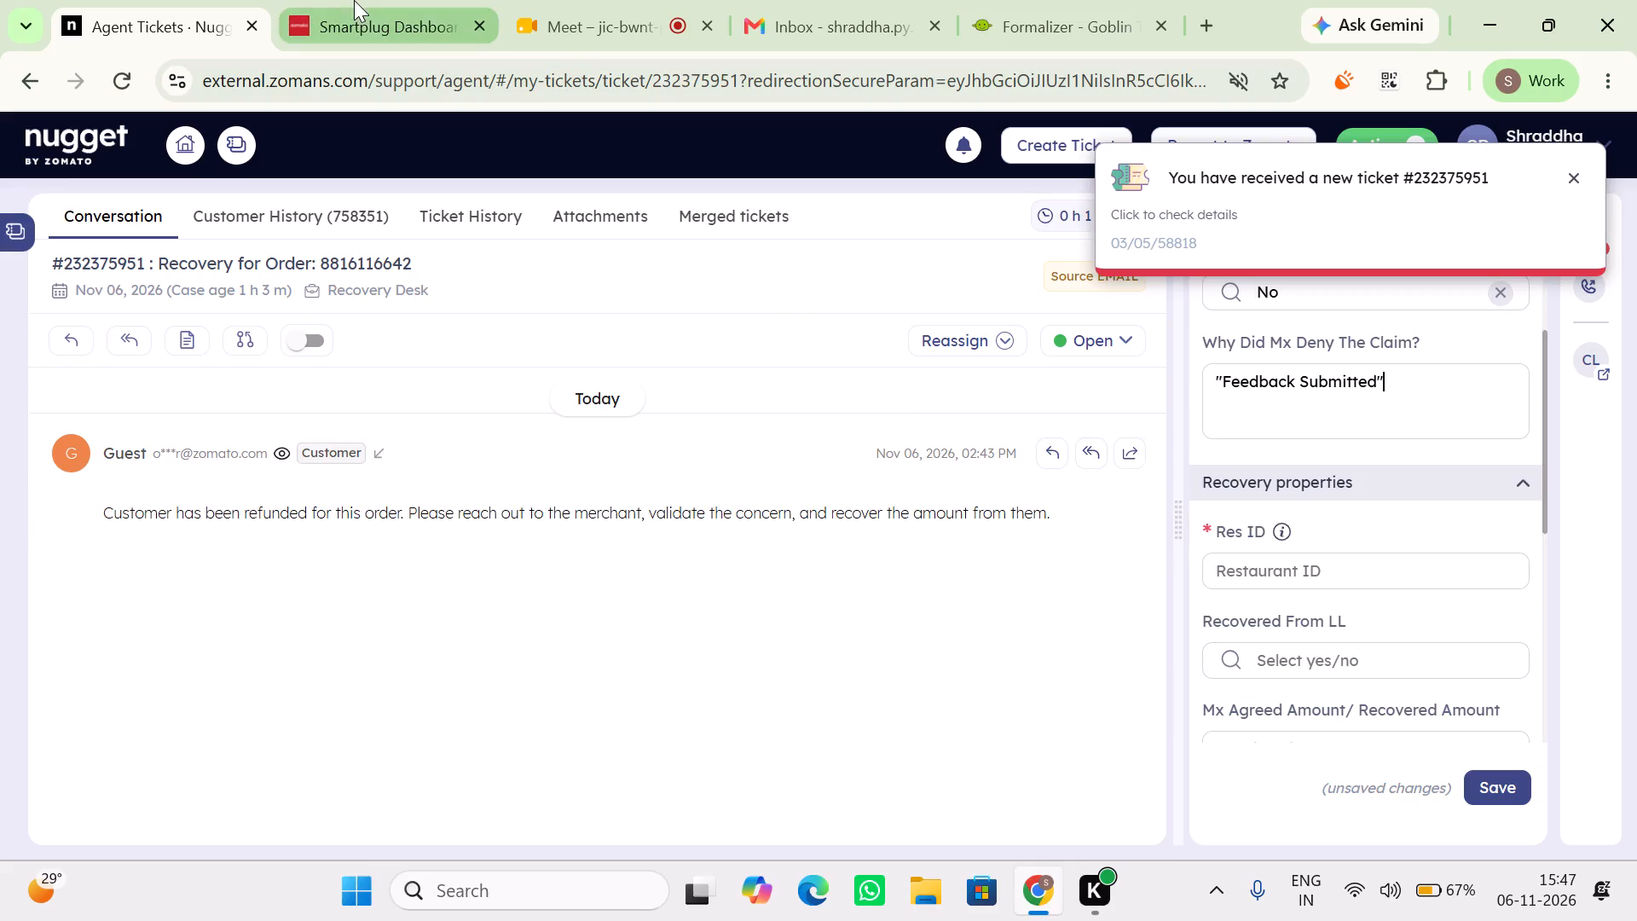
click(193, 345)
click(853, 554)
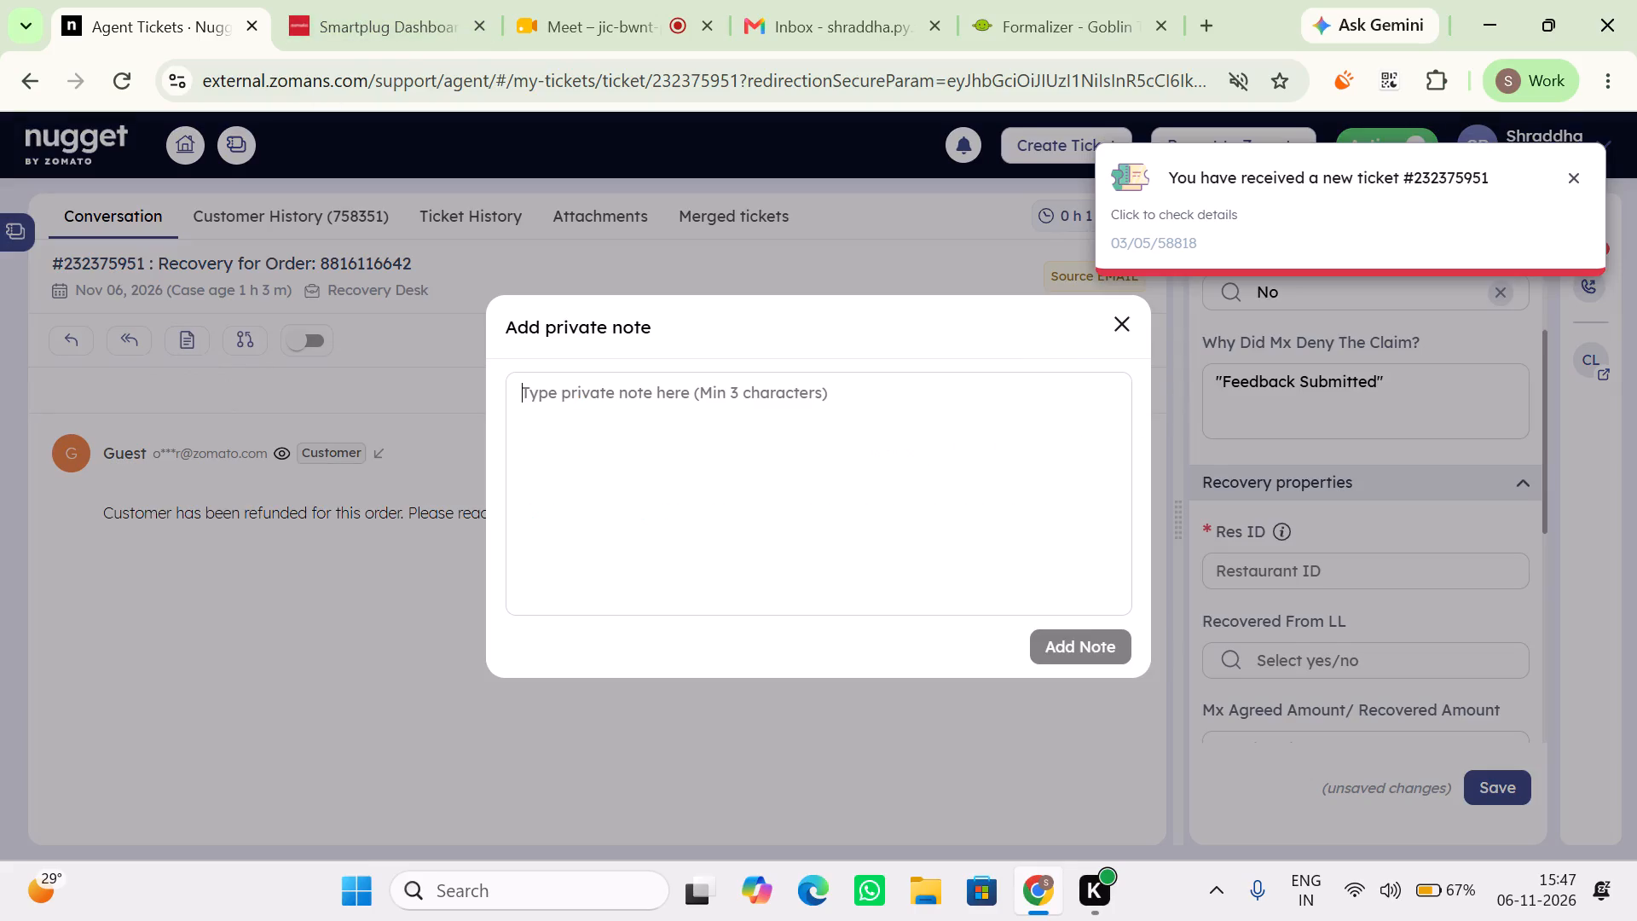
key(ctrl+v)
click(1116, 644)
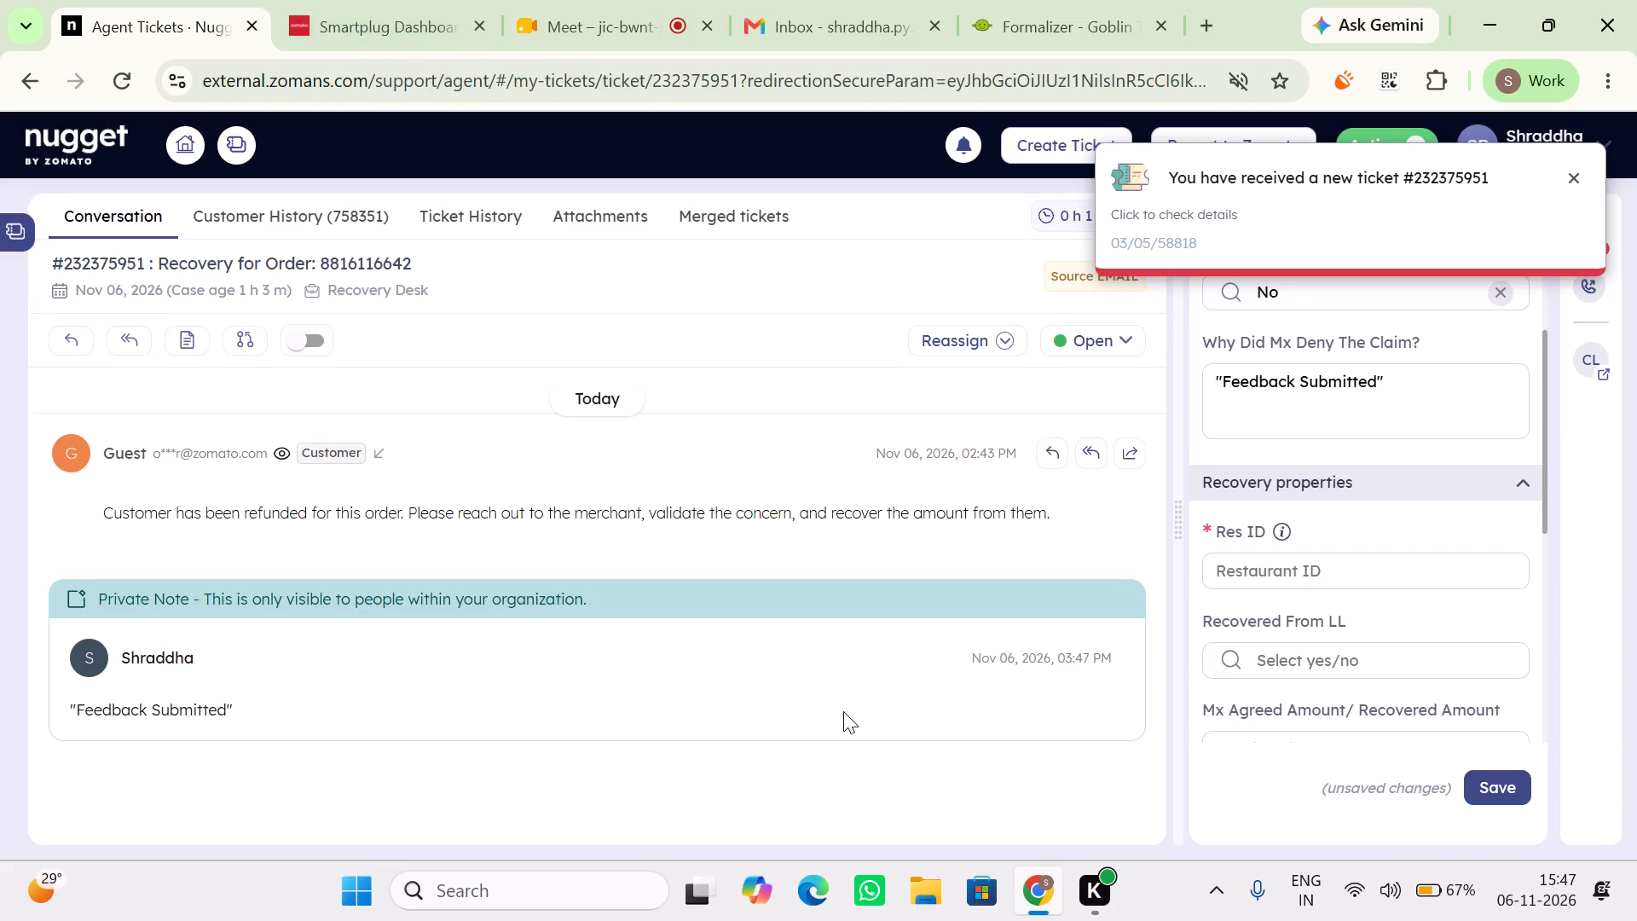
Open a second CD Lifeline smartplug page for the order and bring up the Tags Log on the first one.
click(1581, 363)
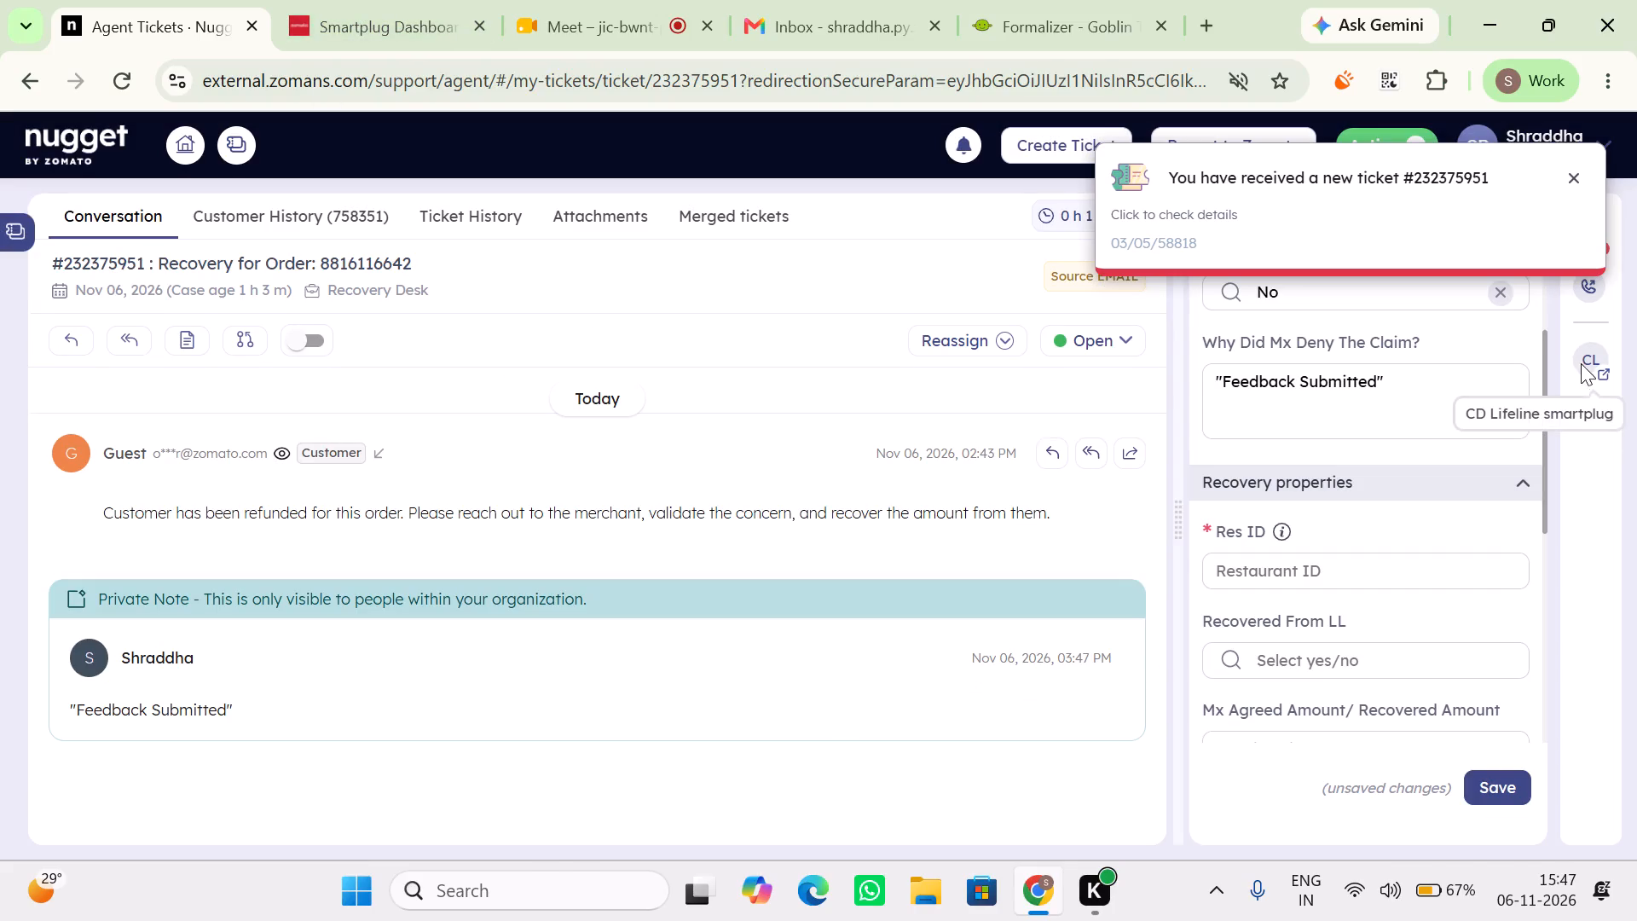
click(506, 0)
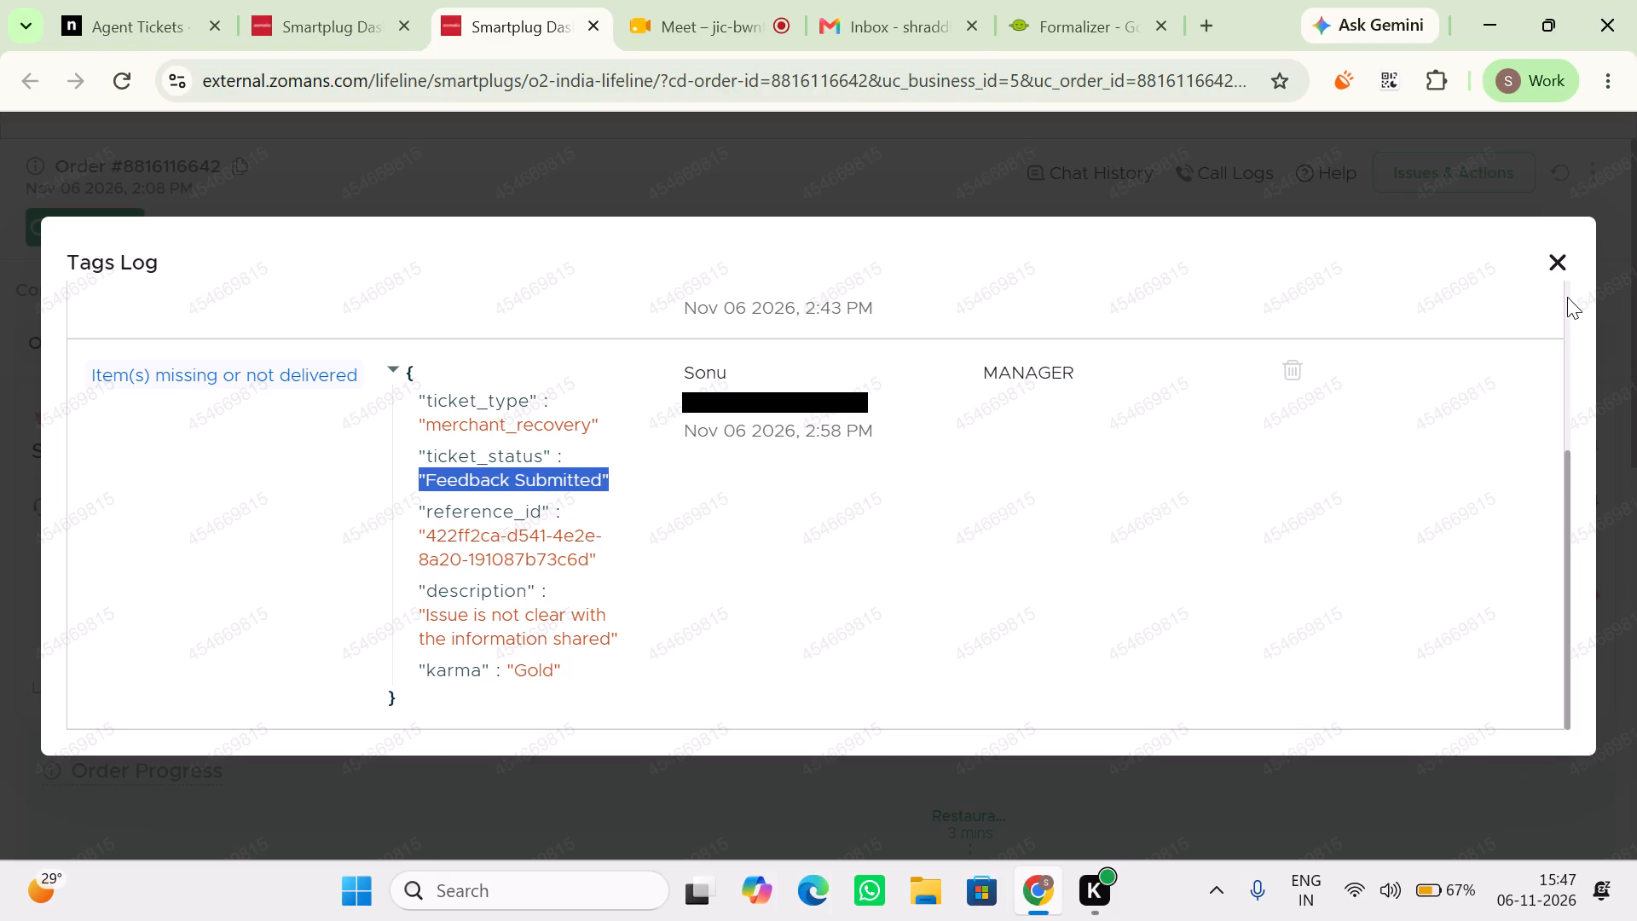
click(1554, 269)
click(357, 0)
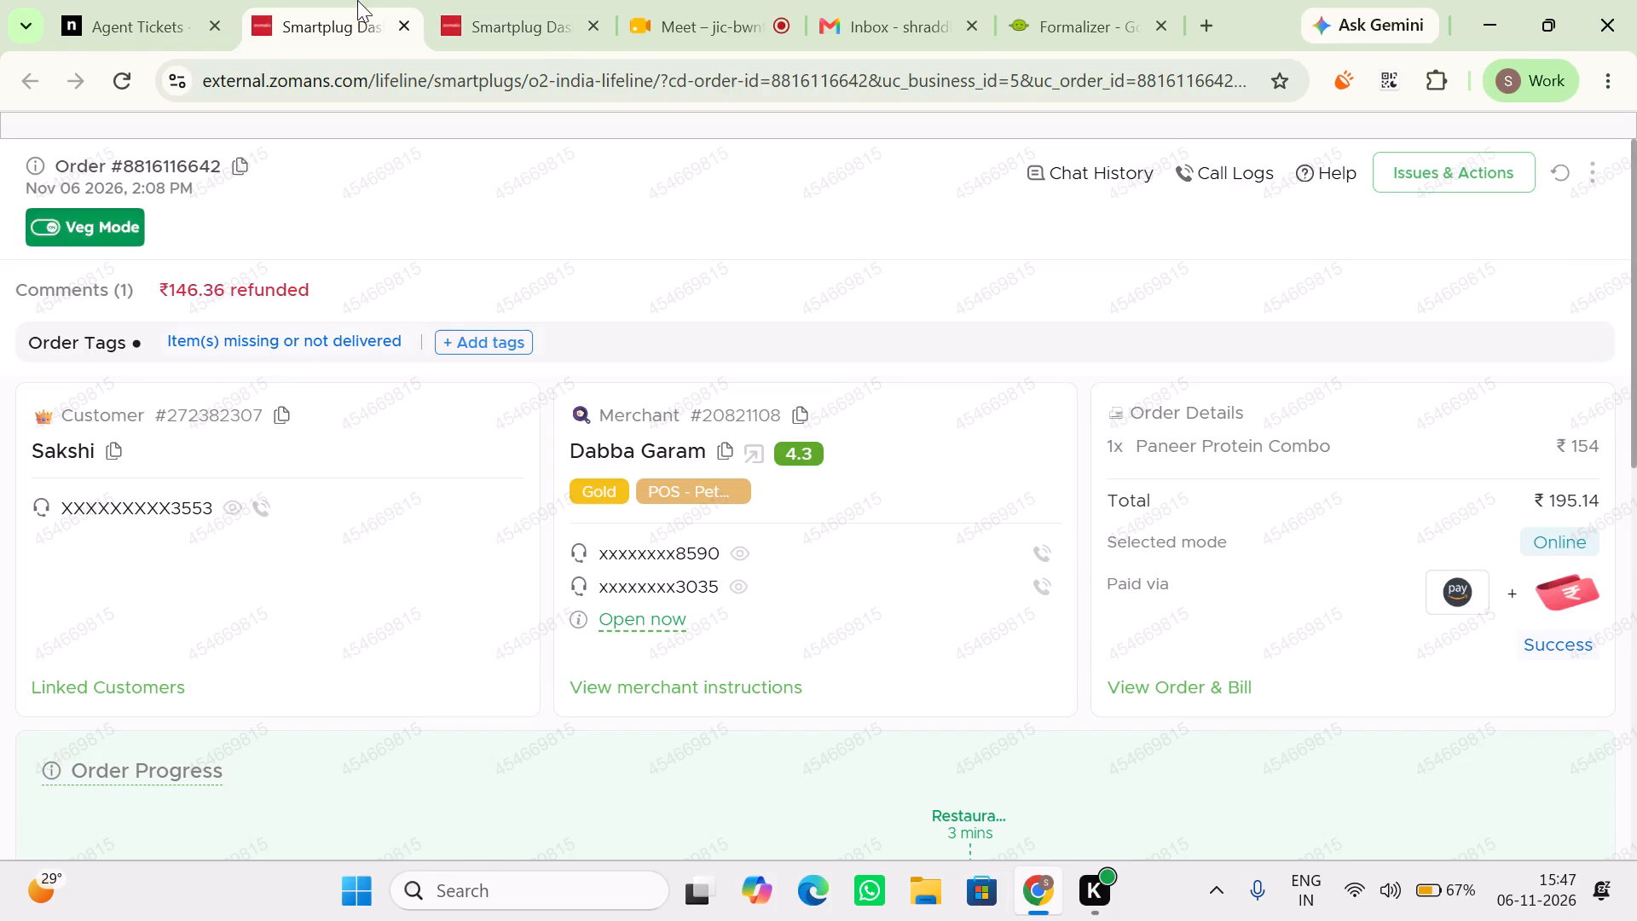
click(346, 333)
scroll(576, 566, down, 4)
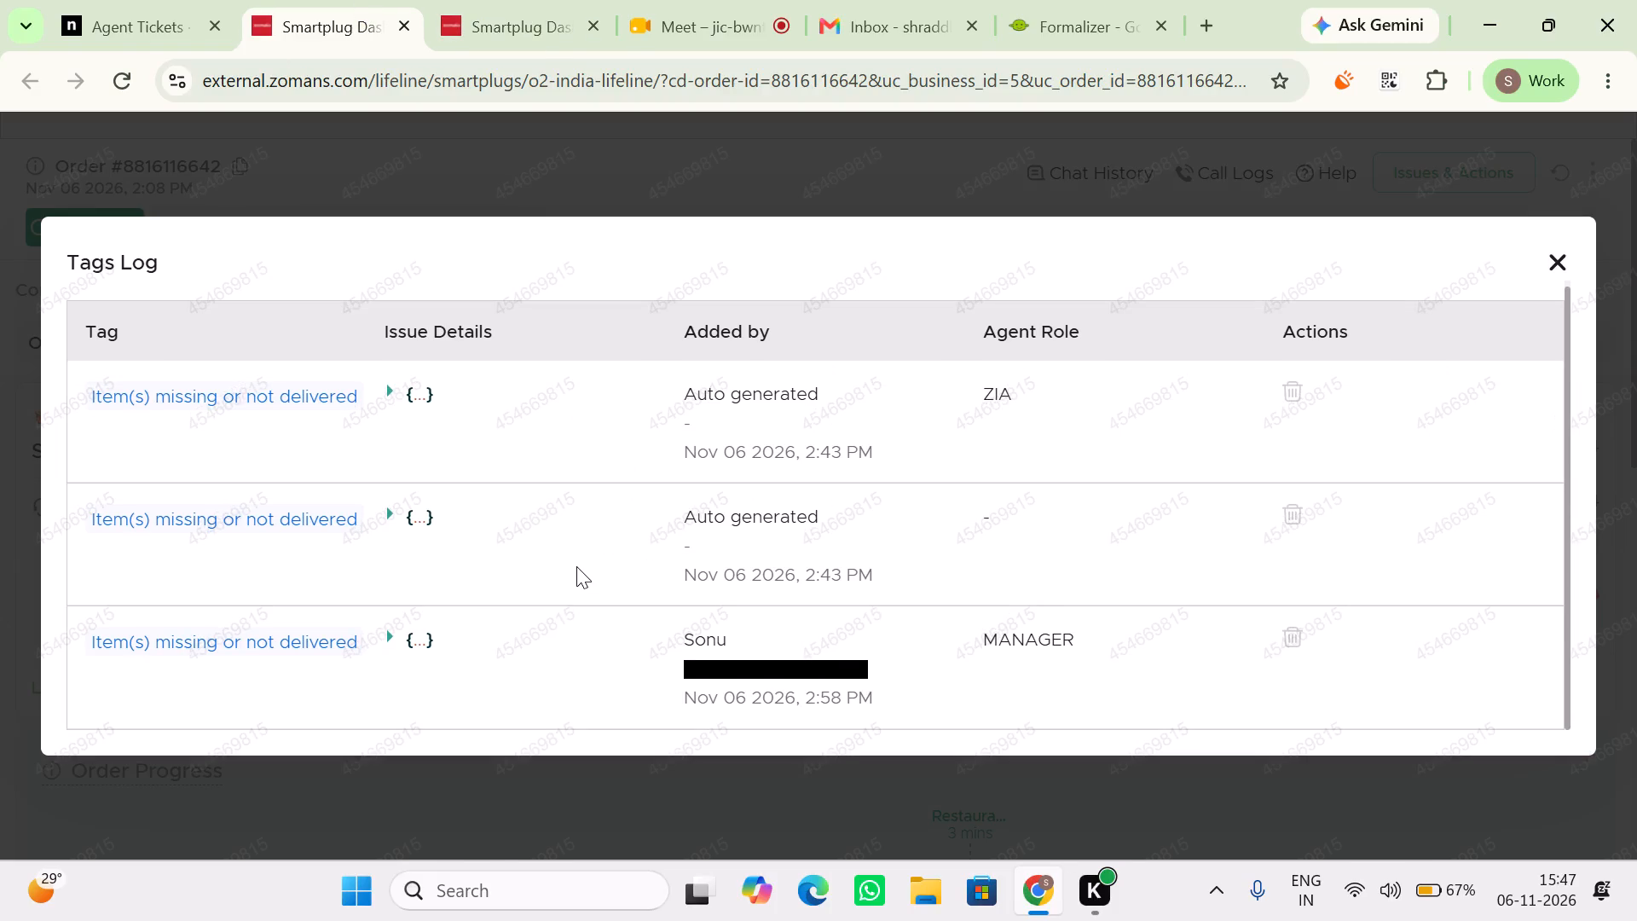
click(481, 0)
click(795, 414)
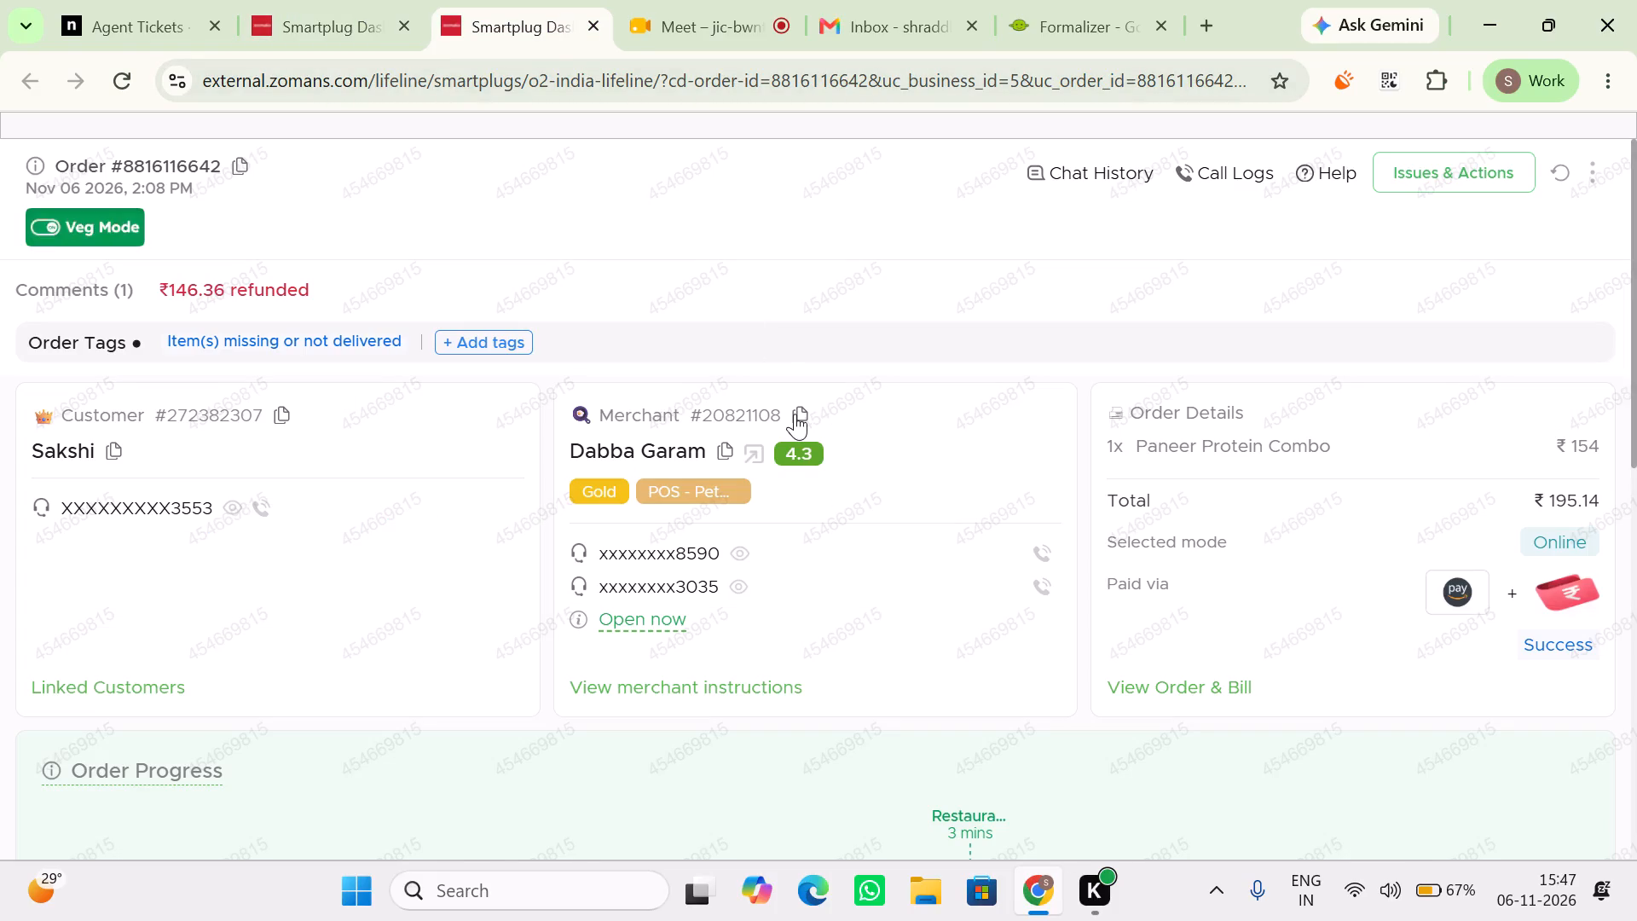
click(220, 0)
scroll(1356, 516, up, 7)
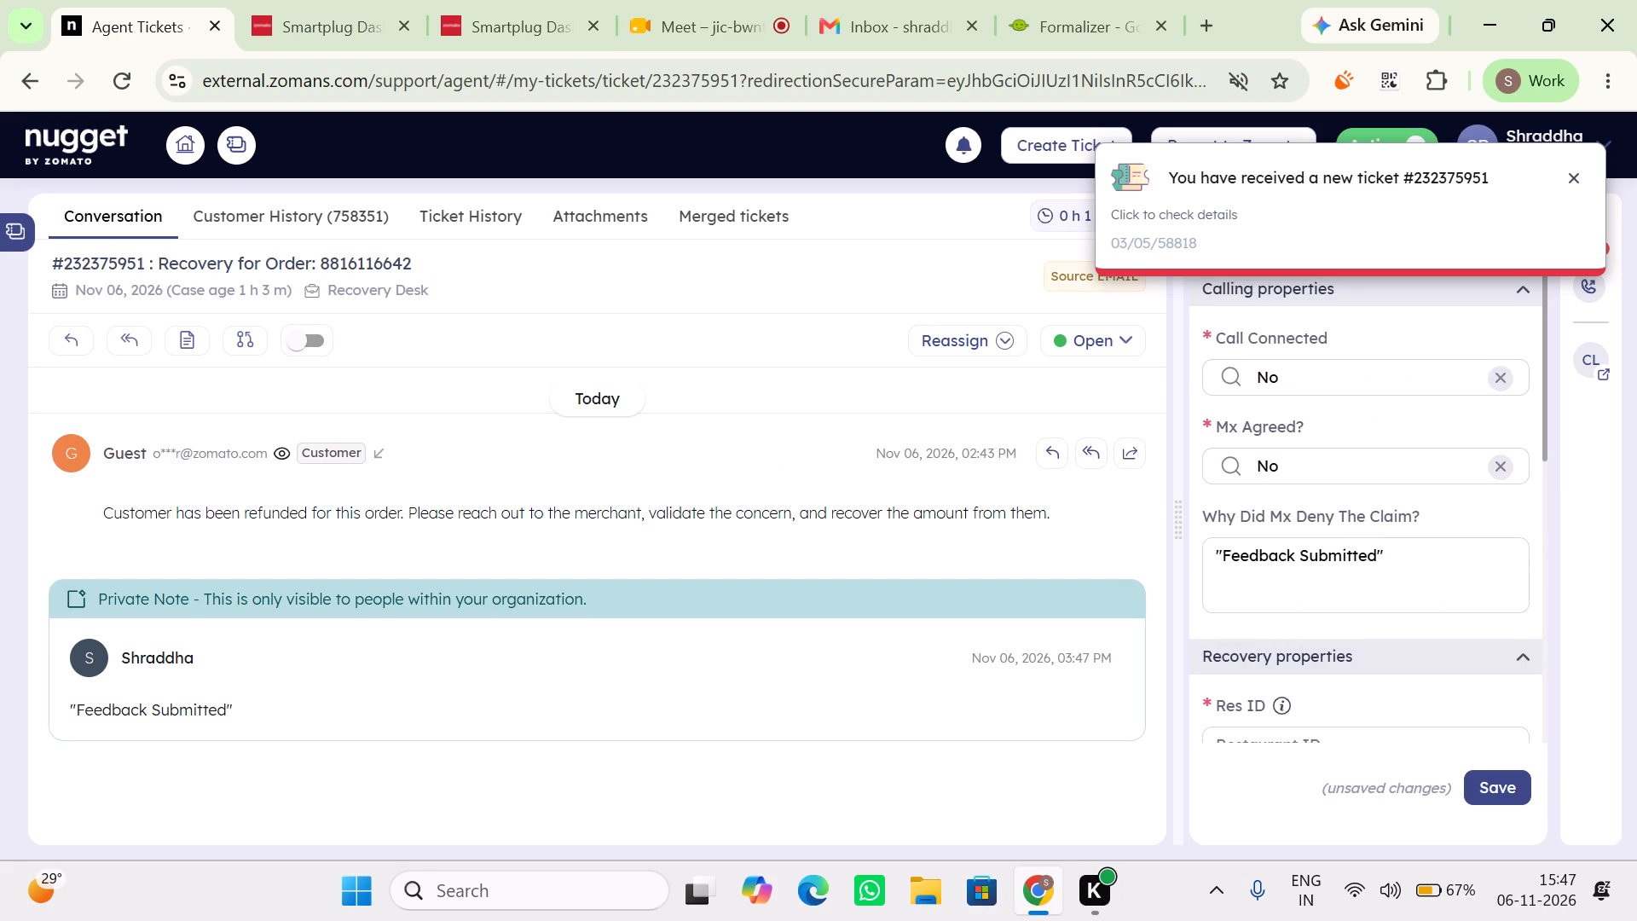
scroll(1356, 516, down, 2)
scroll(1321, 484, up, 2)
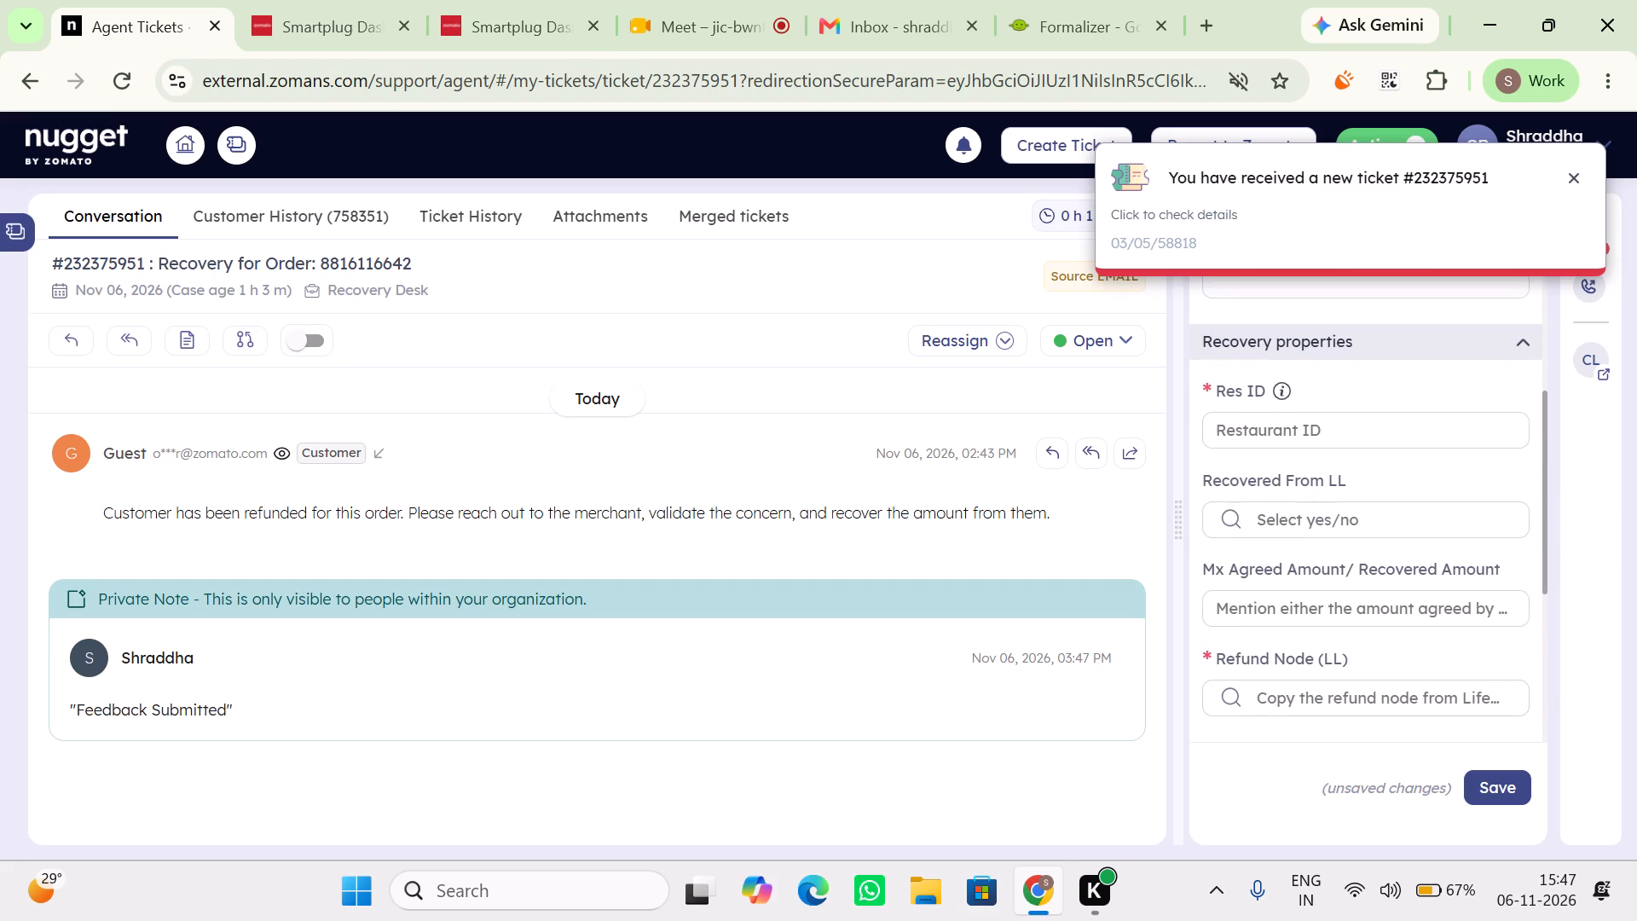
scroll(1316, 520, up, 1)
click(1285, 505)
key(ctrl+v)
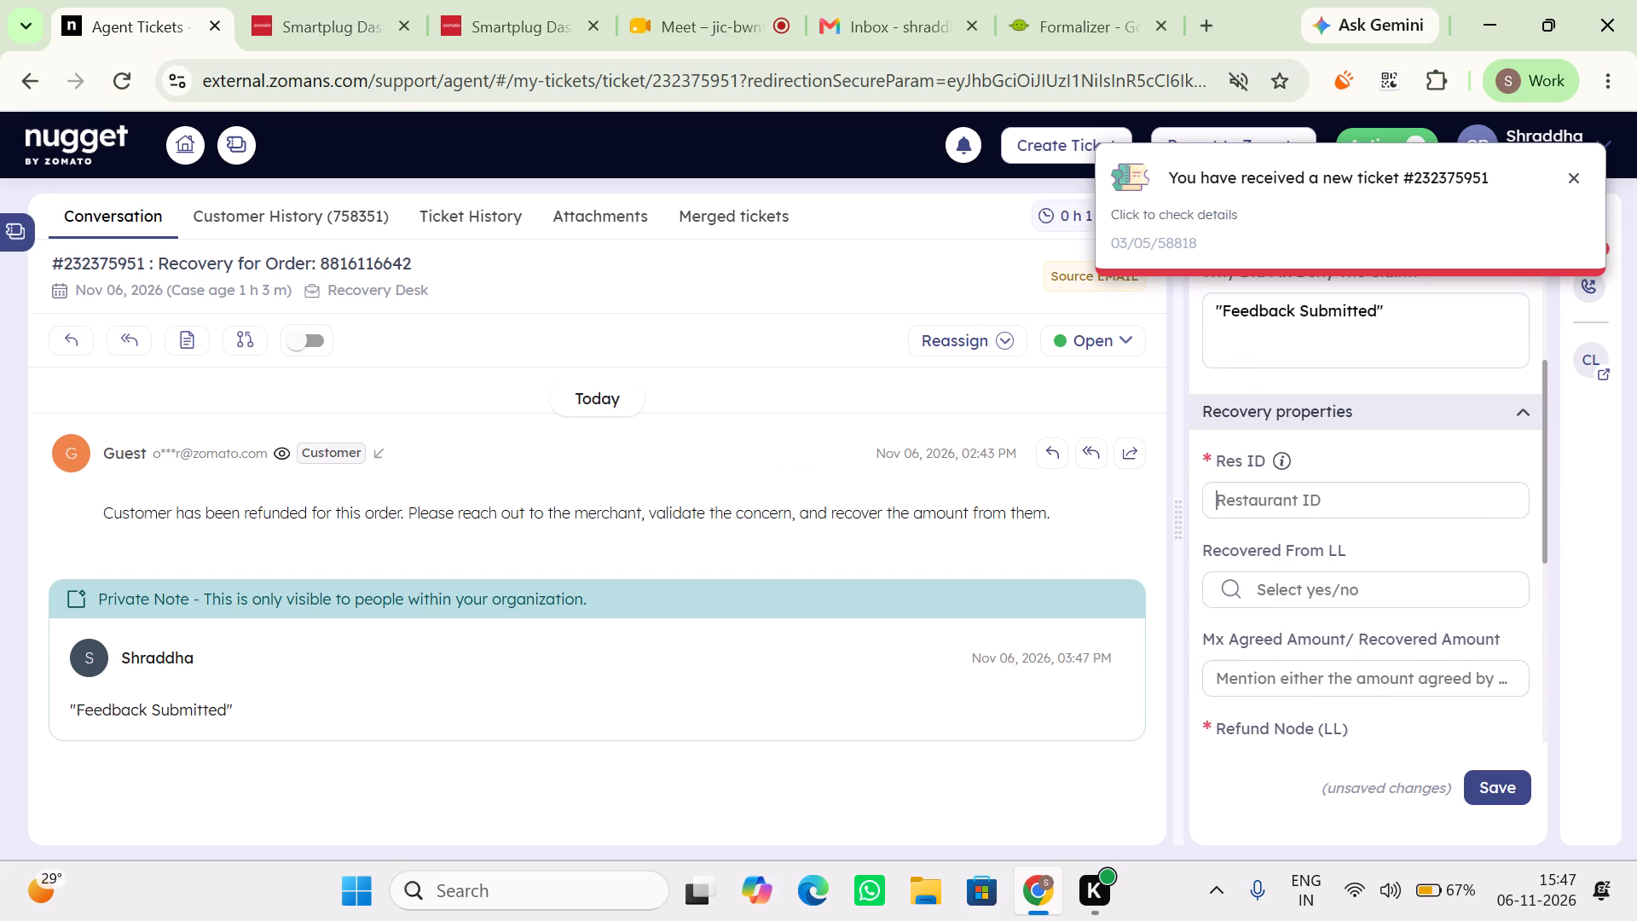
Set Recovered From LL to No in the ticket's recovery properties.
scroll(1285, 505, up, 5)
scroll(1285, 505, down, 1)
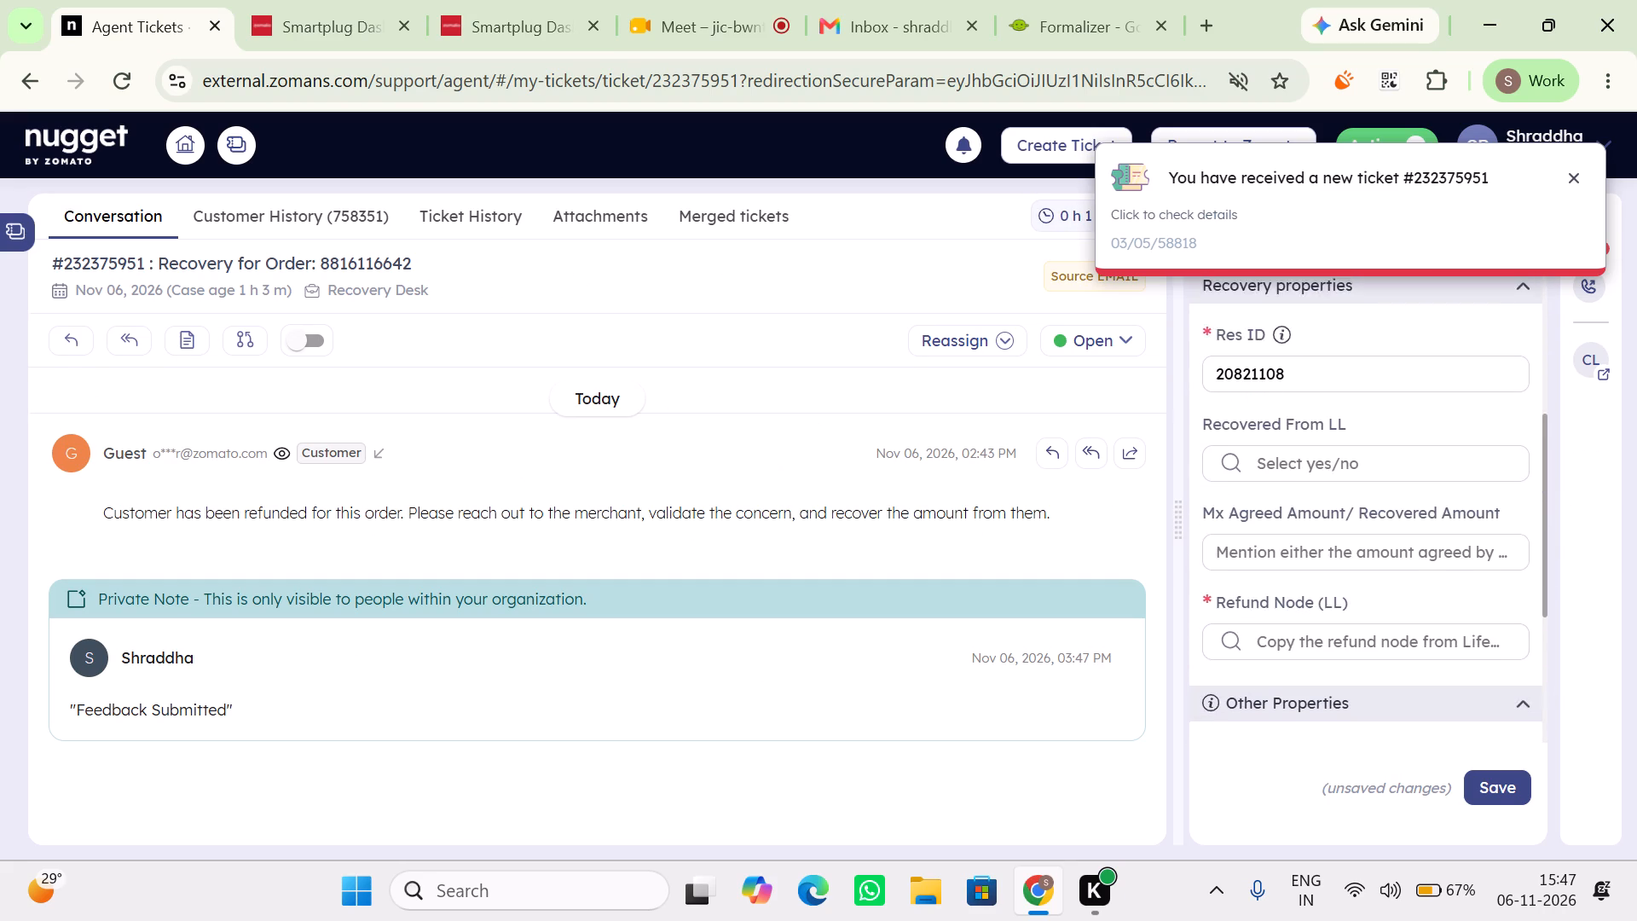
scroll(1285, 505, down, 1)
click(1304, 401)
click(1241, 484)
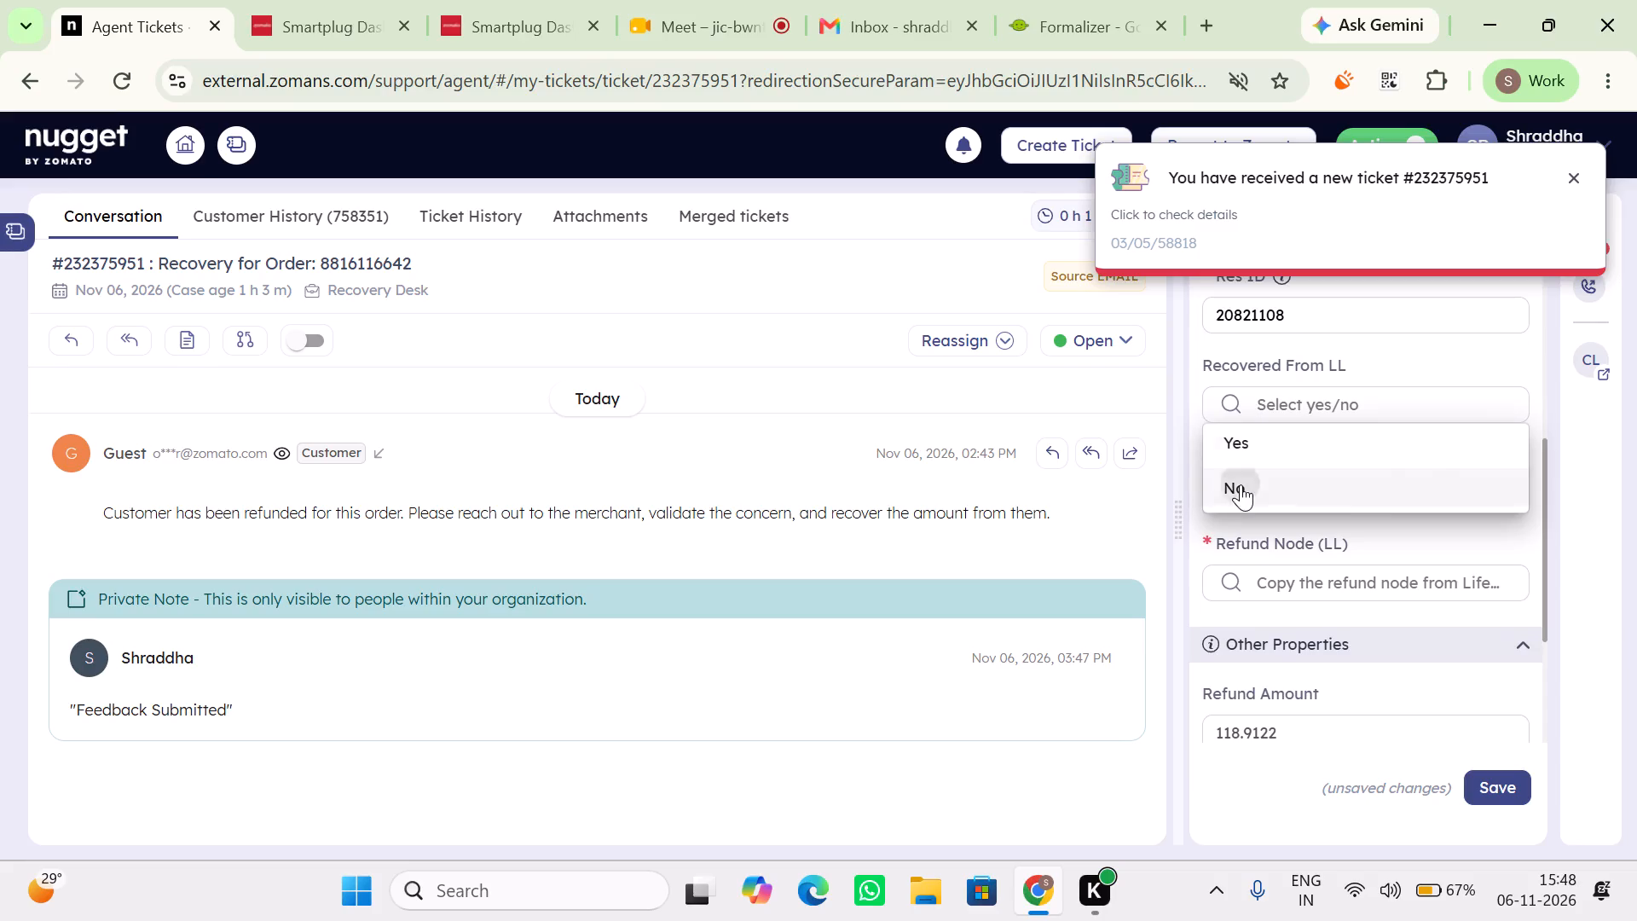
Open the Refund Node (LL) choices and return to the order's Tags Log to check which issue applies.
scroll(1369, 510, down, 1)
click(1312, 485)
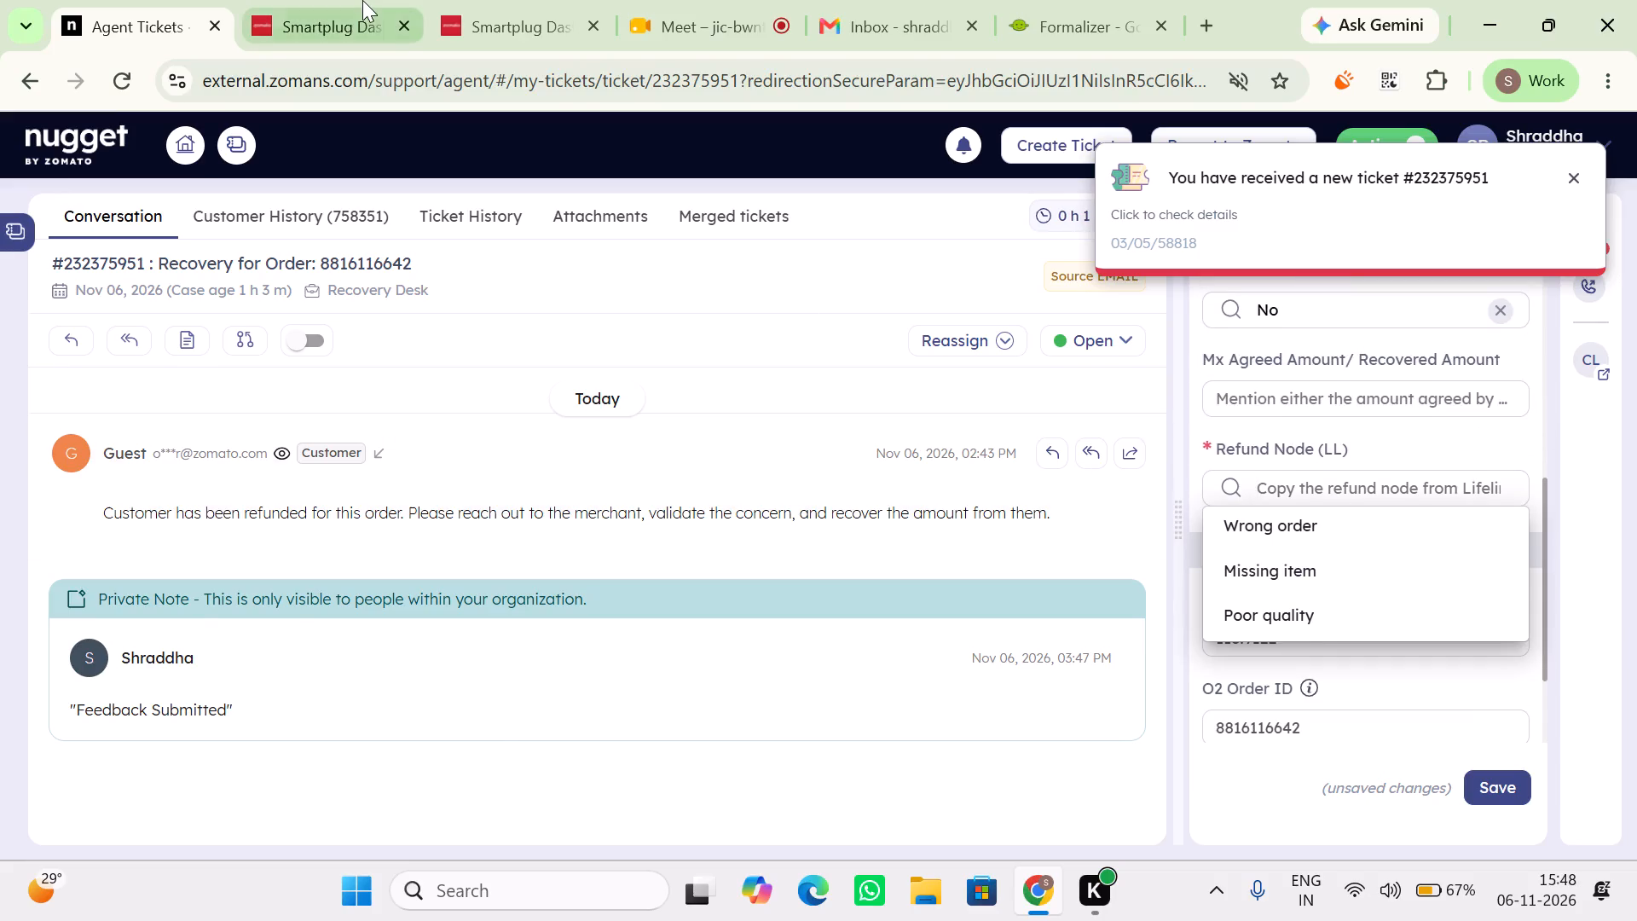
click(362, 0)
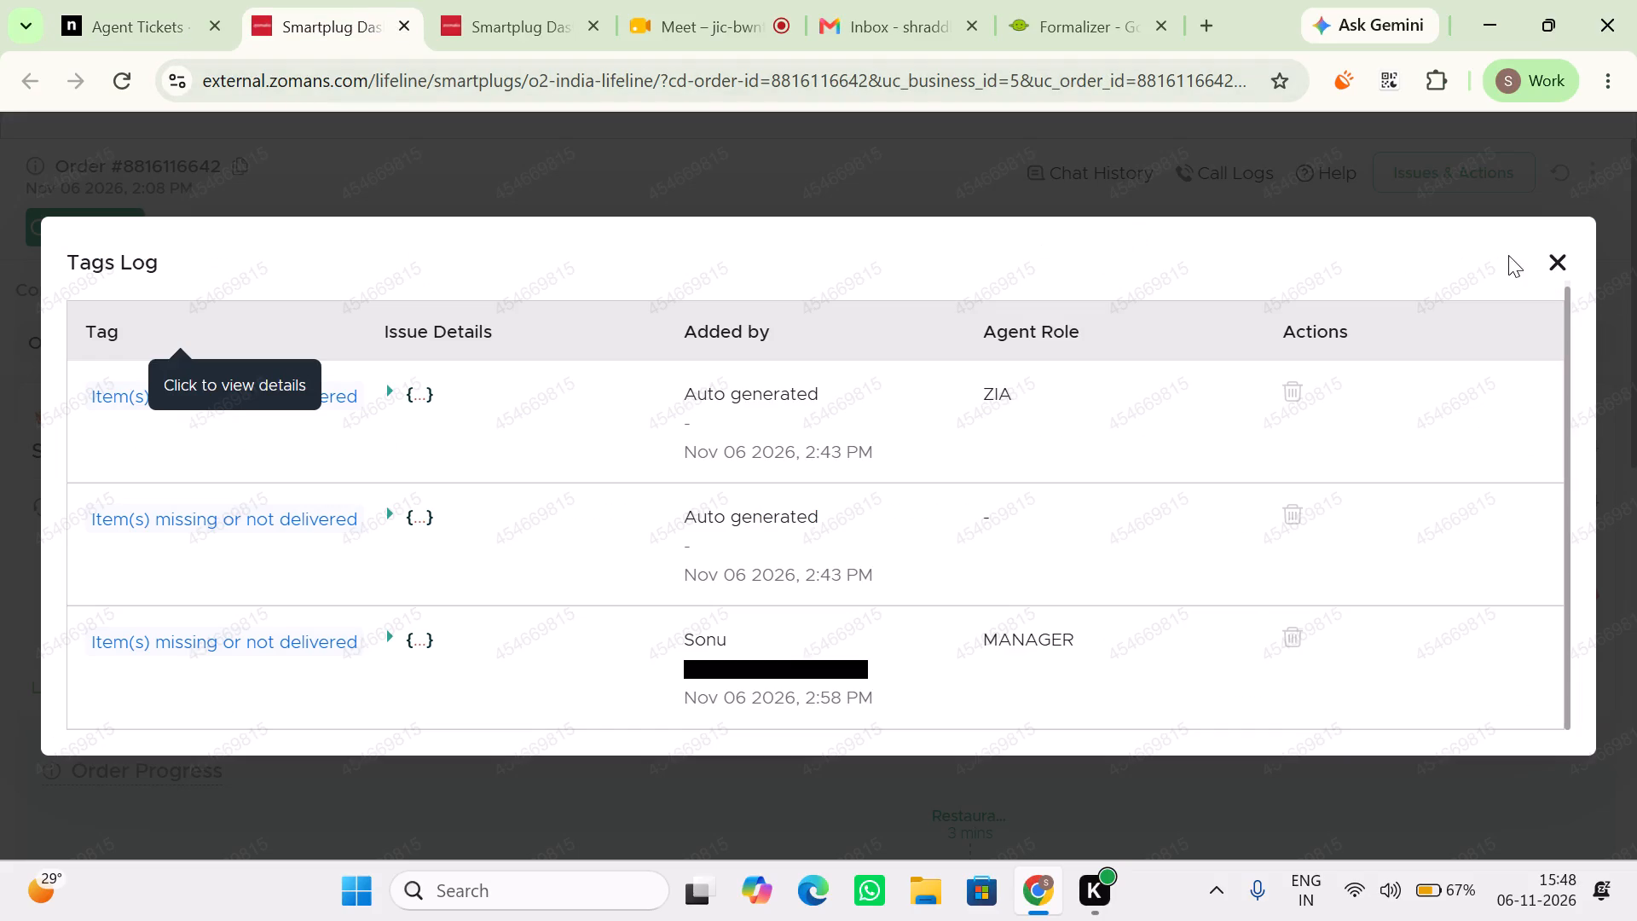
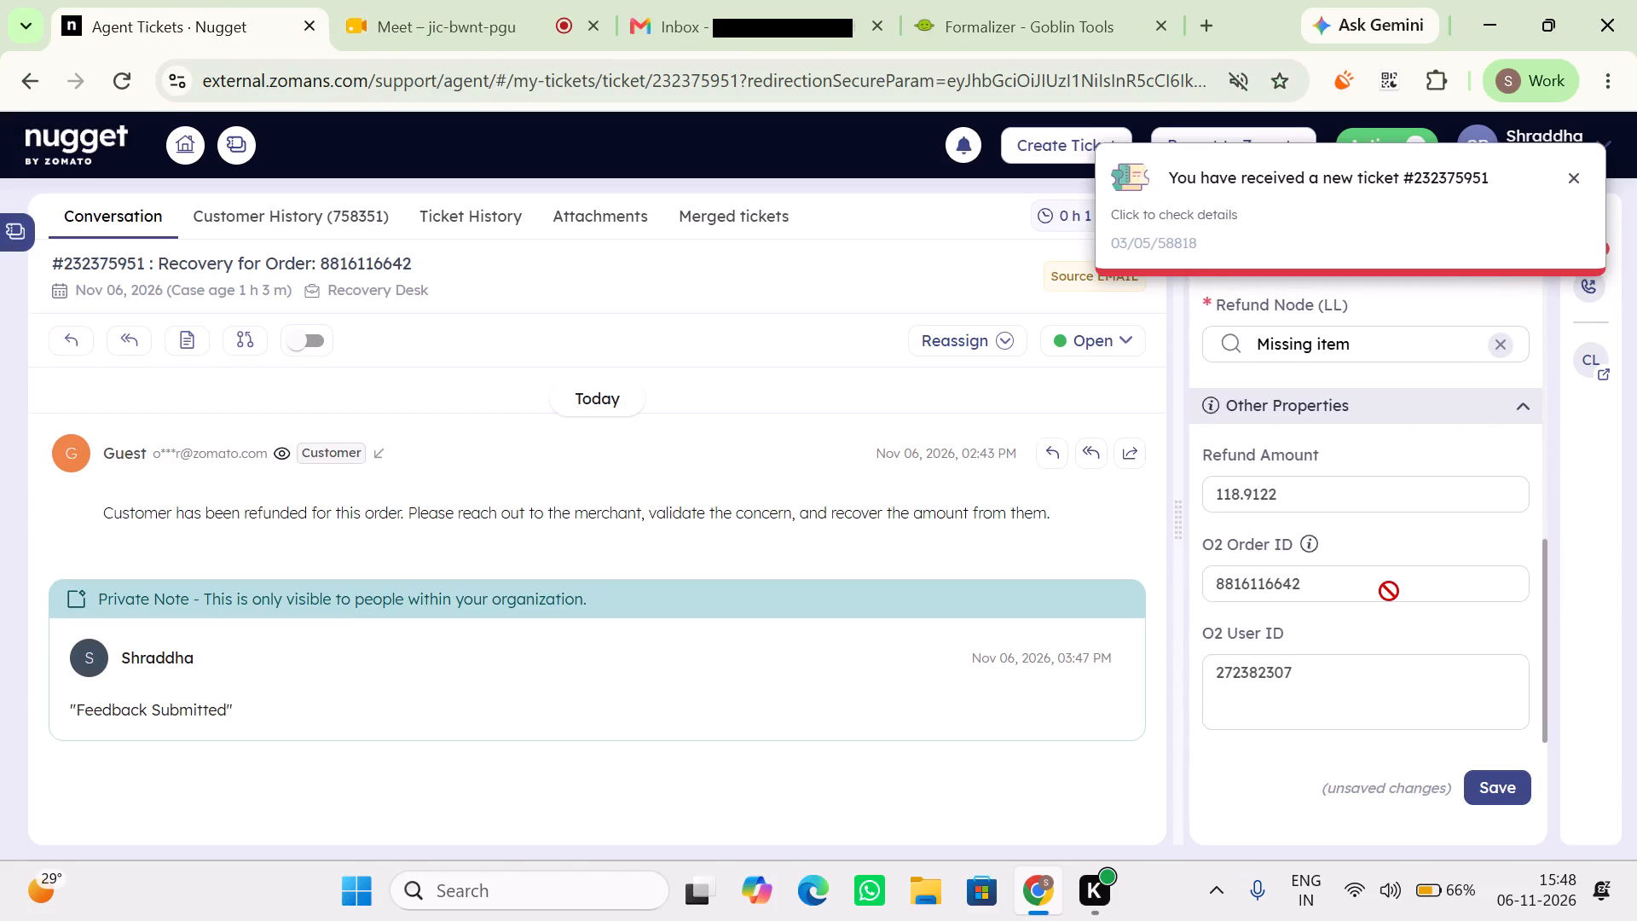
click(1510, 803)
scroll(1457, 548, up, 2)
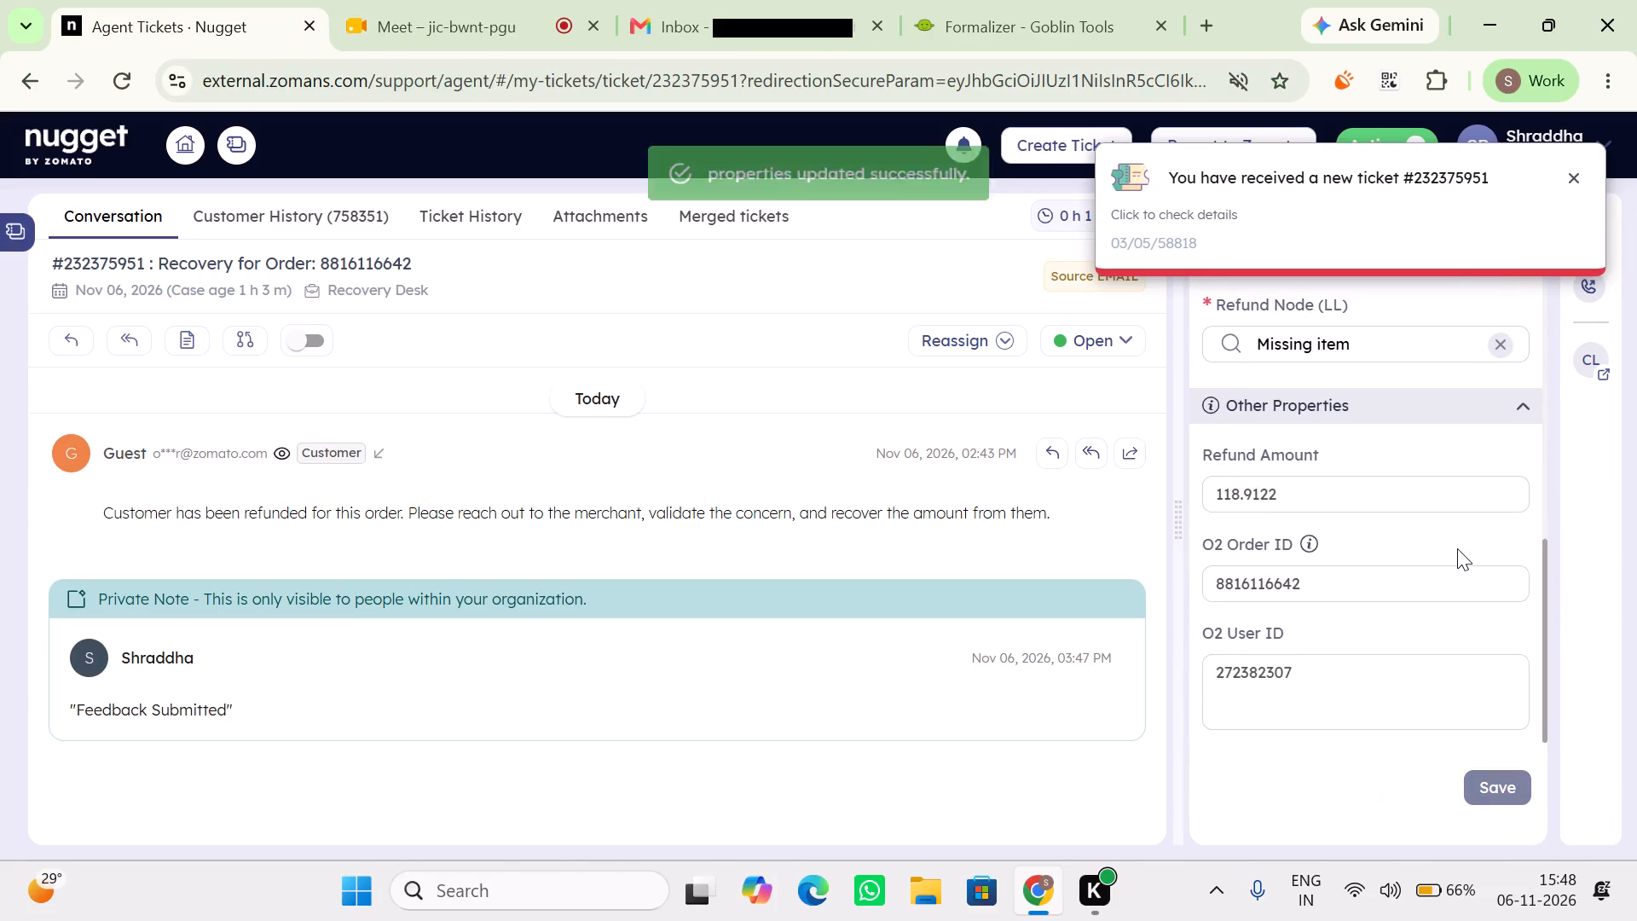
scroll(1457, 548, up, 7)
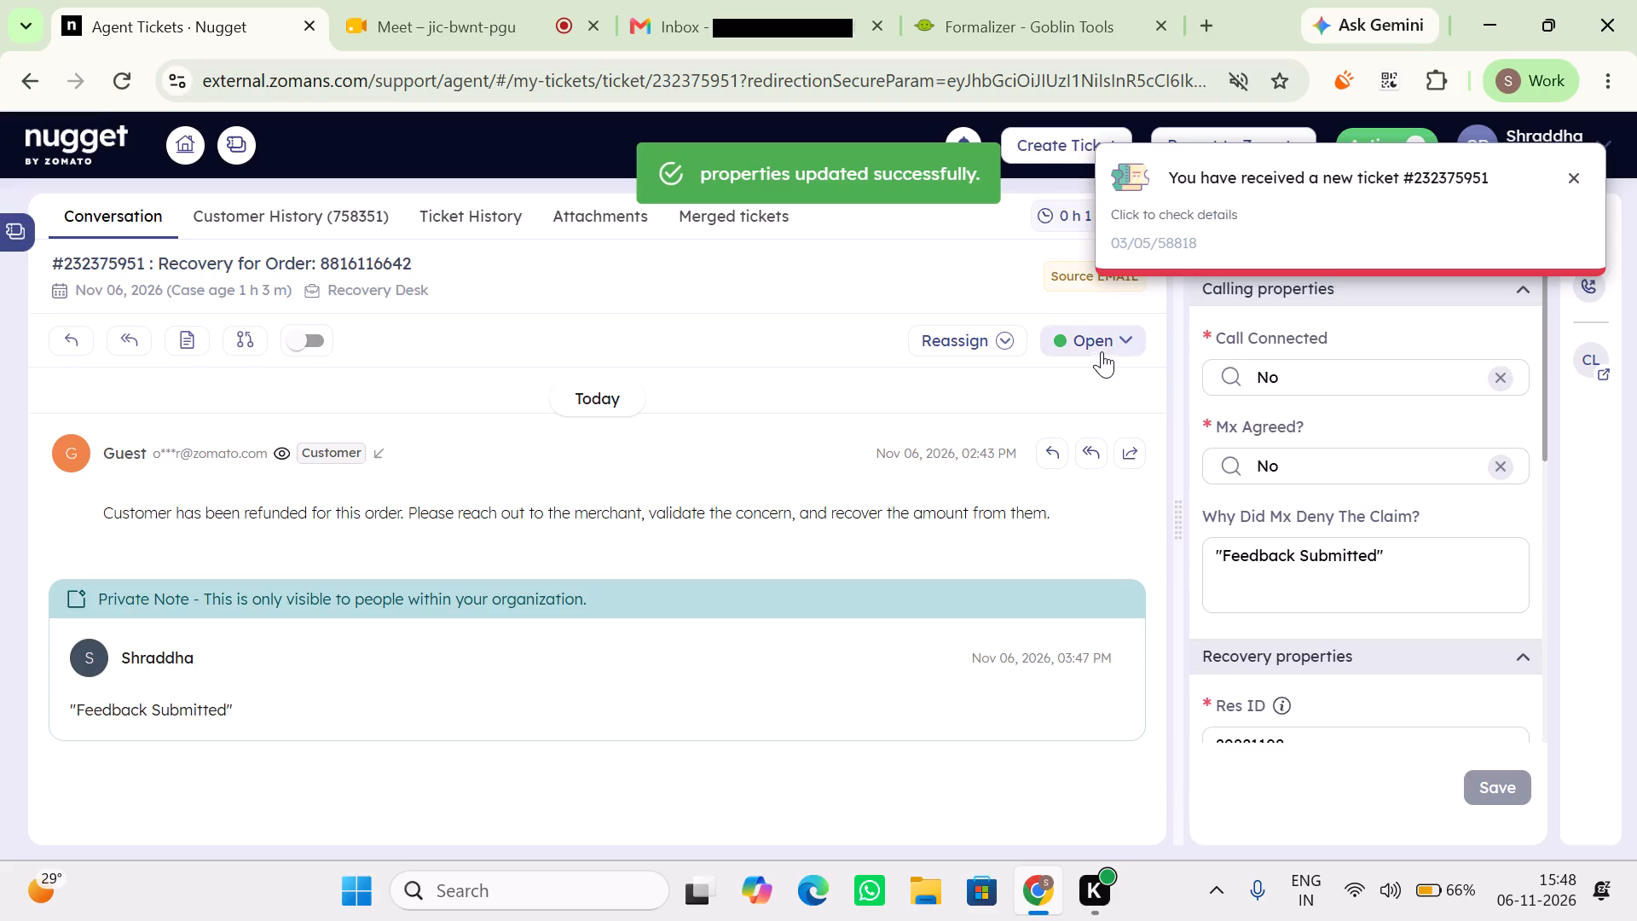
click(1101, 347)
click(976, 427)
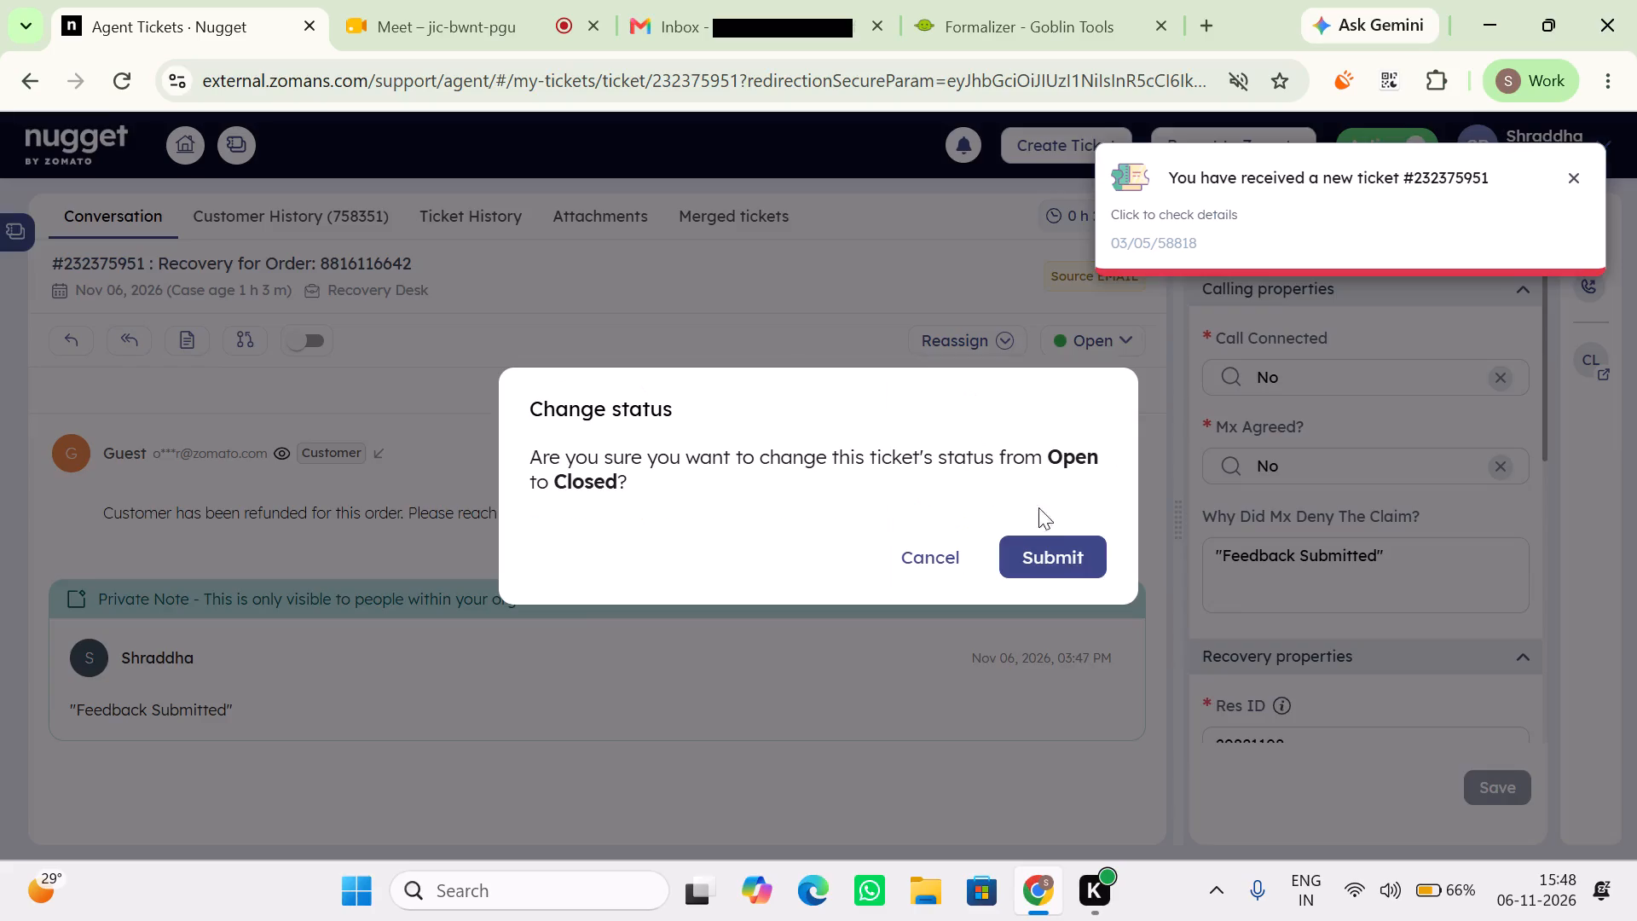
click(1072, 555)
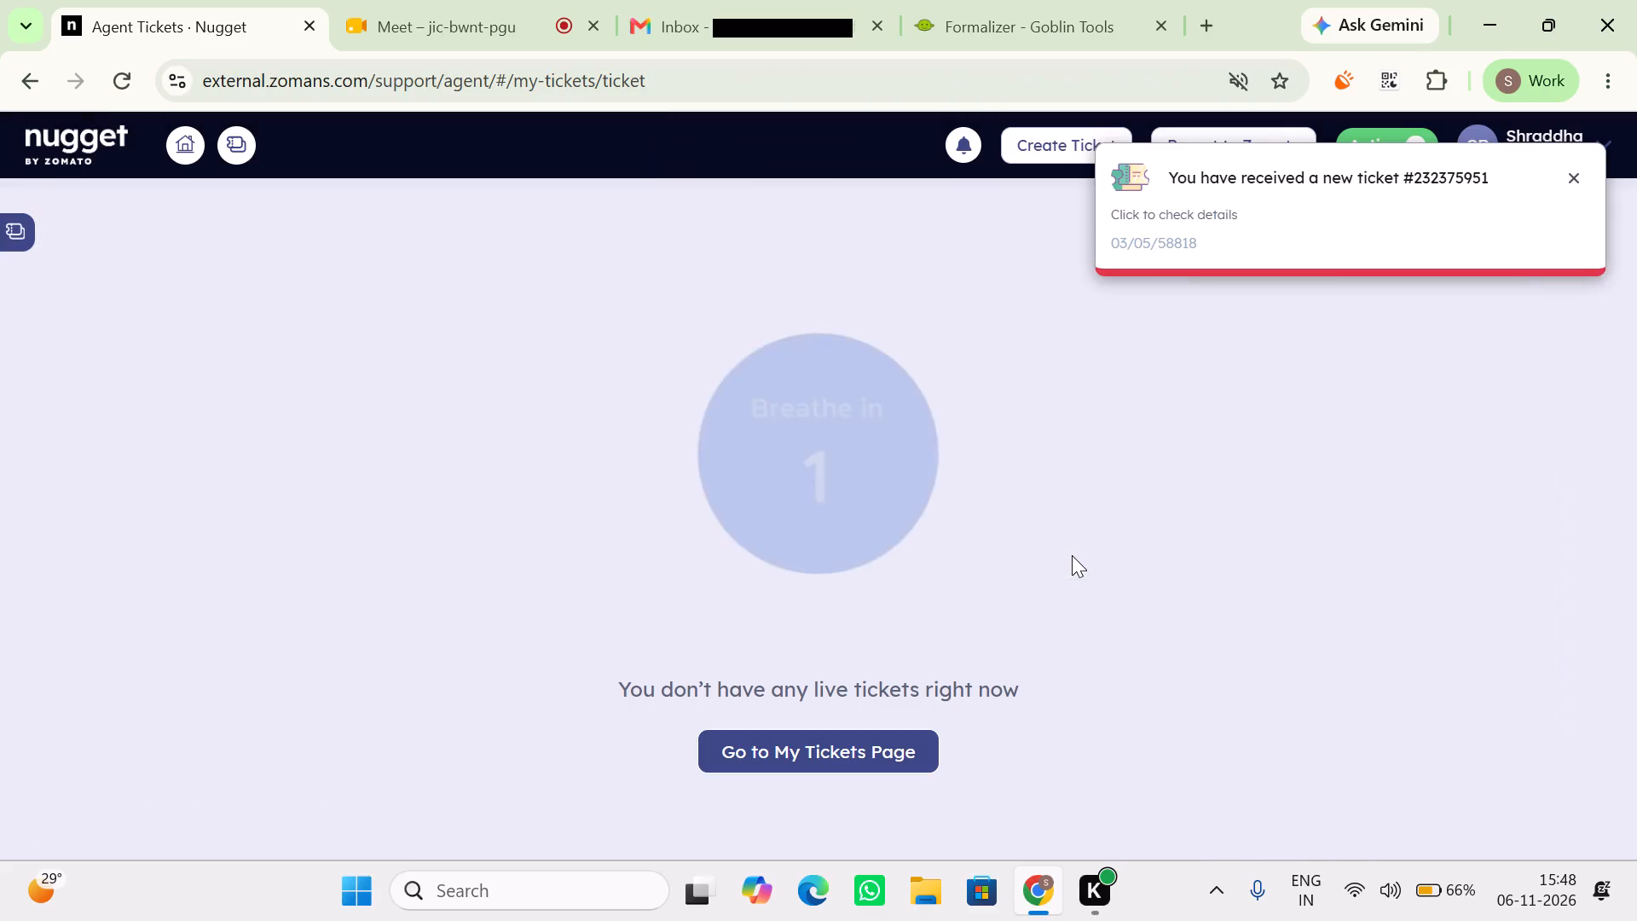
click(850, 754)
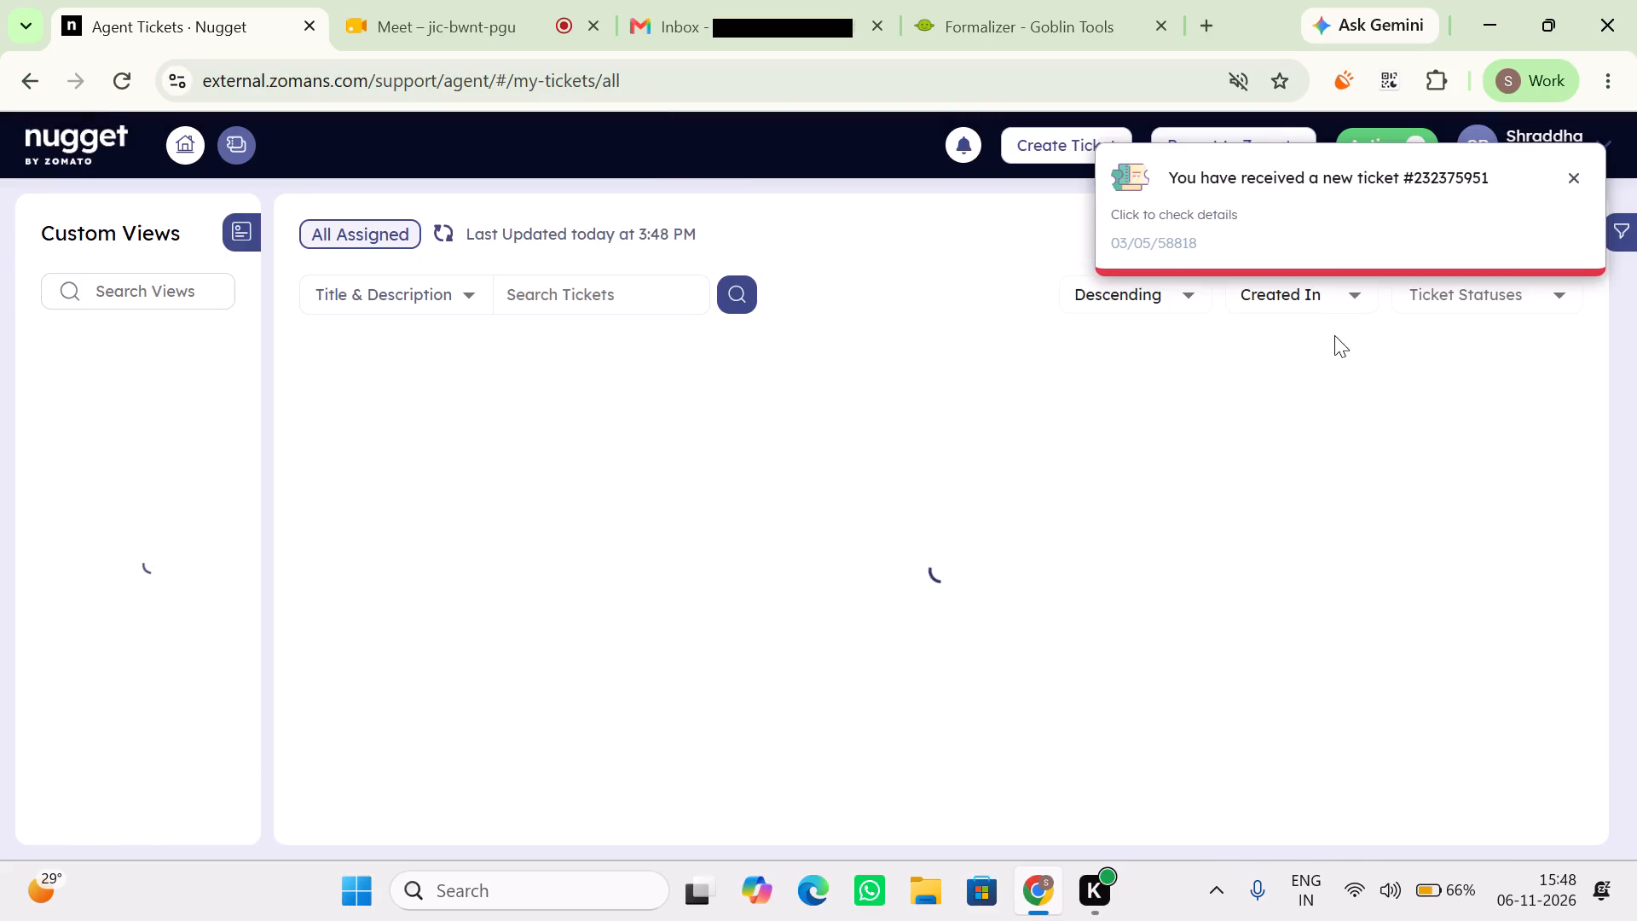
click(1581, 187)
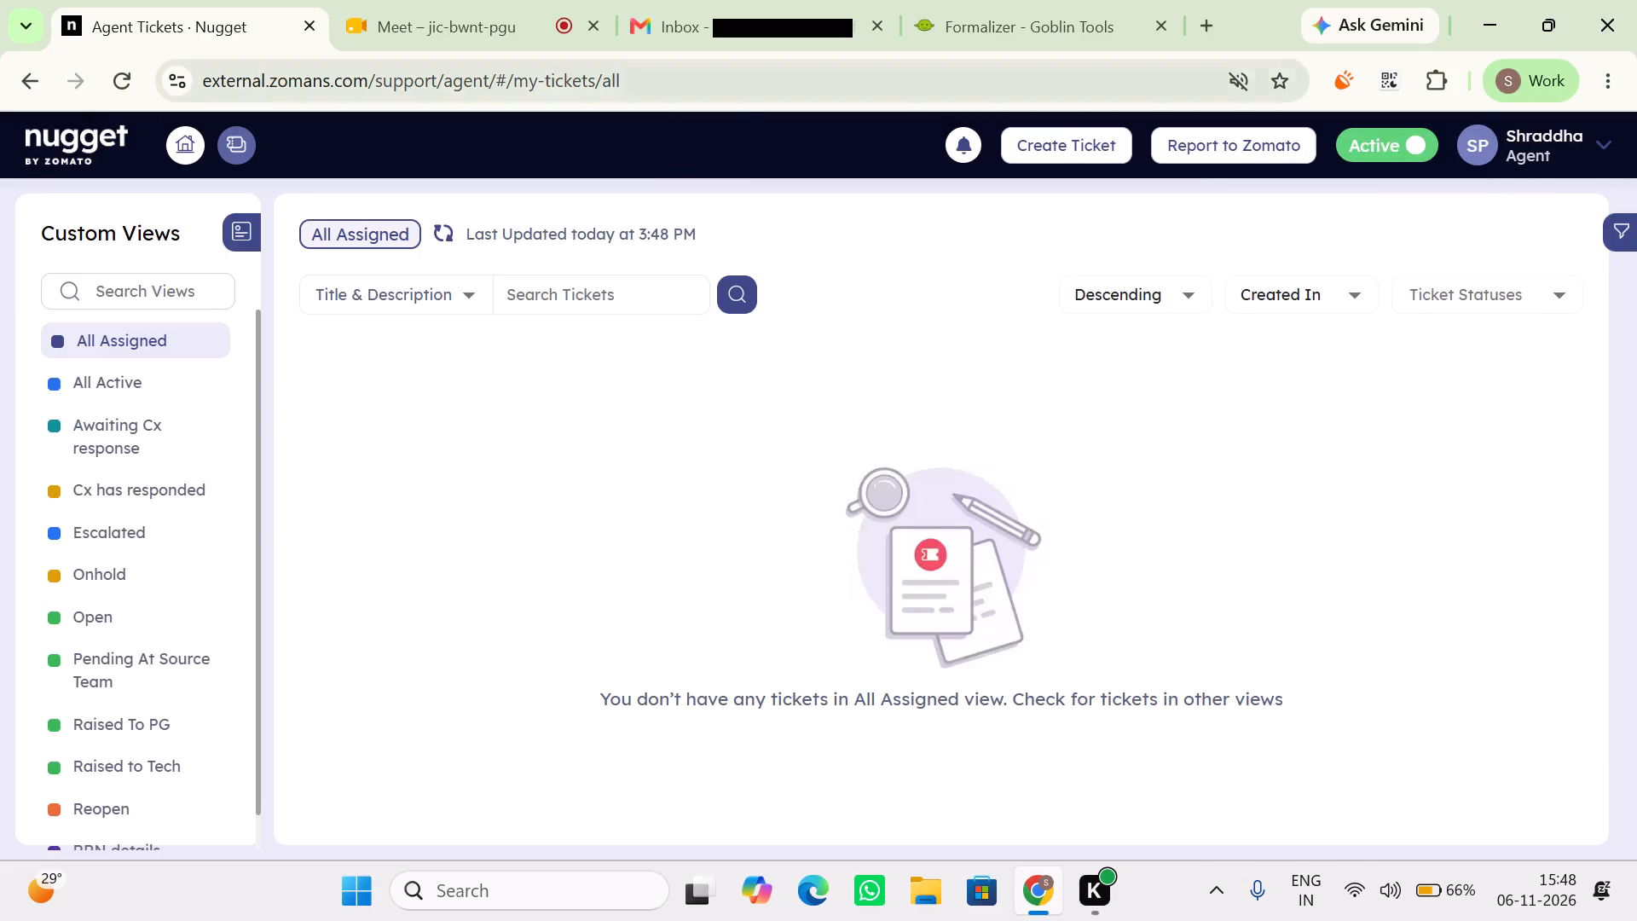
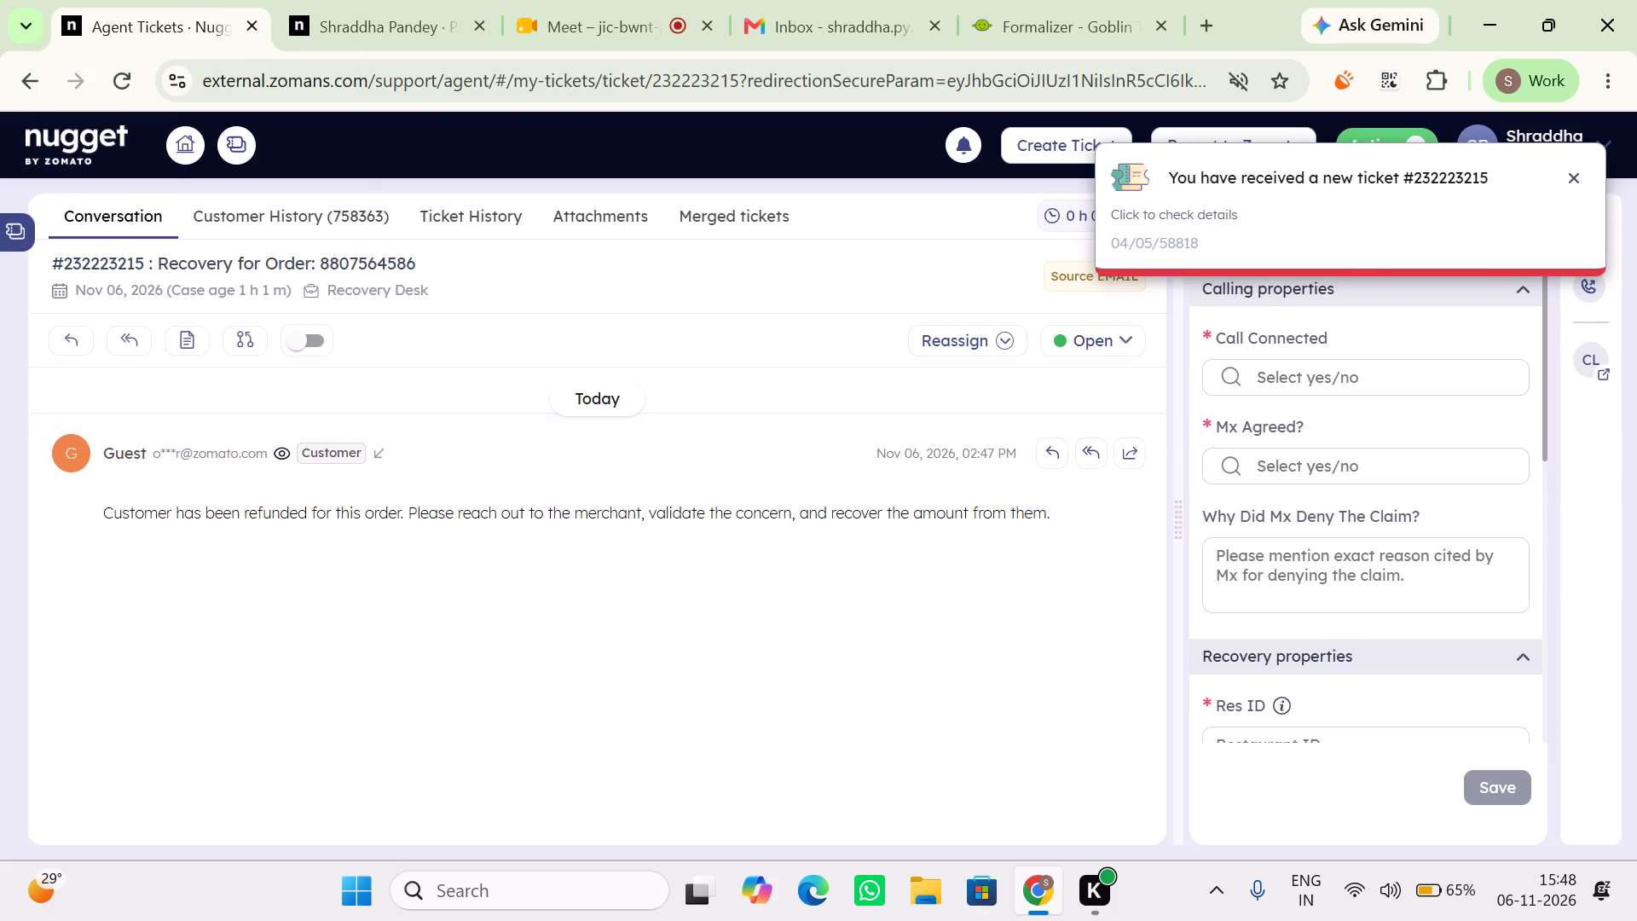
click(1614, 354)
click(1580, 365)
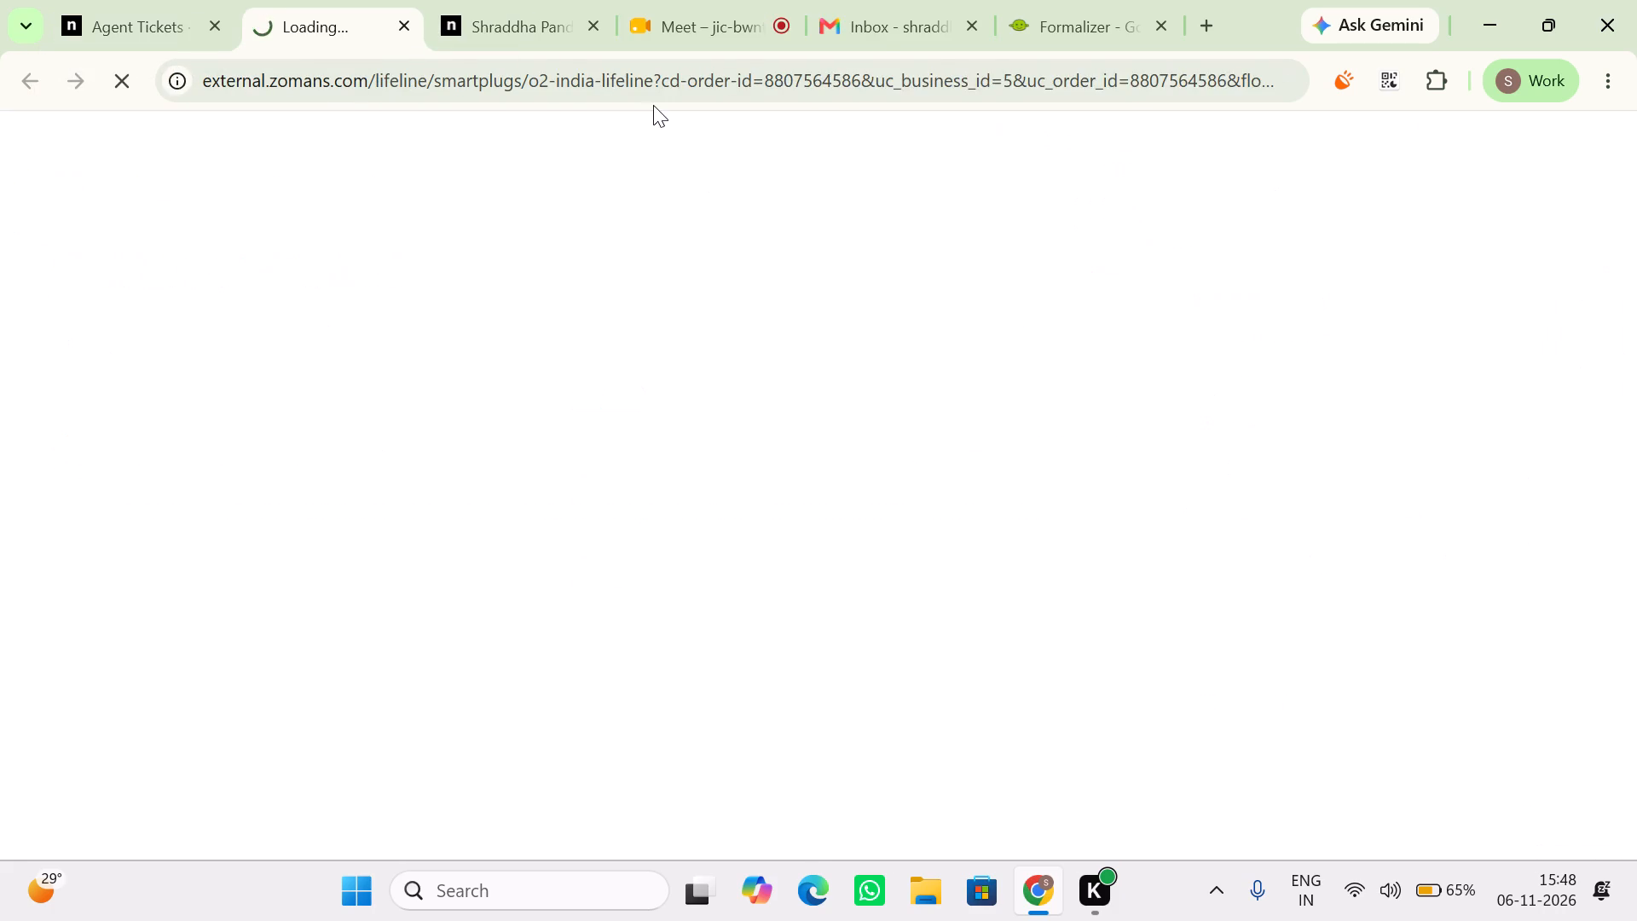
click(503, 0)
click(303, 0)
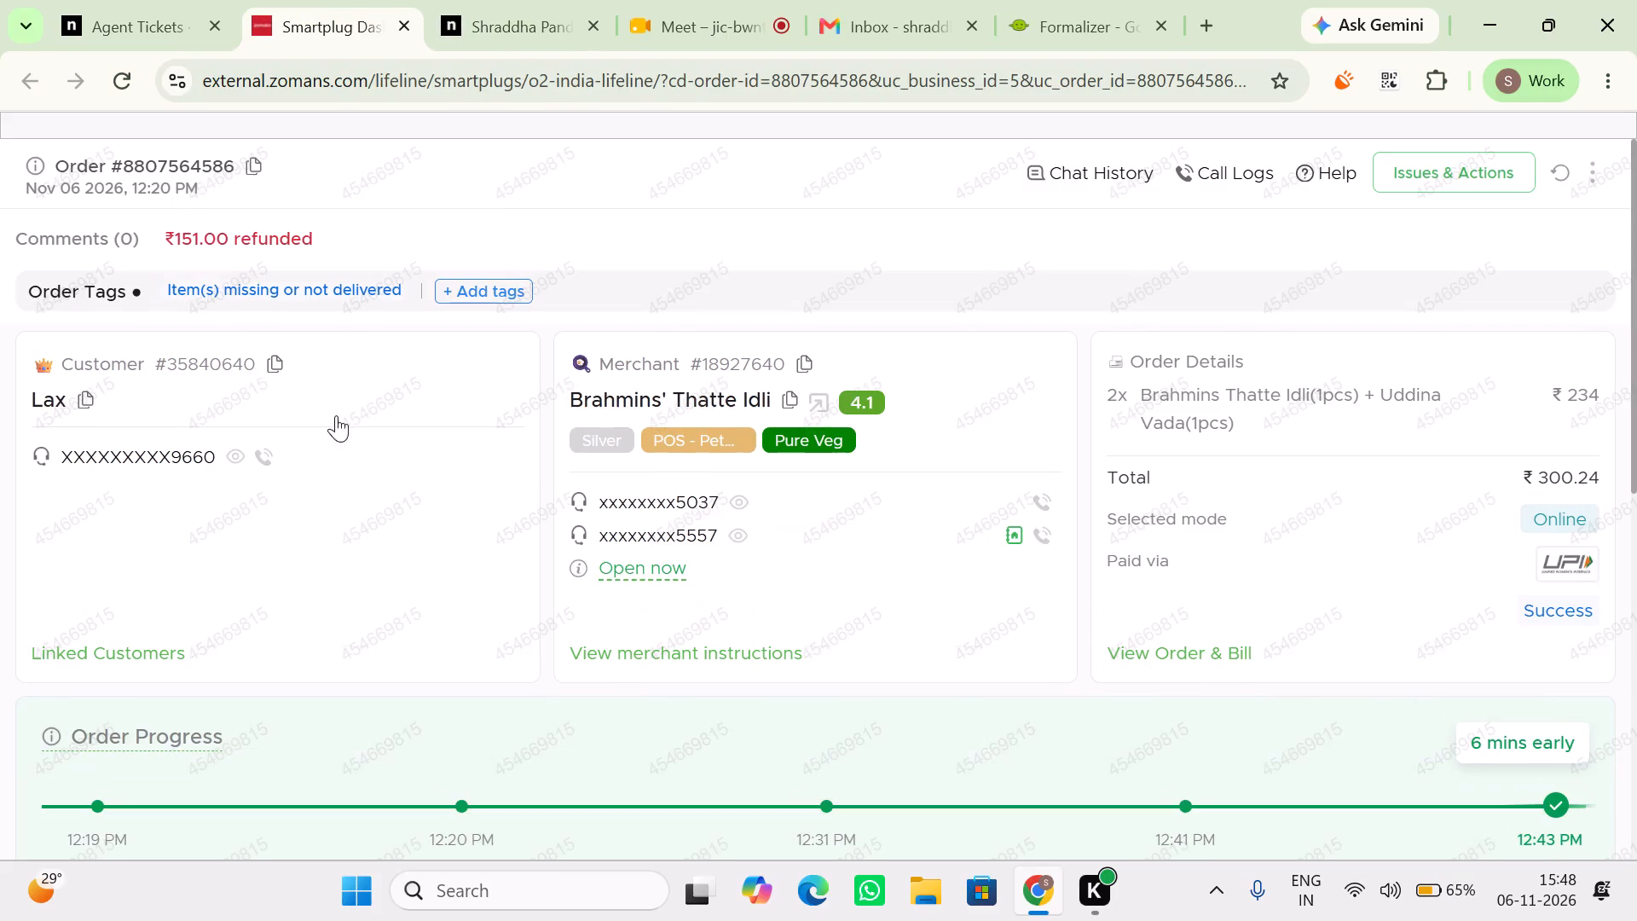
Examine the order's tags log, expanding the issue details of the auto-generated missing-items tag, and close the log.
click(339, 286)
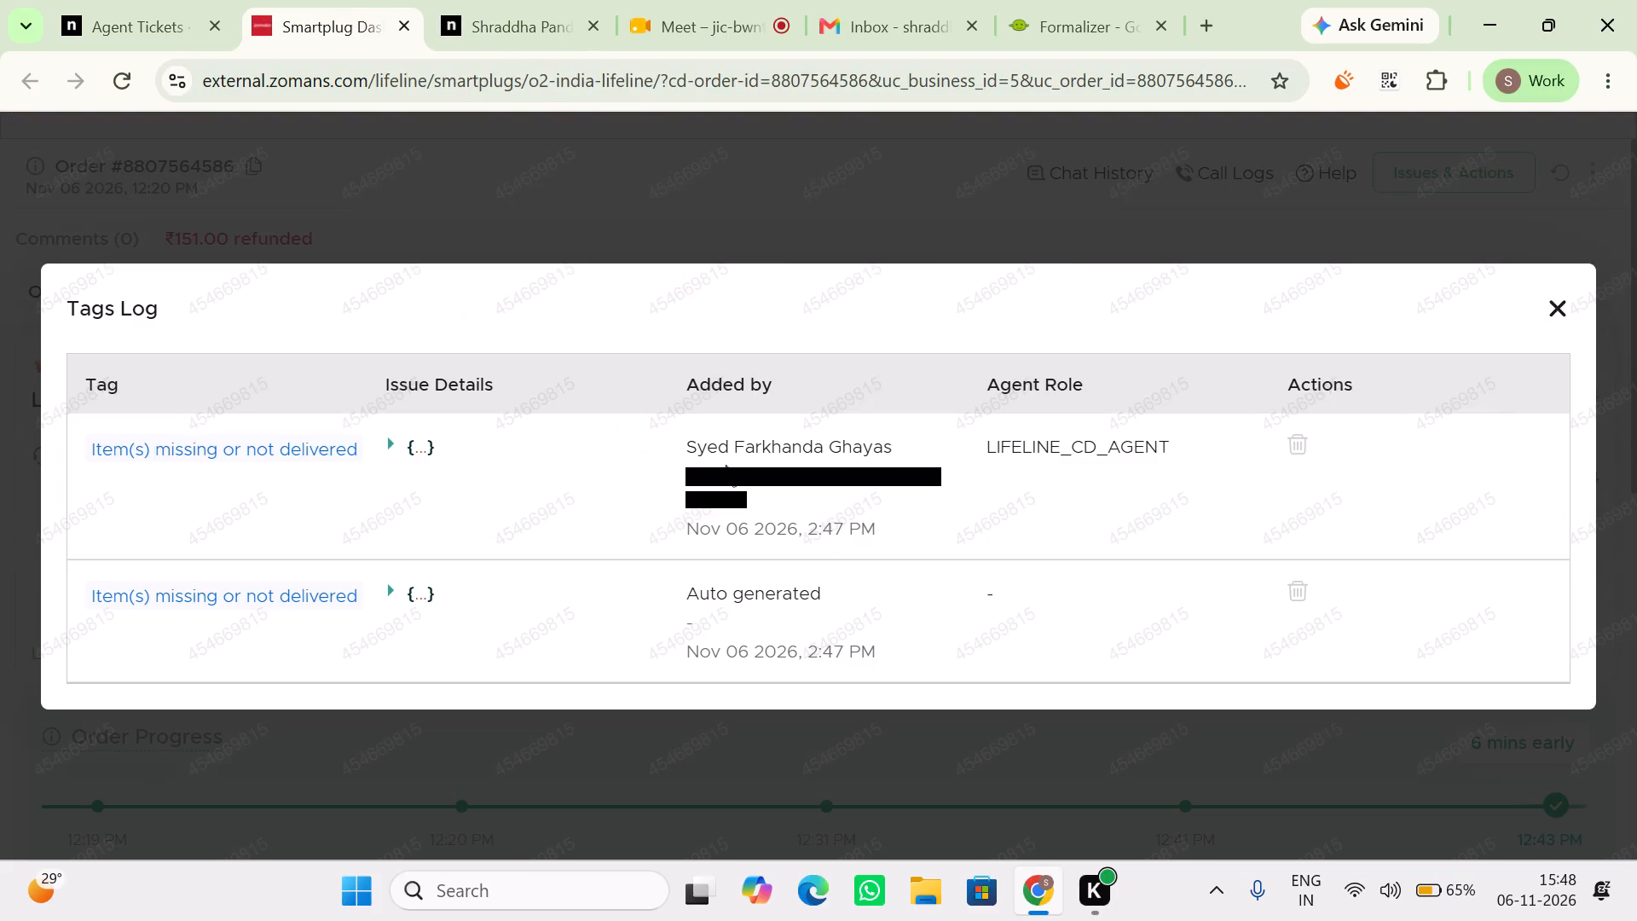
scroll(840, 584, down, 3)
click(414, 591)
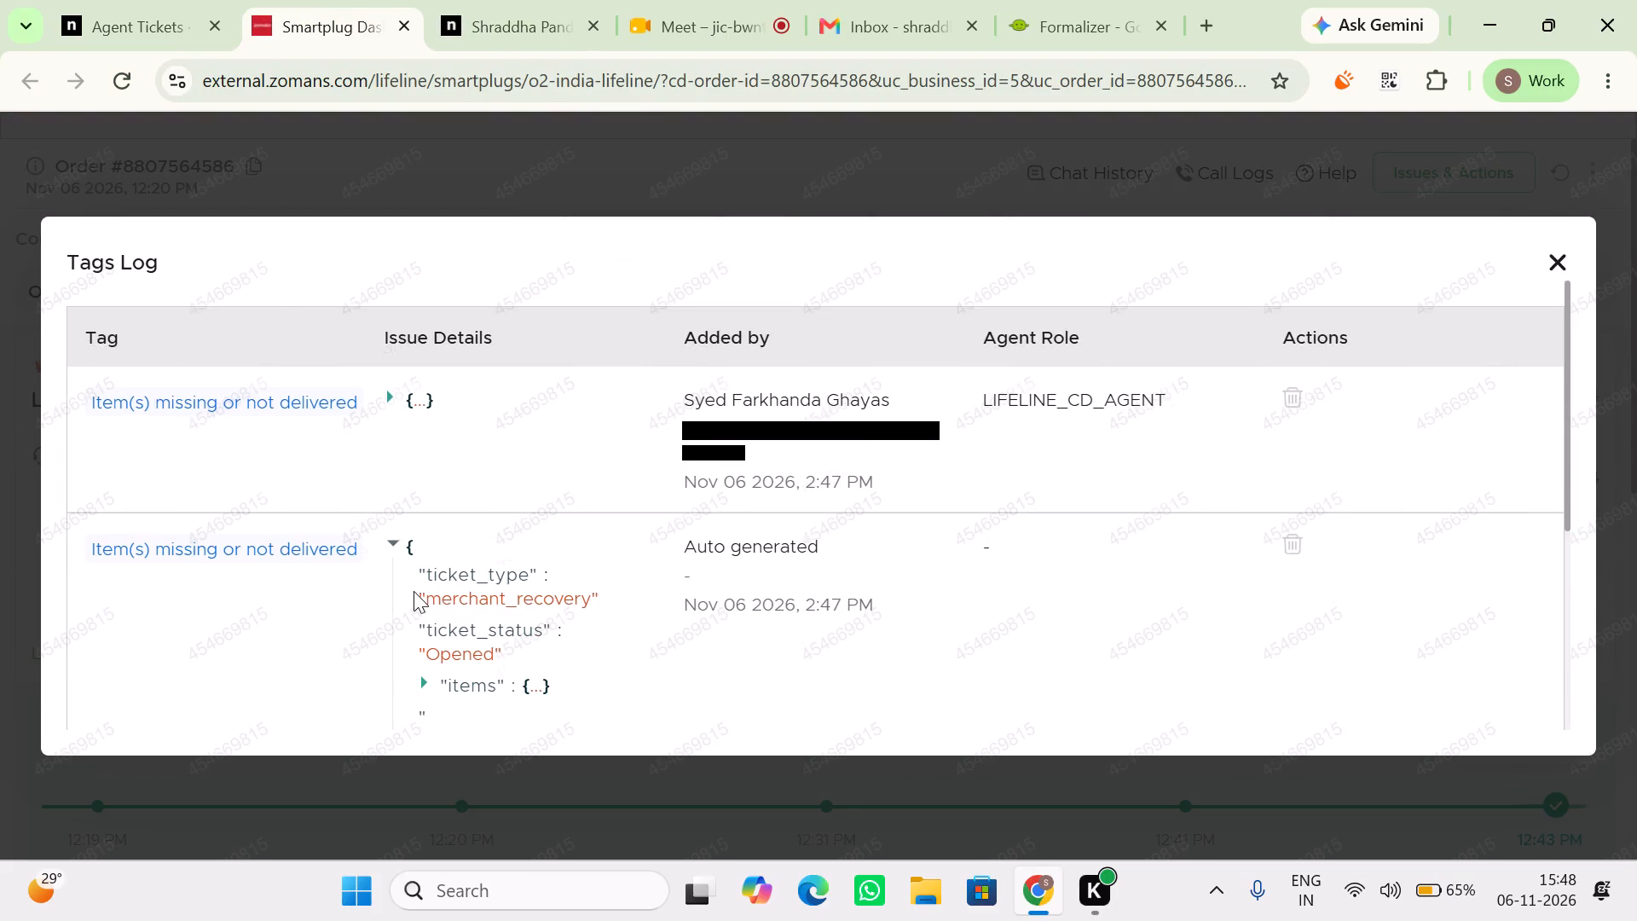
scroll(414, 591, down, 3)
click(1573, 264)
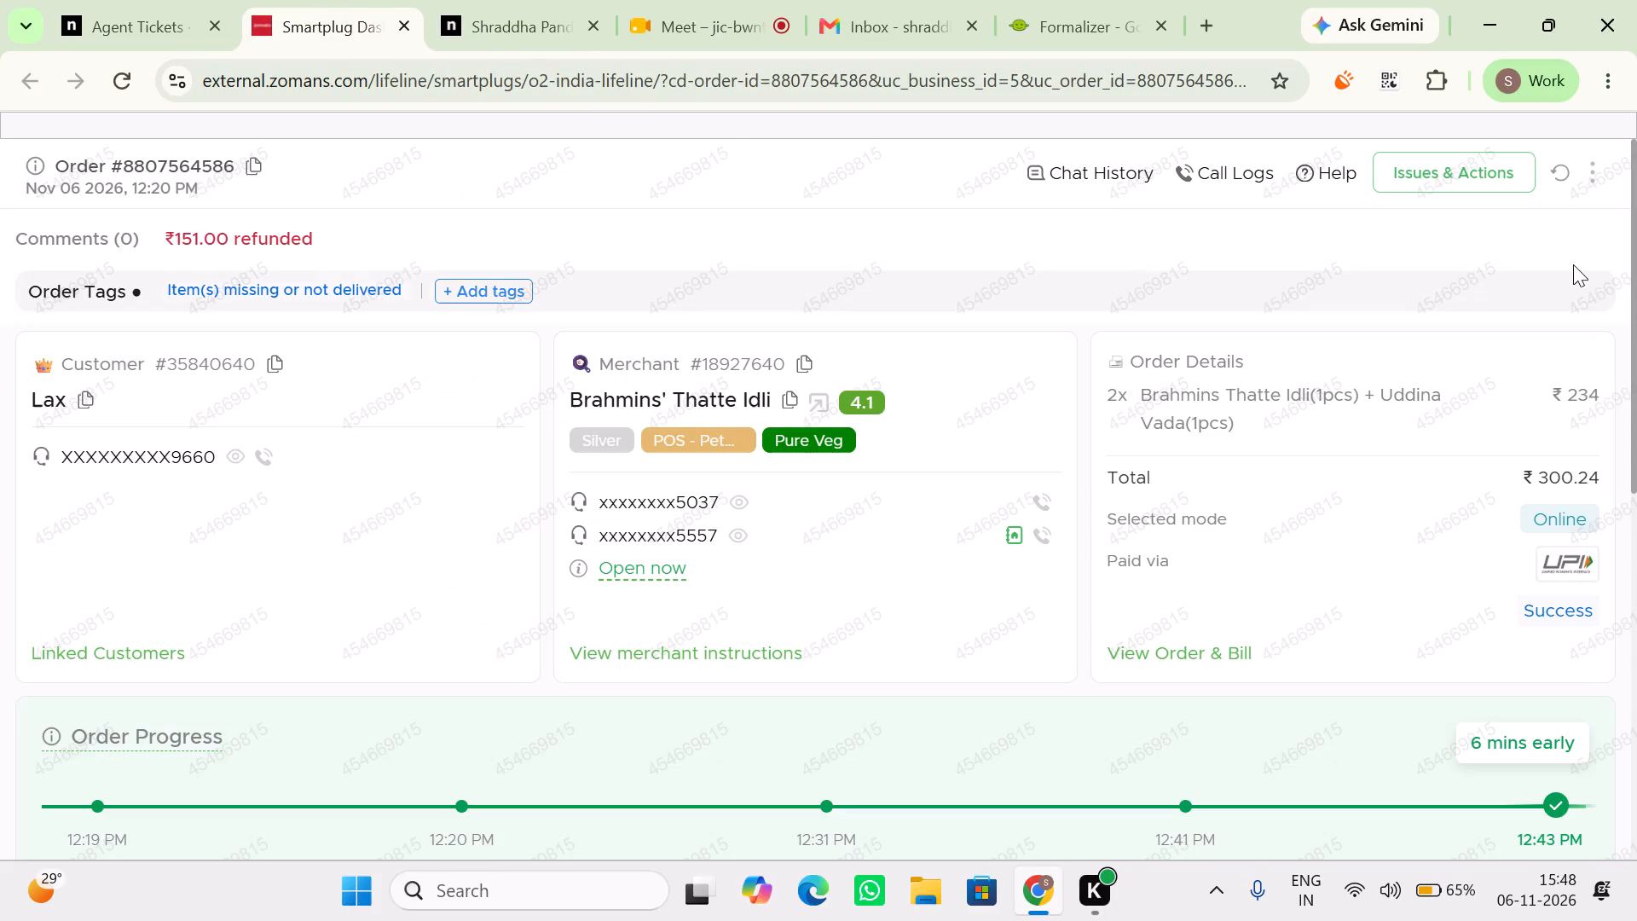
Place a callback call to the merchant Brahmins' Thatte Idli on its first listed number, ending in 5037.
click(1036, 500)
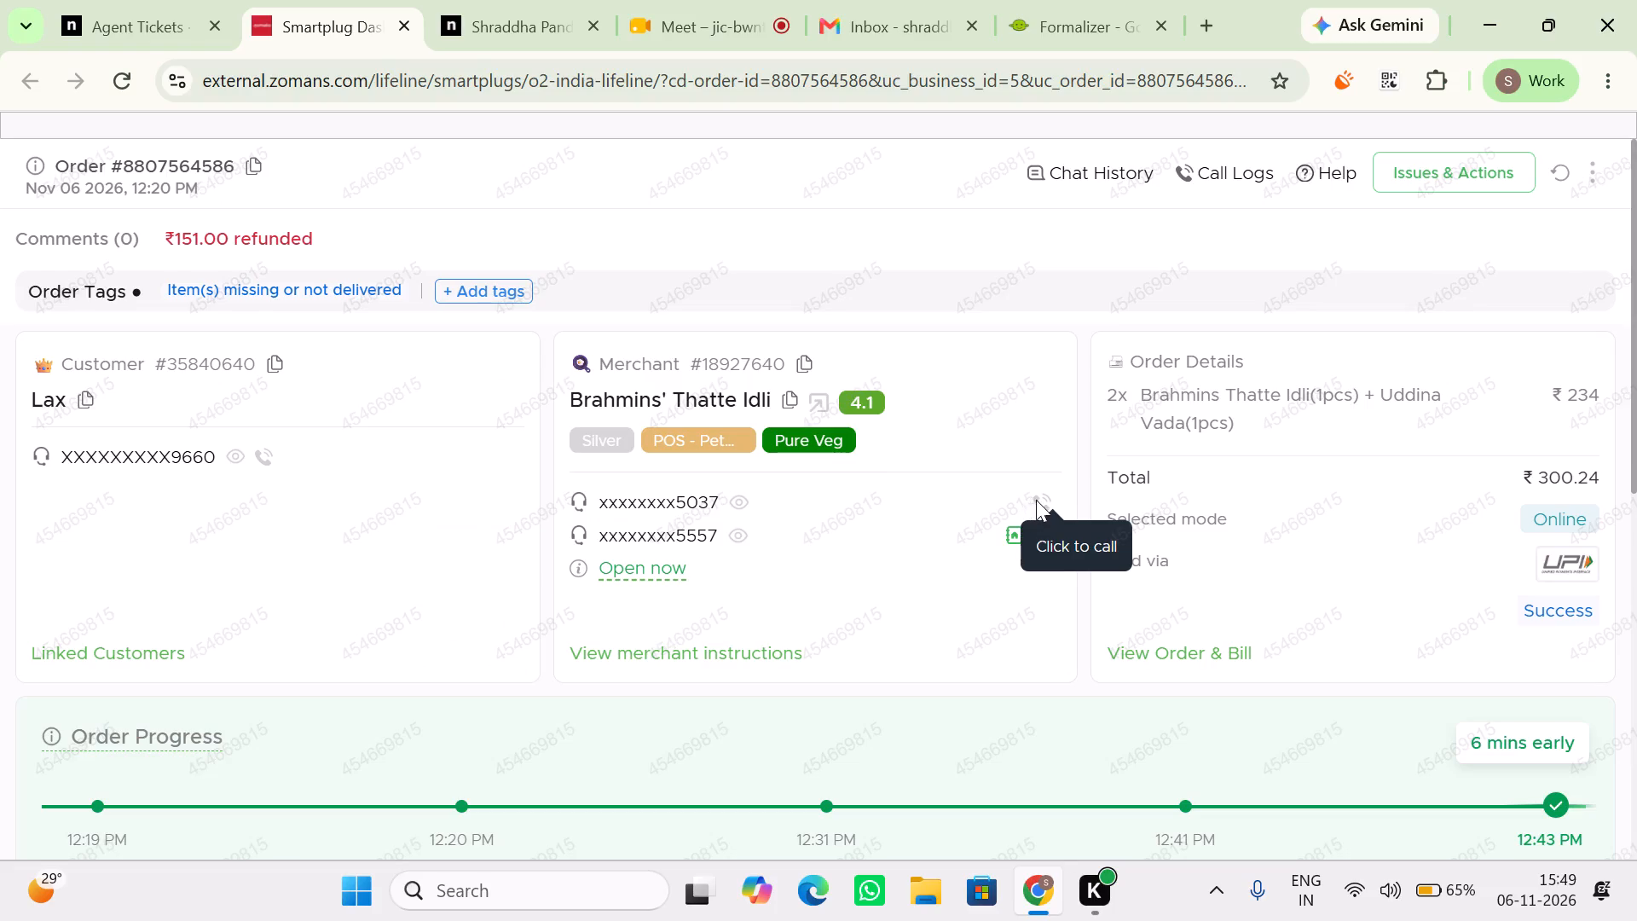
click(1513, 606)
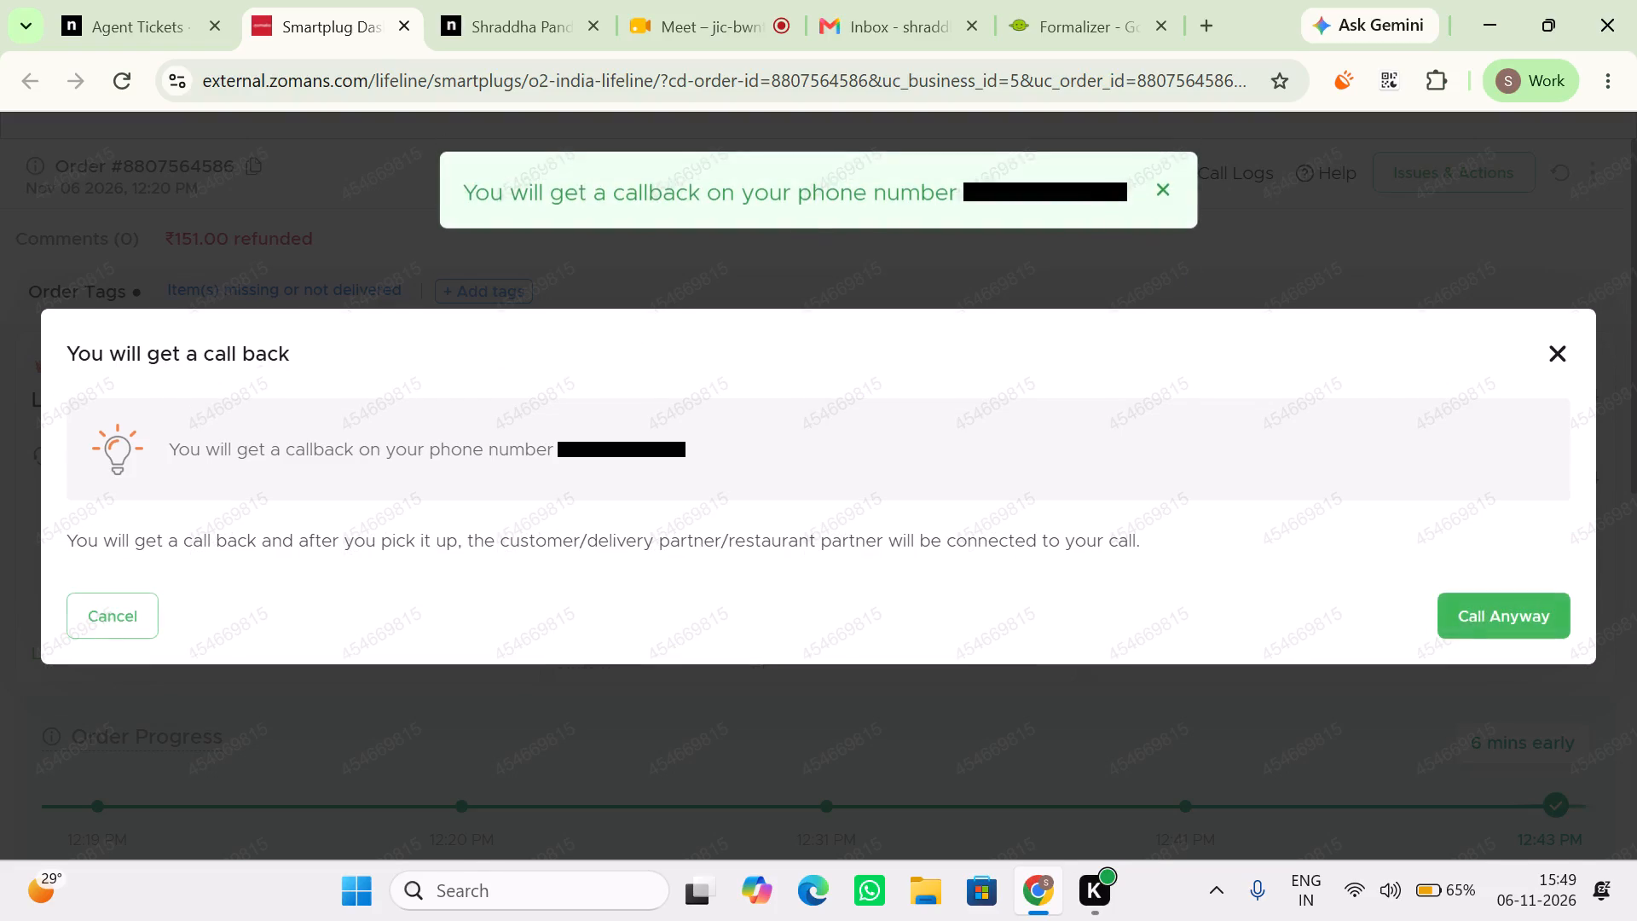
Open the order's chat history and read today's customer conversation about the missing items.
click(1090, 181)
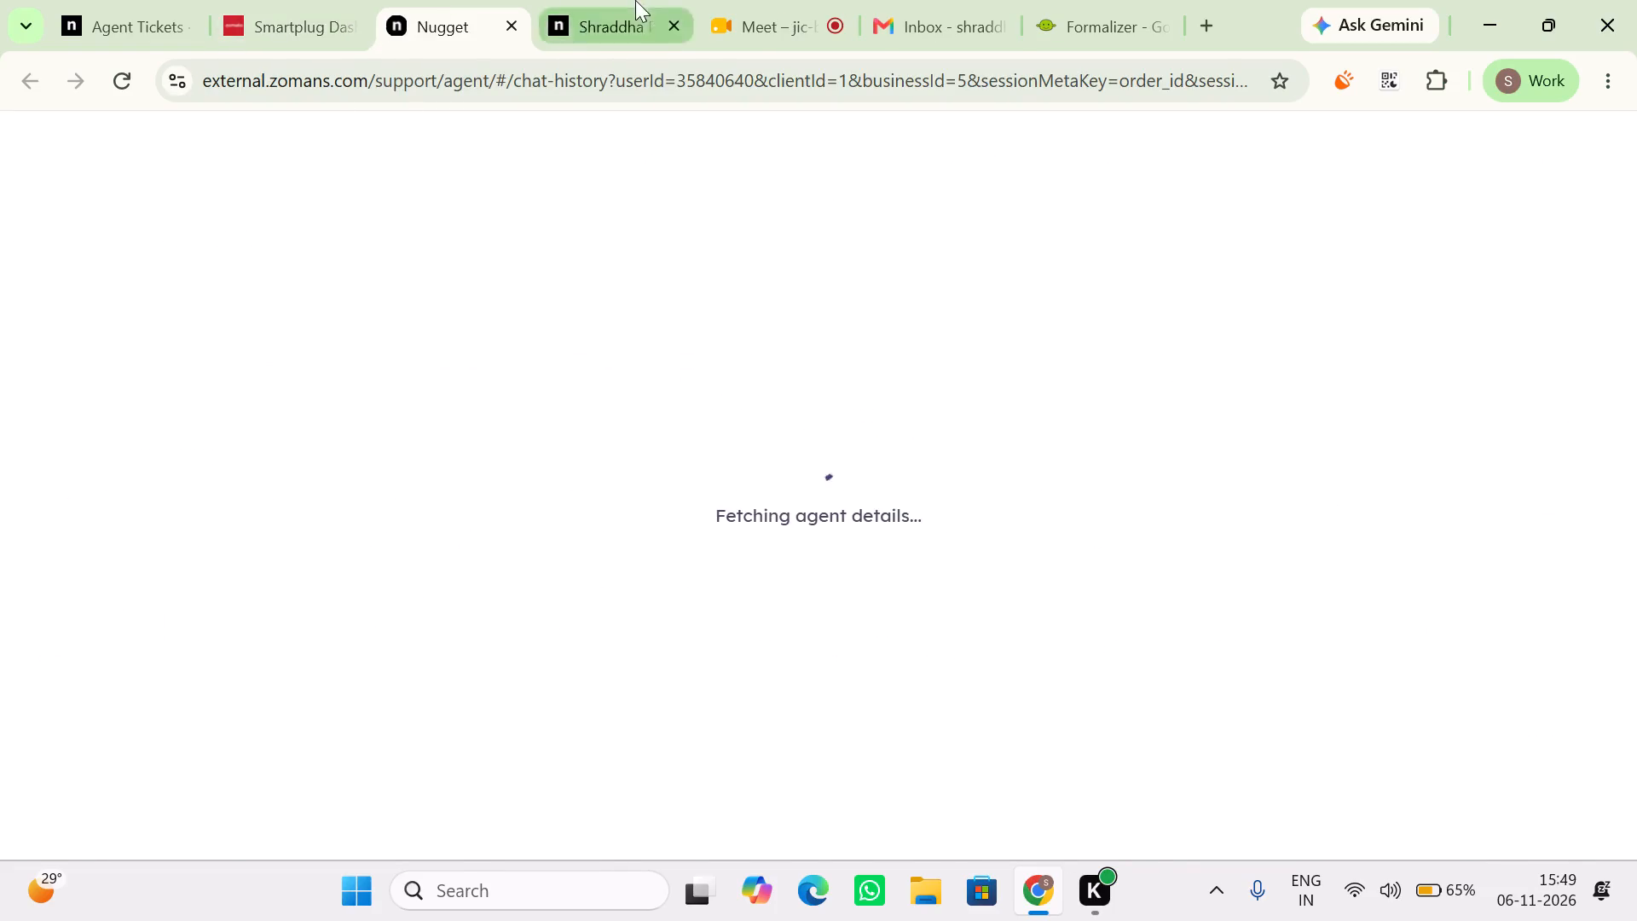
click(635, 0)
click(454, 0)
click(308, 0)
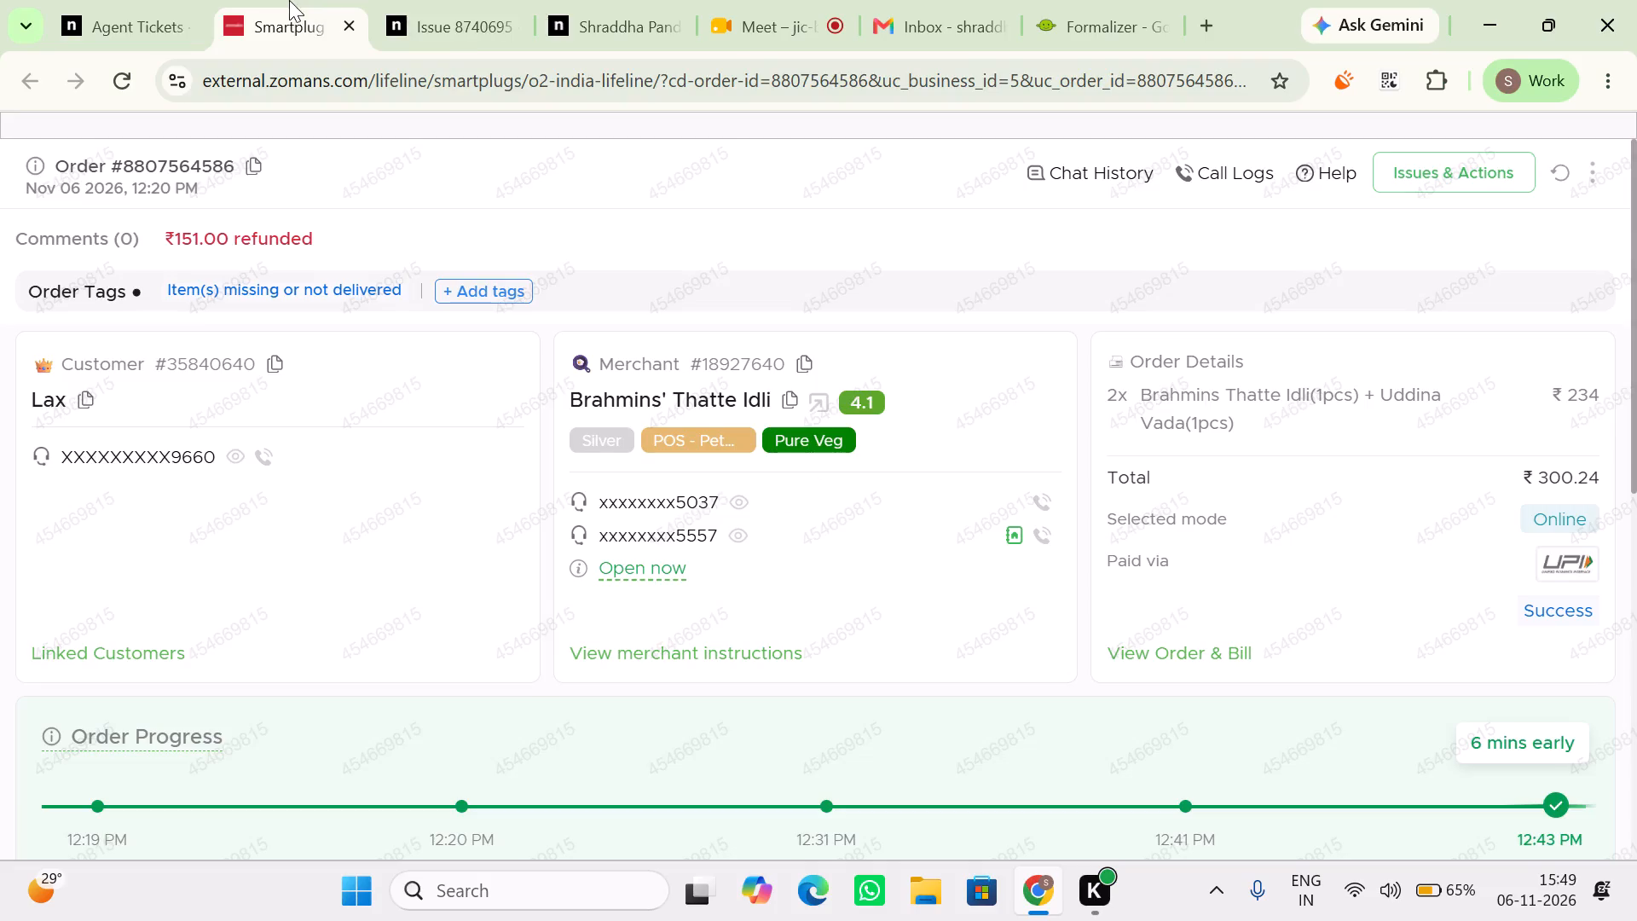
click(165, 0)
click(473, 0)
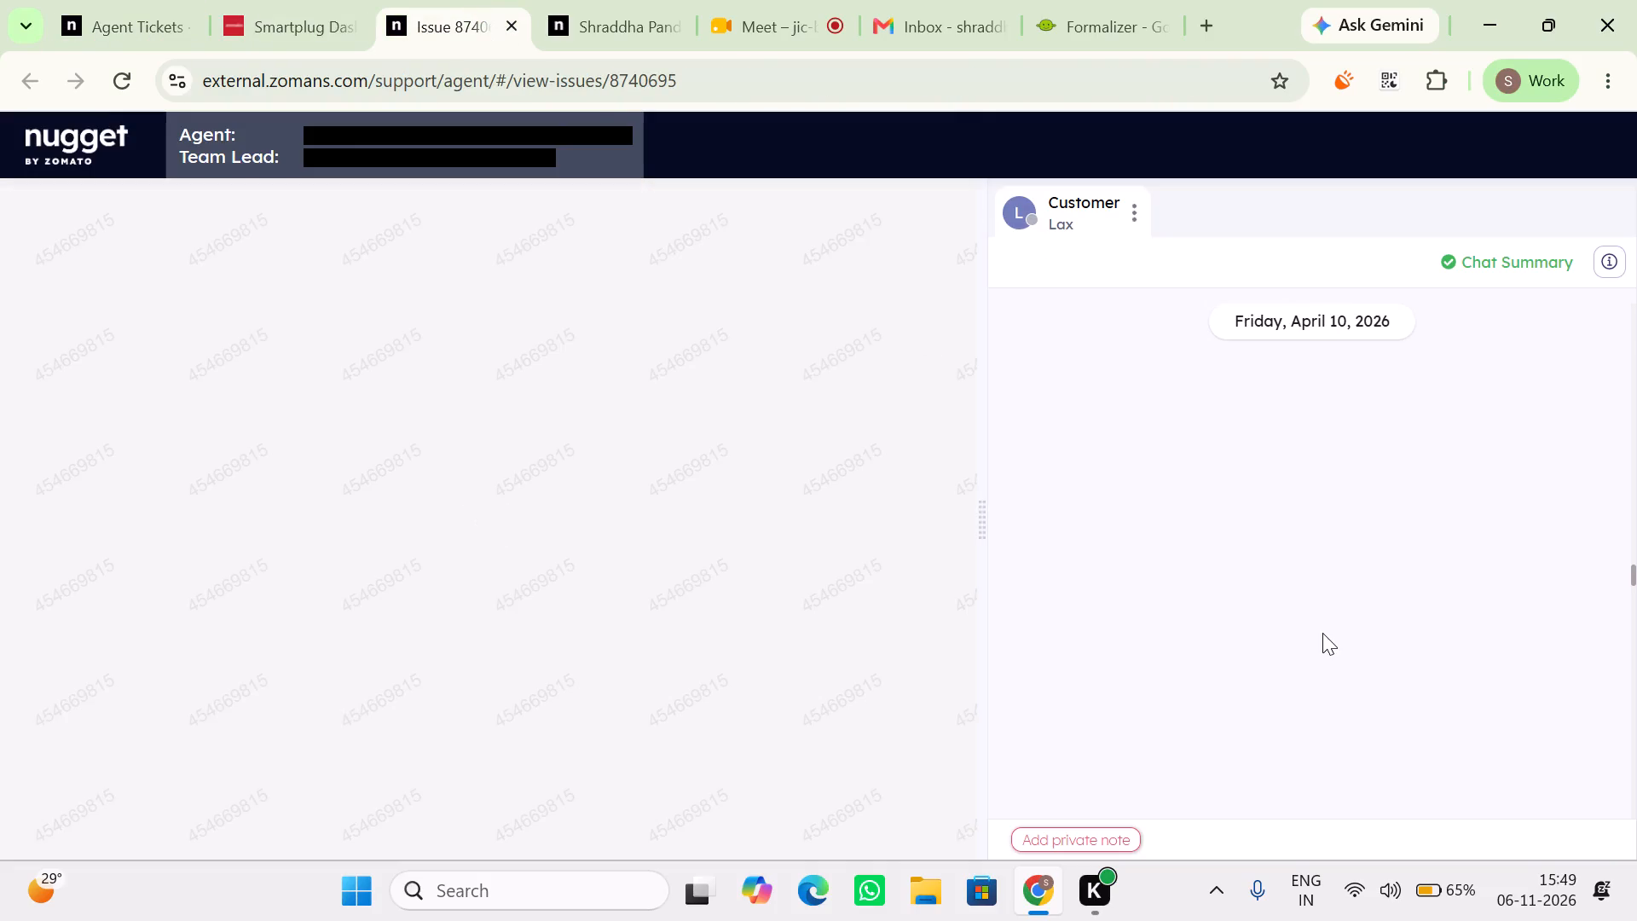
scroll(1322, 633, down, 3)
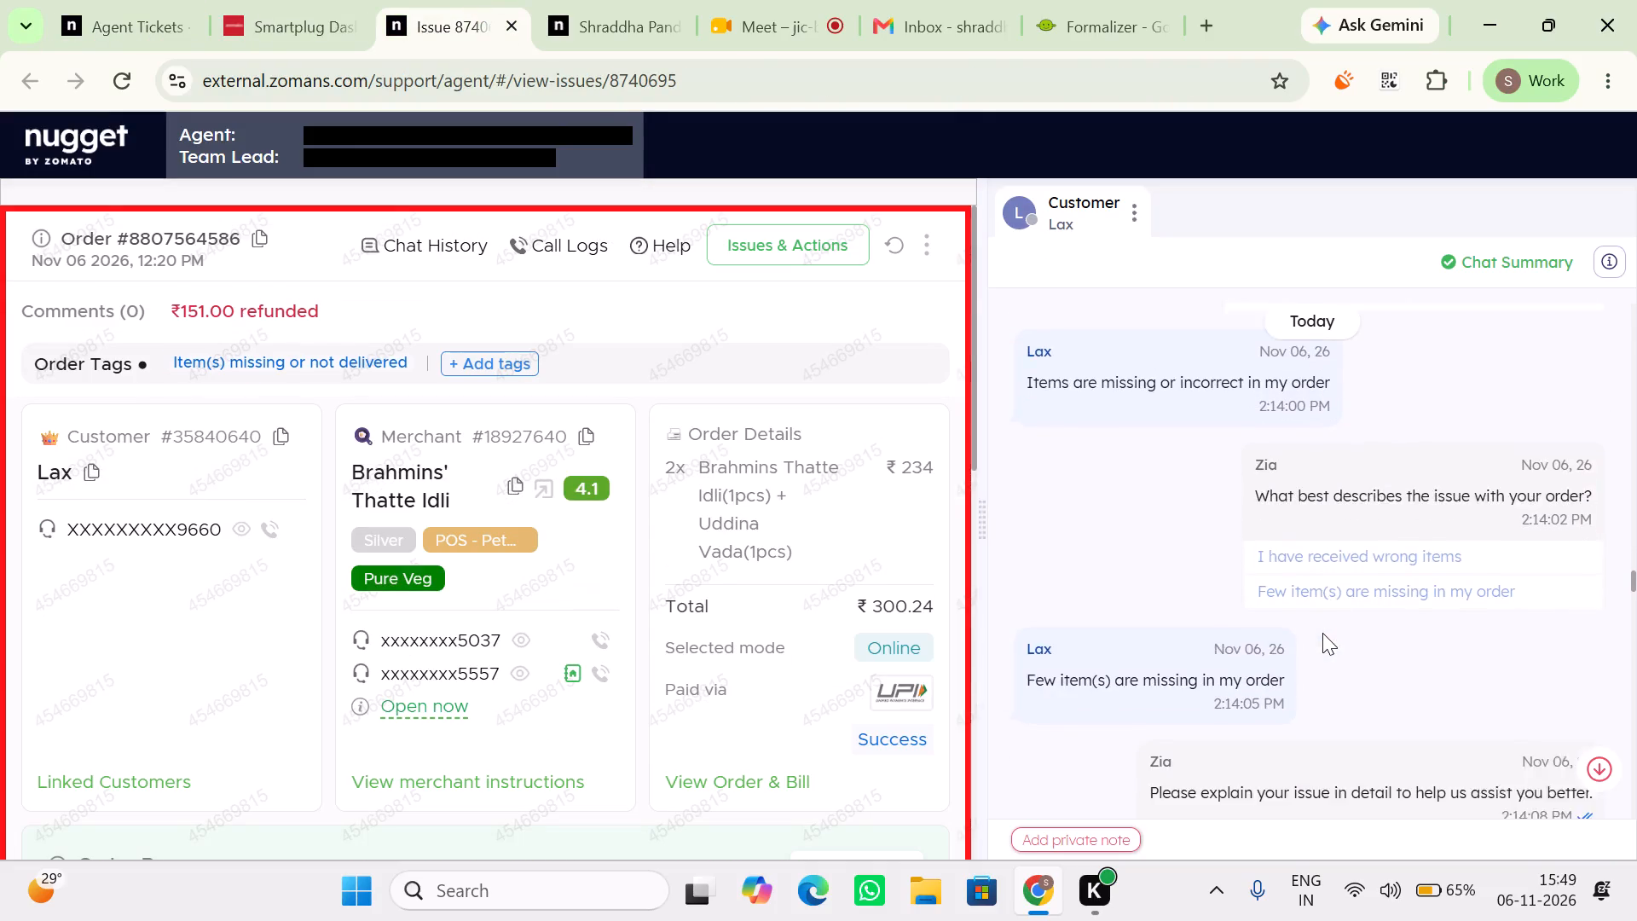
scroll(1322, 633, down, 2)
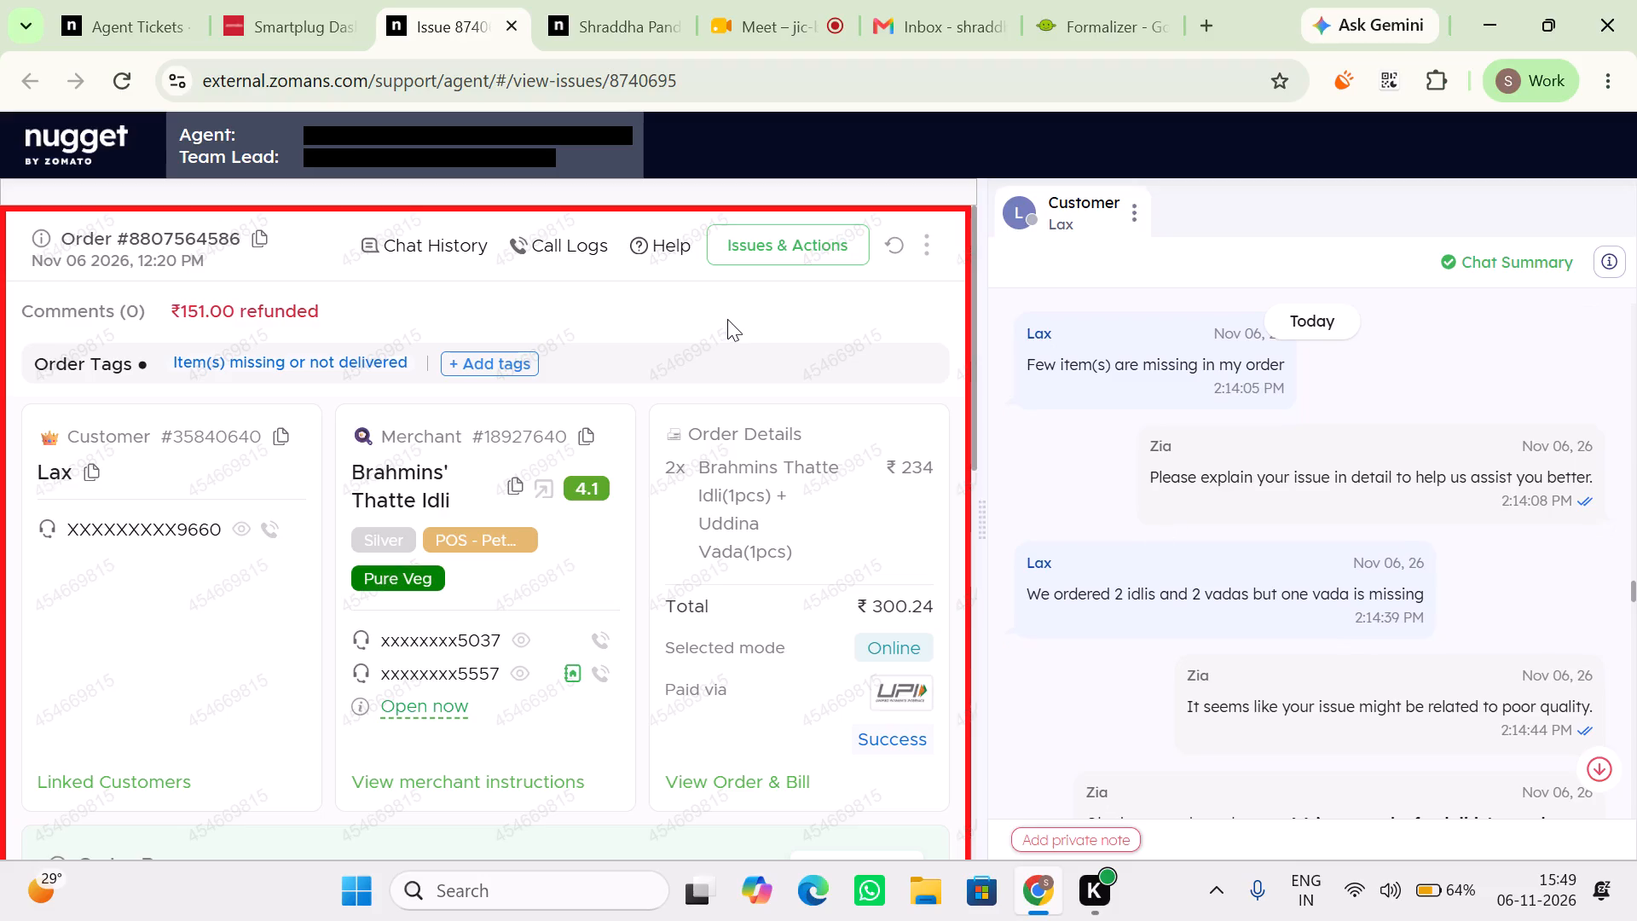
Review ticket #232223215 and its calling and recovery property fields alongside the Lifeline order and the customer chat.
click(364, 0)
click(87, 0)
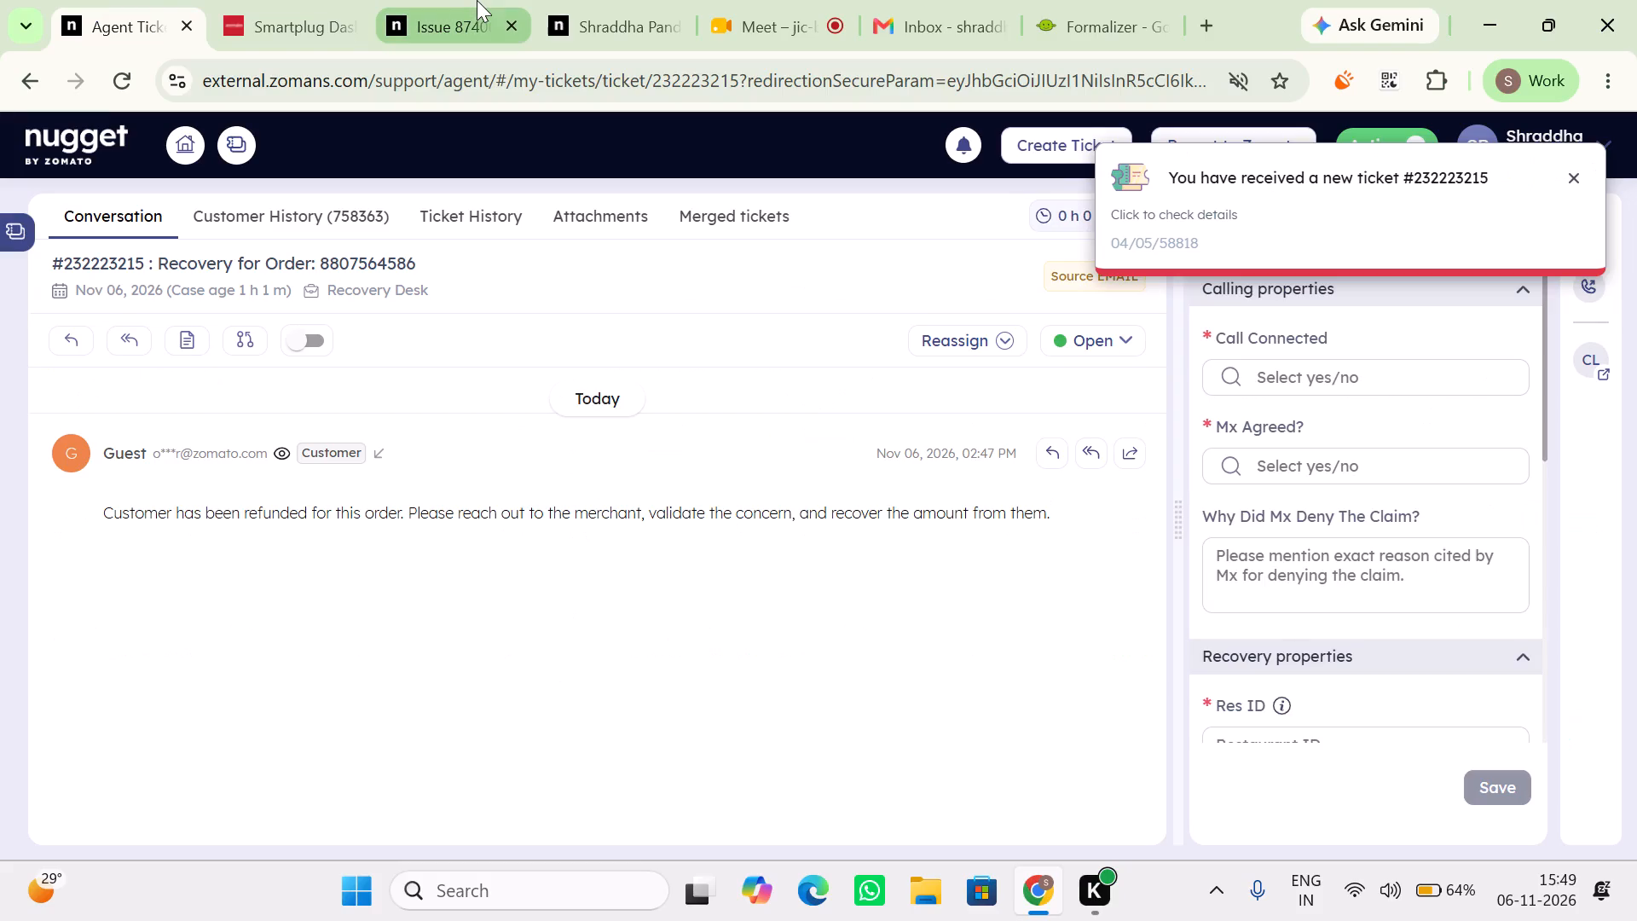
click(477, 4)
click(216, 0)
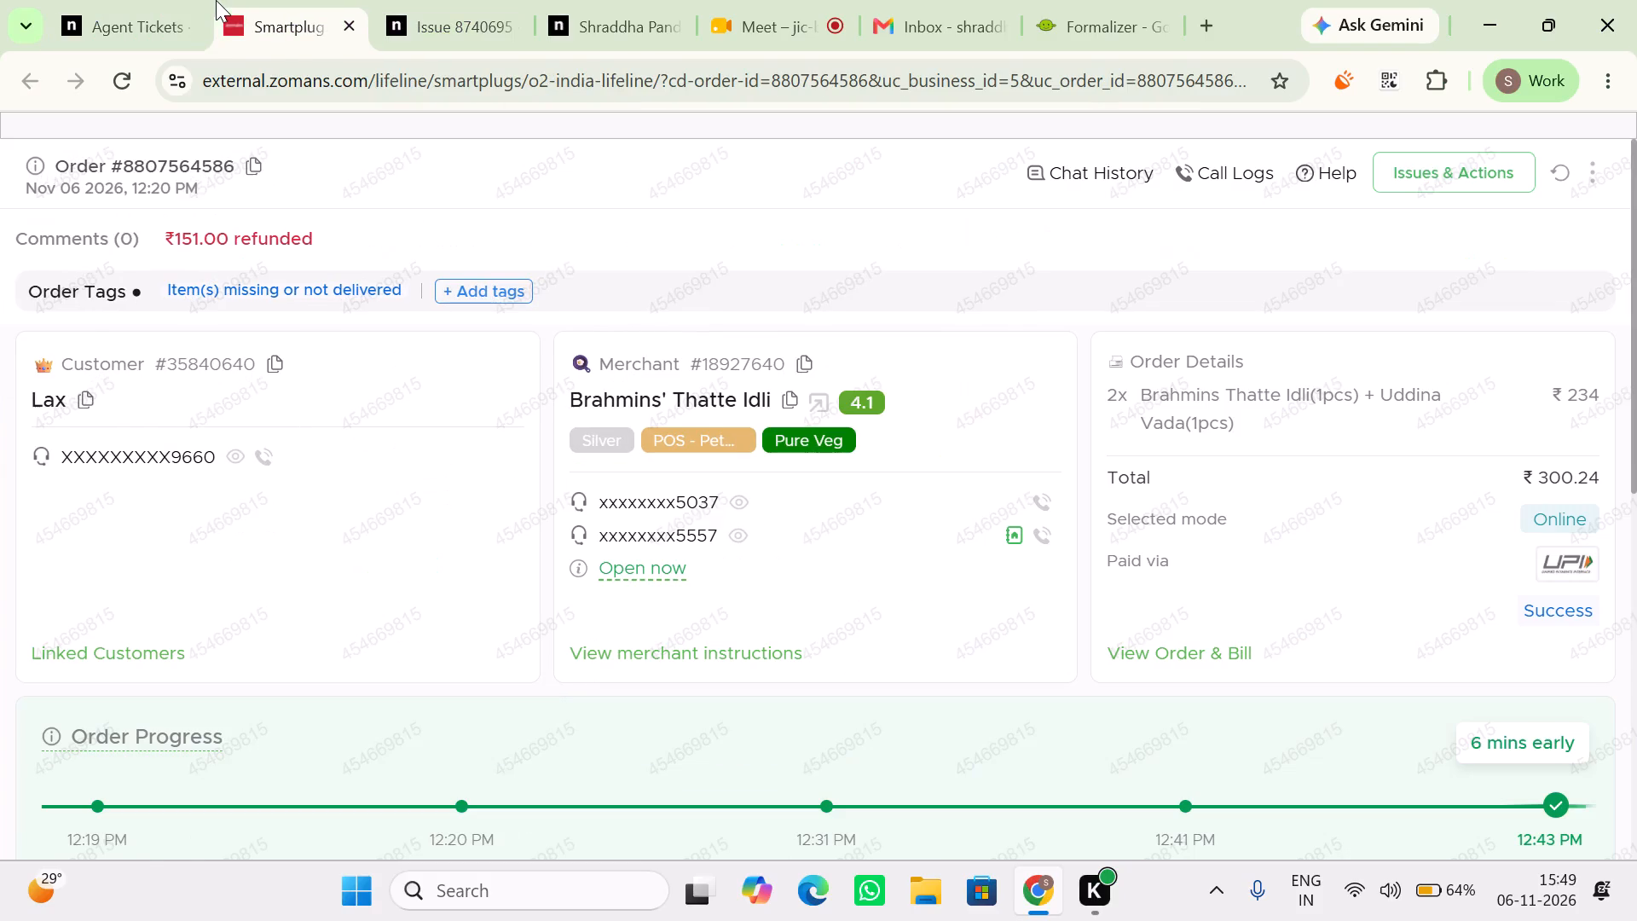
click(161, 0)
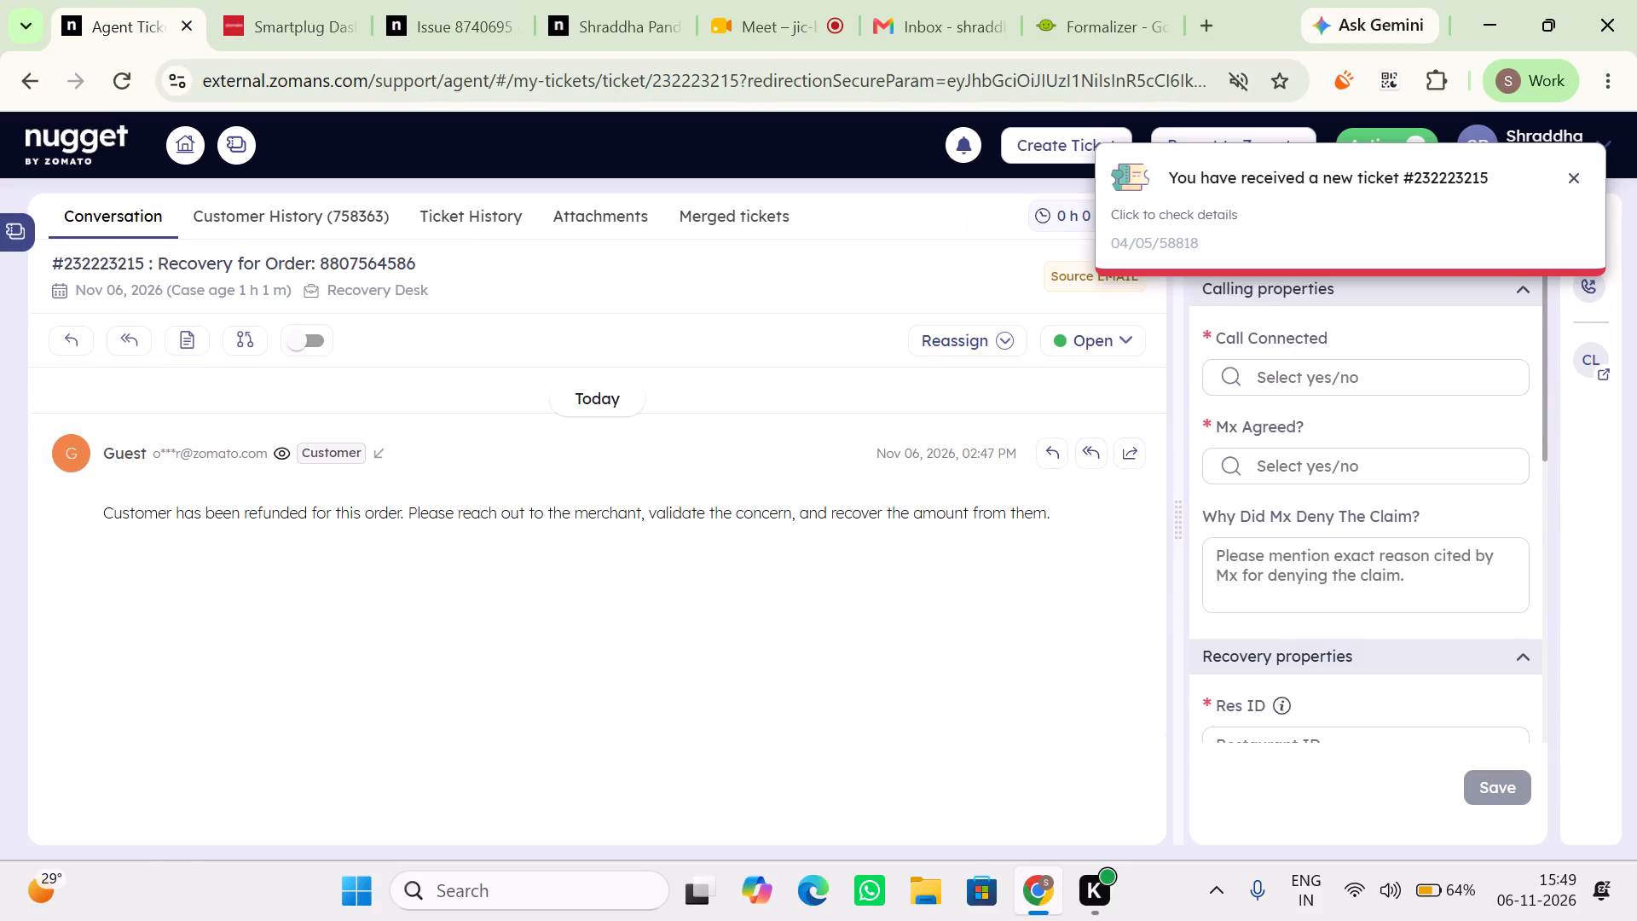
scroll(1426, 608, down, 9)
scroll(1426, 608, up, 8)
click(480, 0)
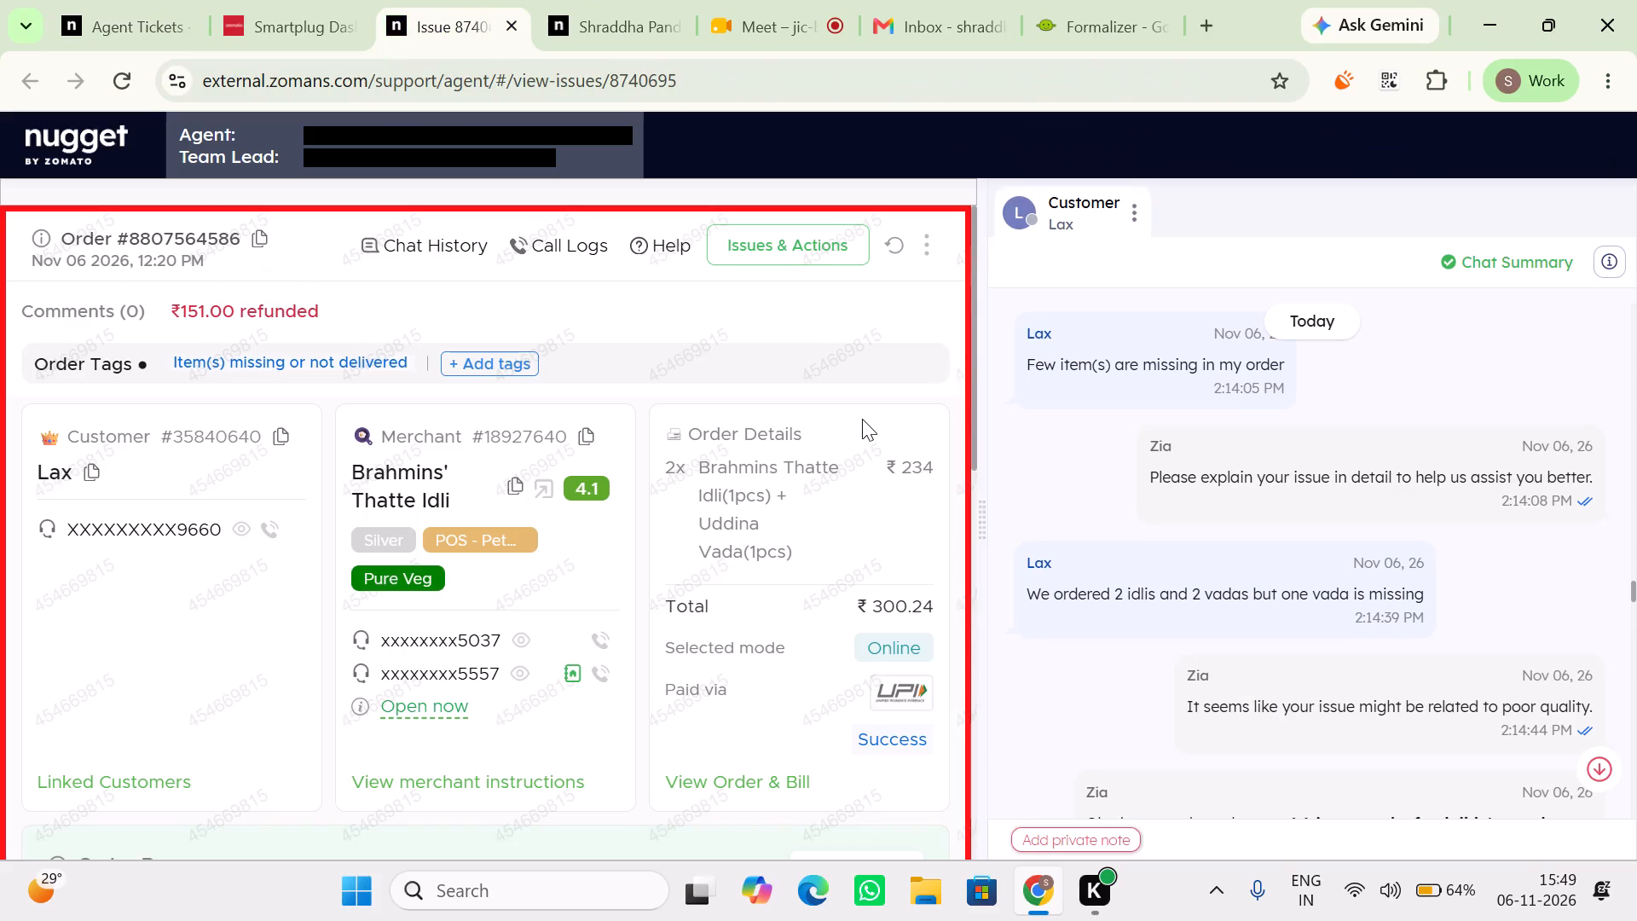
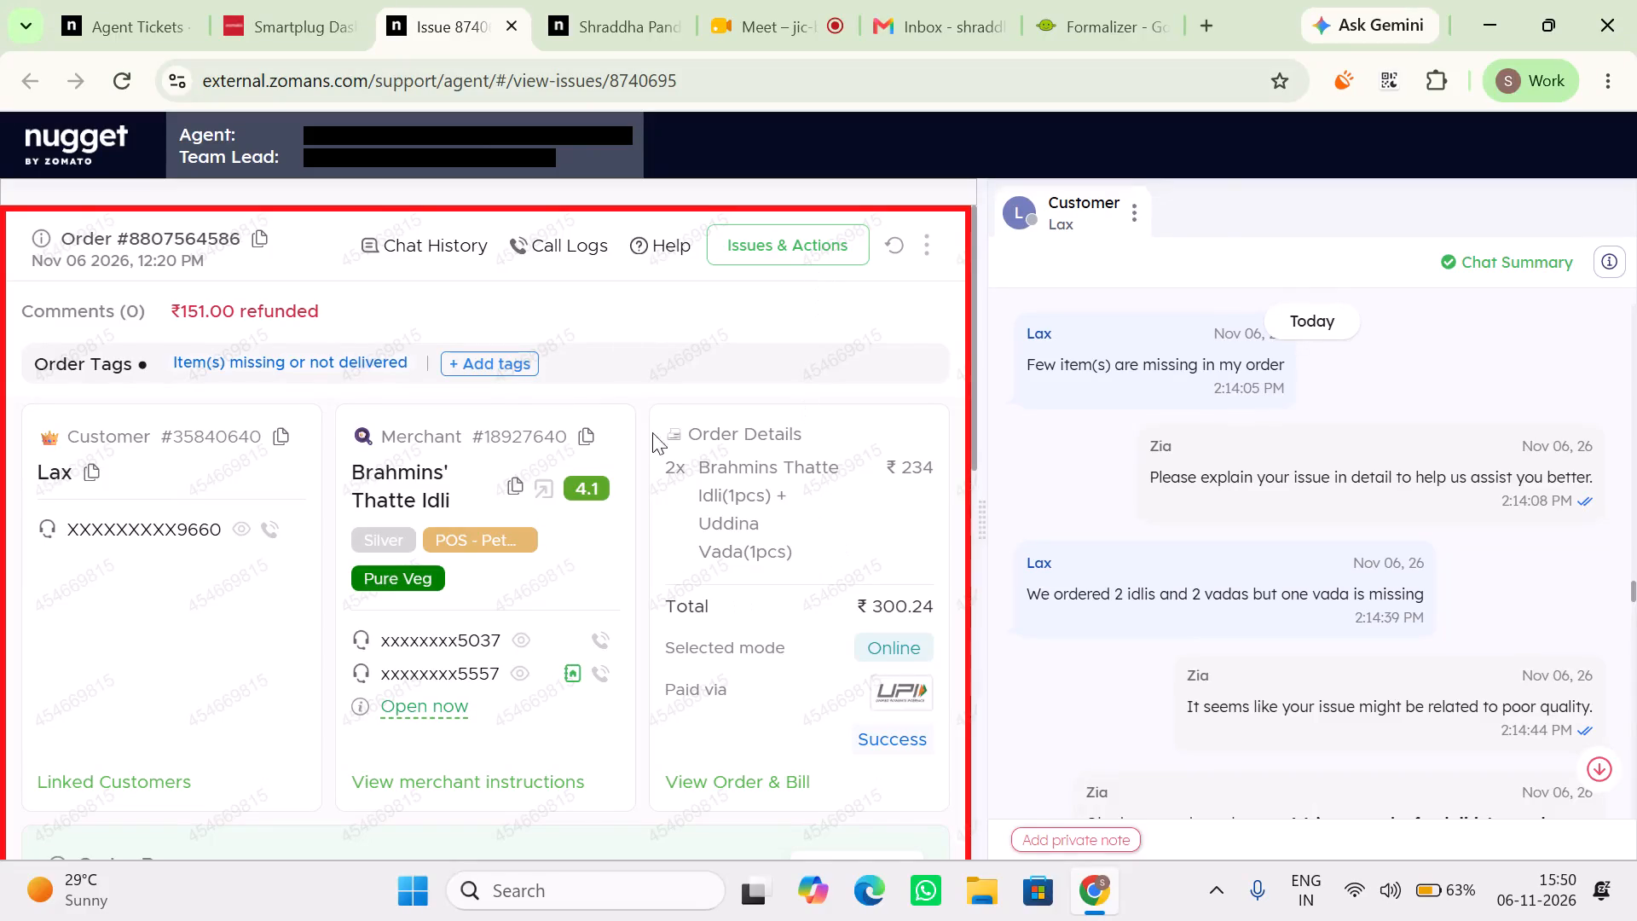
Examine the order's call history for earlier calls to the merchant and customer, including their times and statuses, and close it.
click(587, 256)
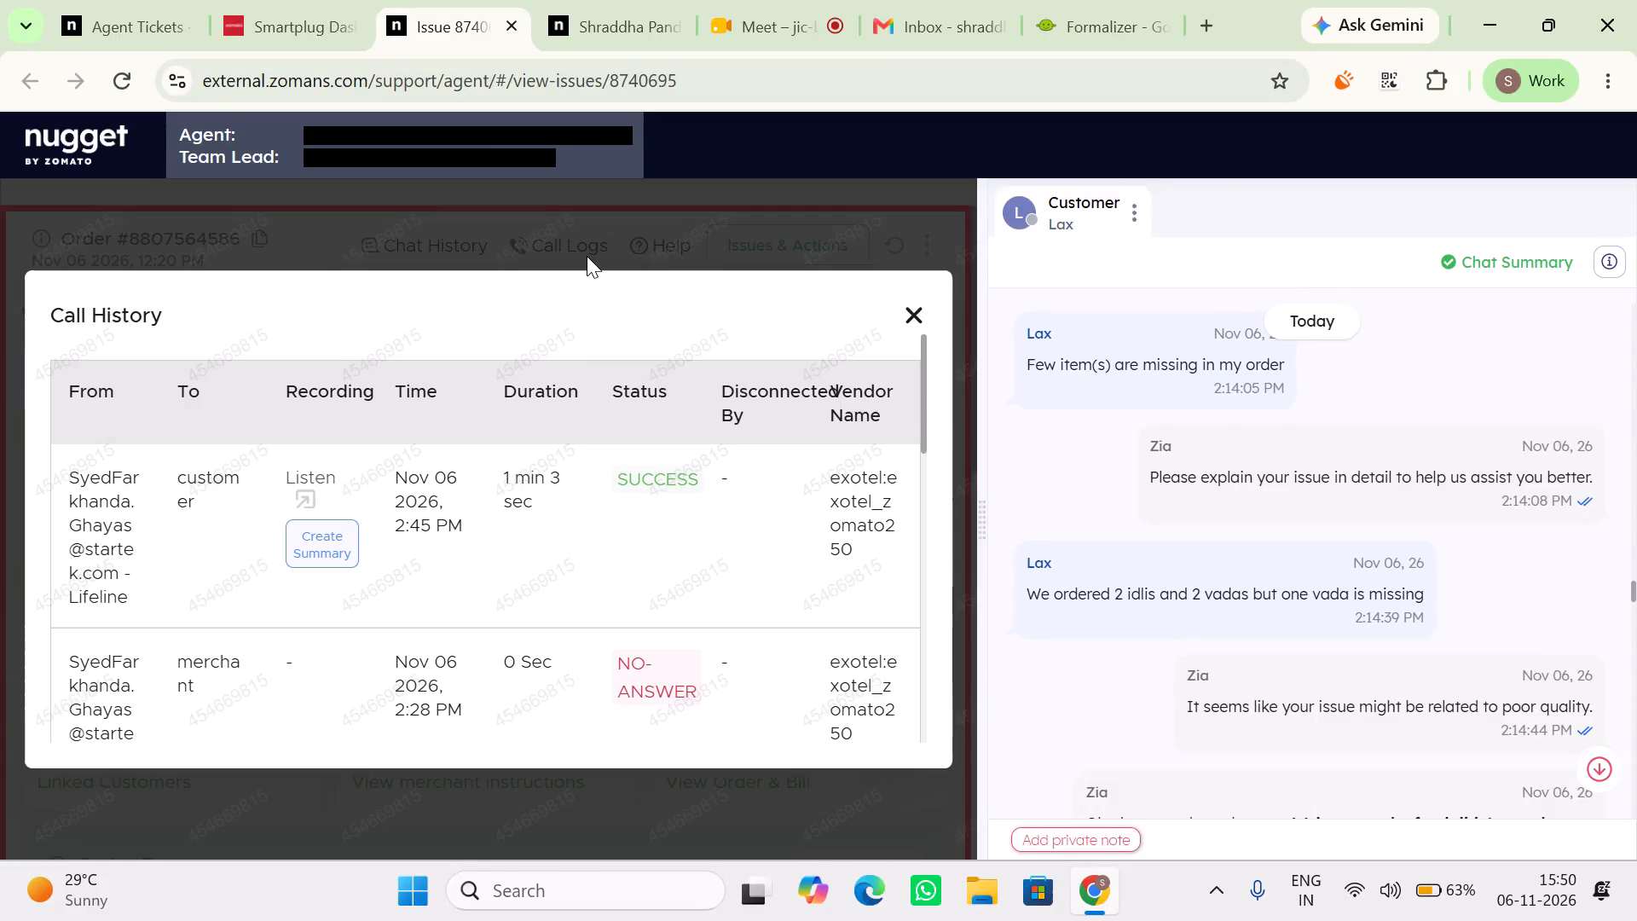
scroll(518, 628, up, 3)
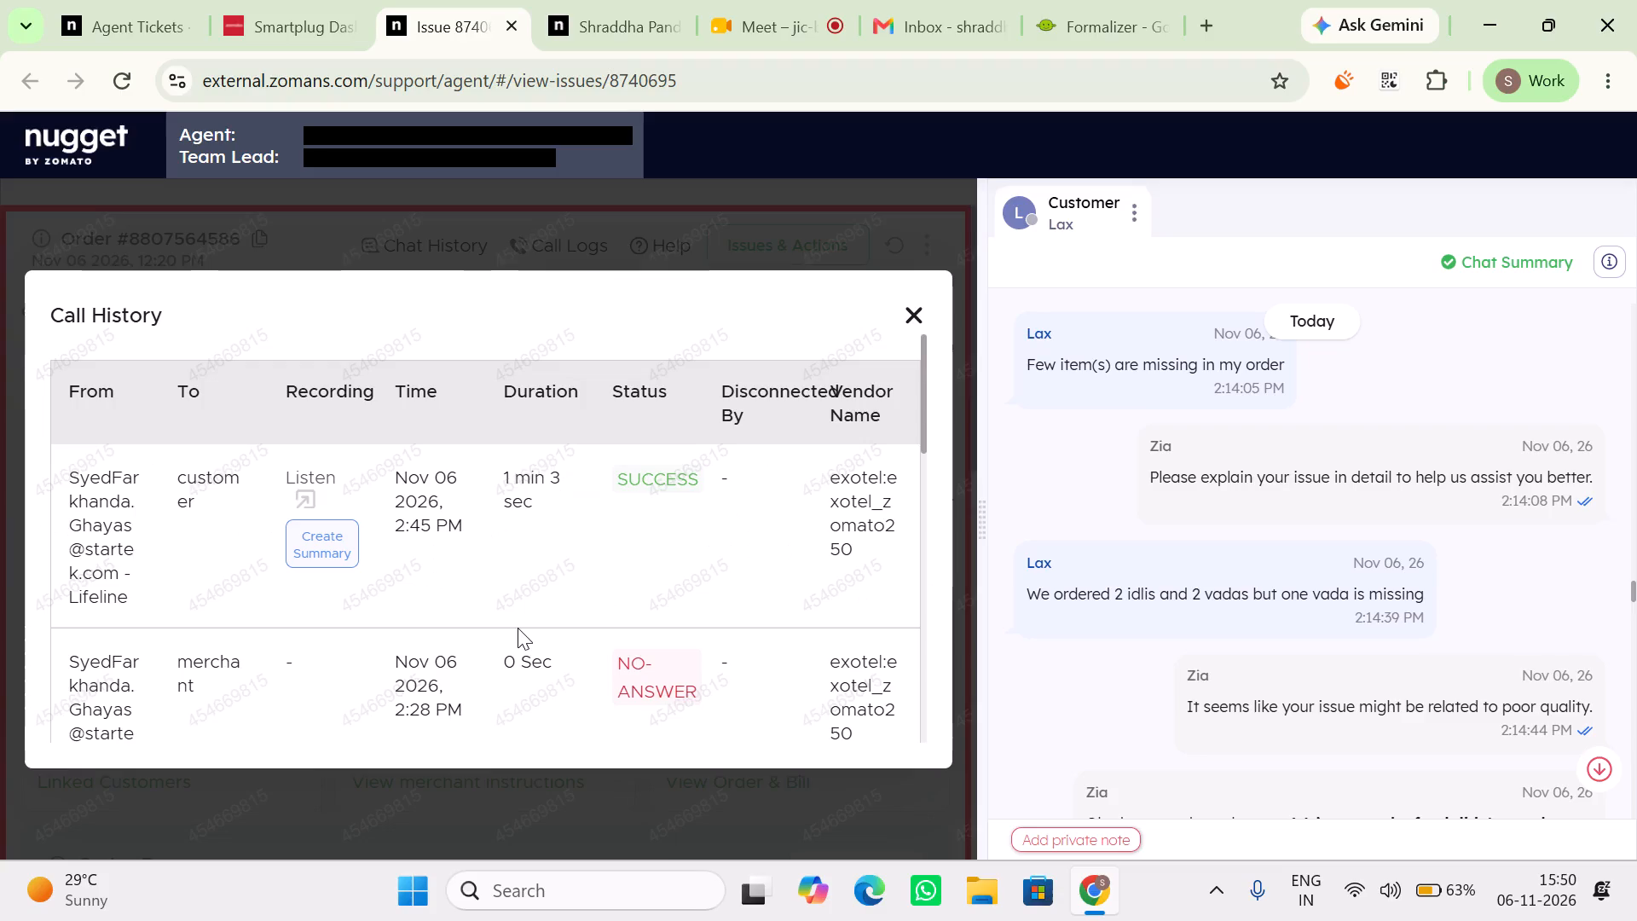
scroll(518, 628, down, 4)
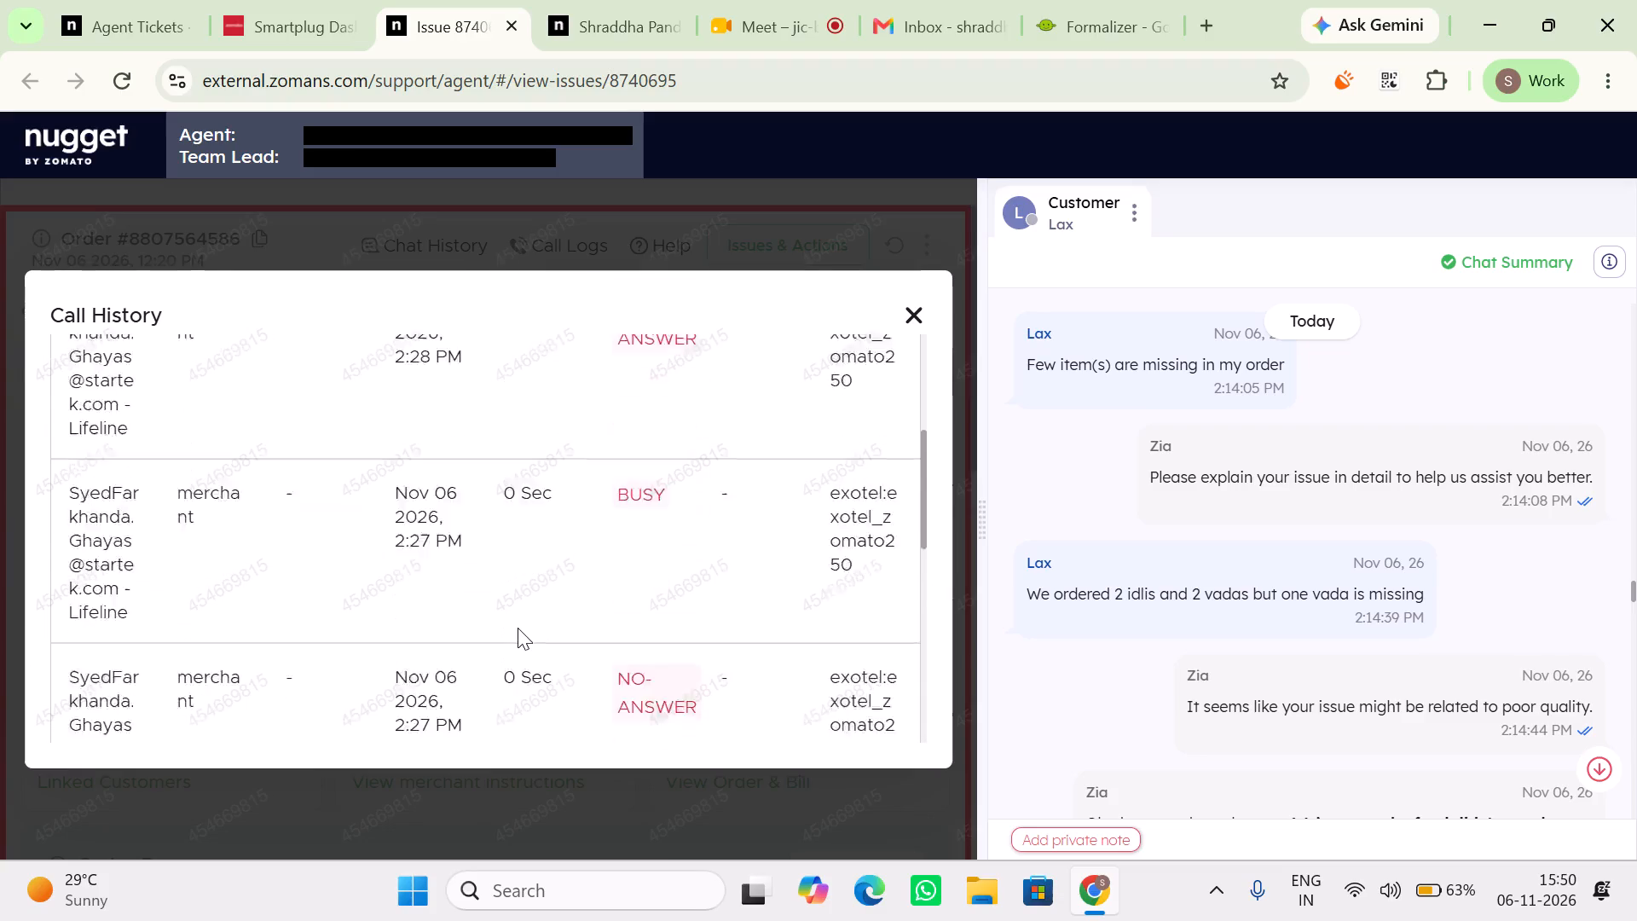
scroll(518, 628, down, 3)
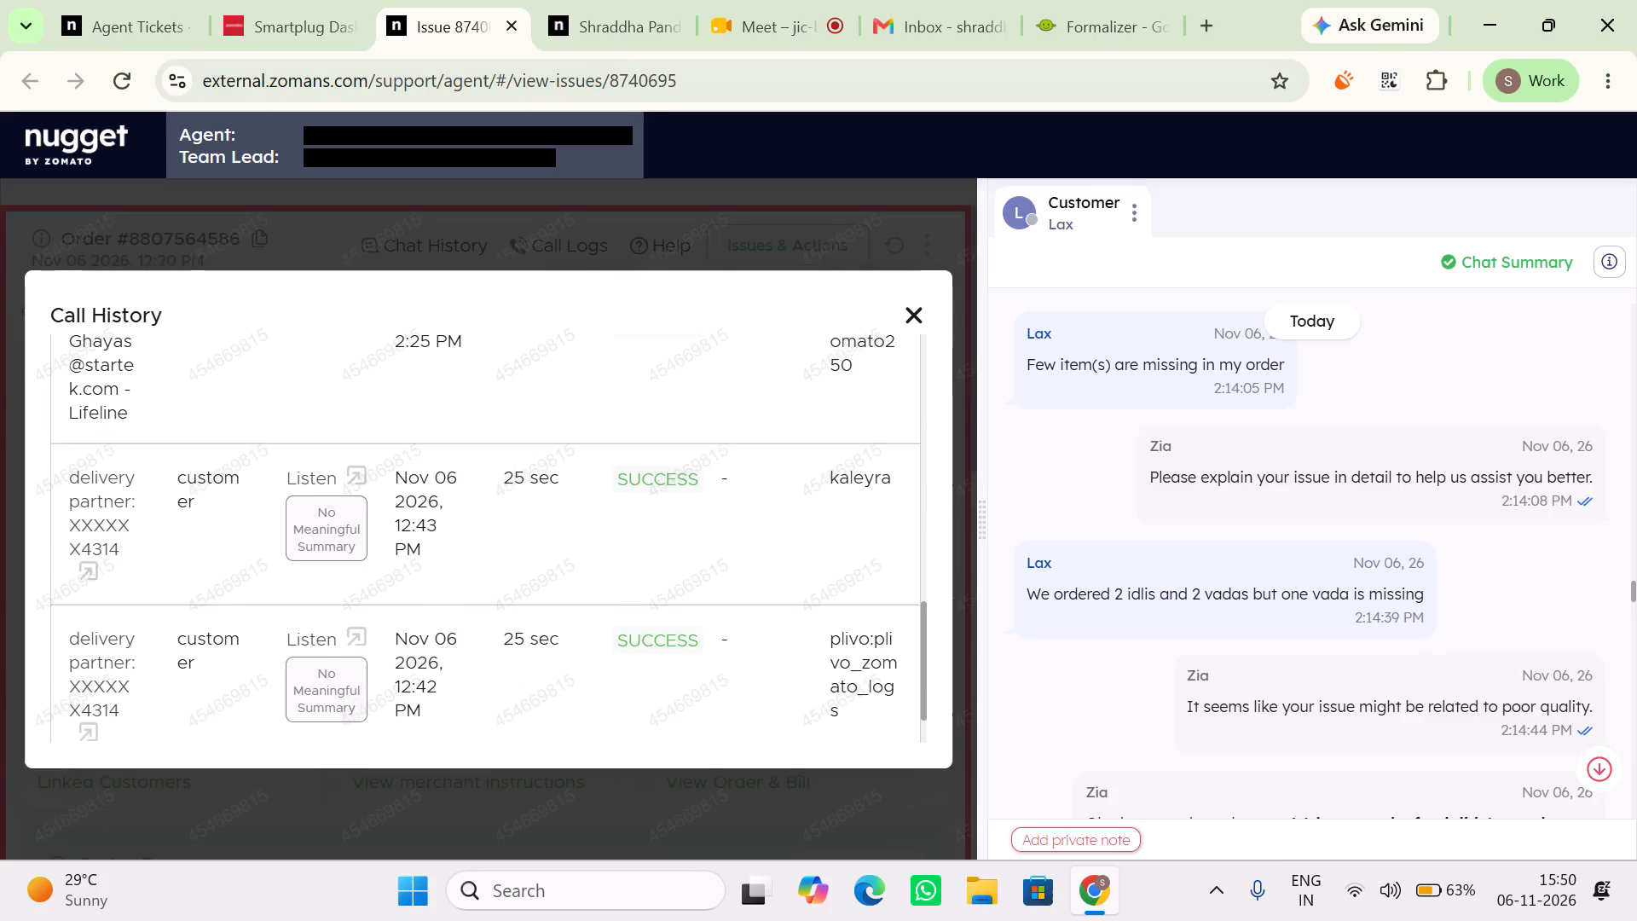
scroll(518, 628, up, 7)
click(902, 321)
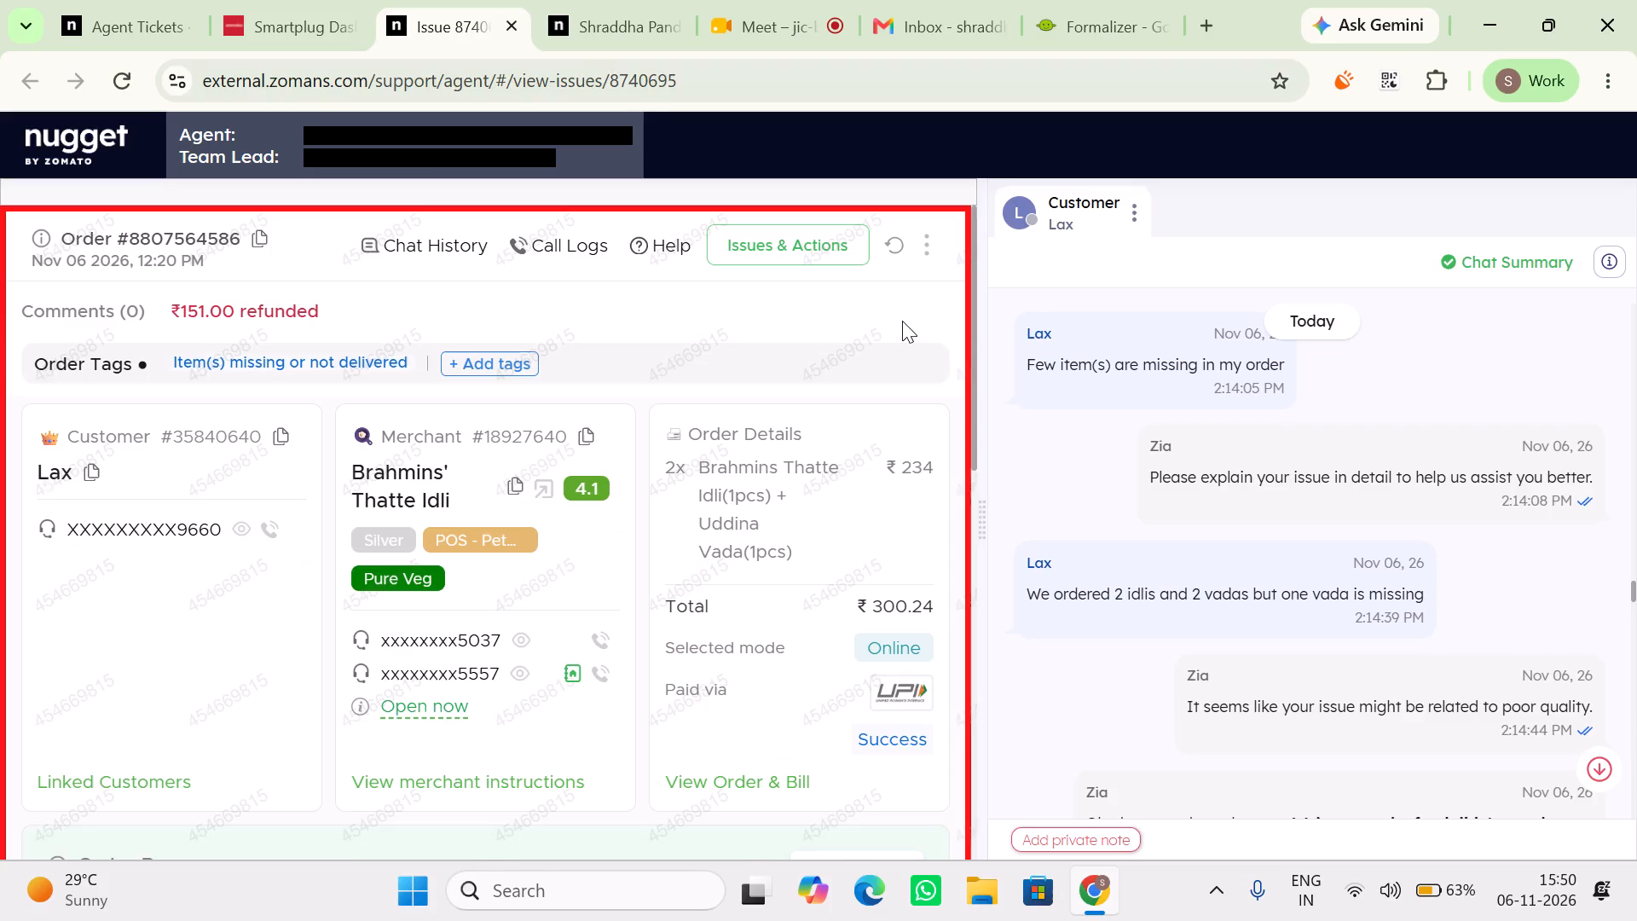
Place a callback call to the merchant Brahmins' Thatte Idli on its second listed number.
click(599, 677)
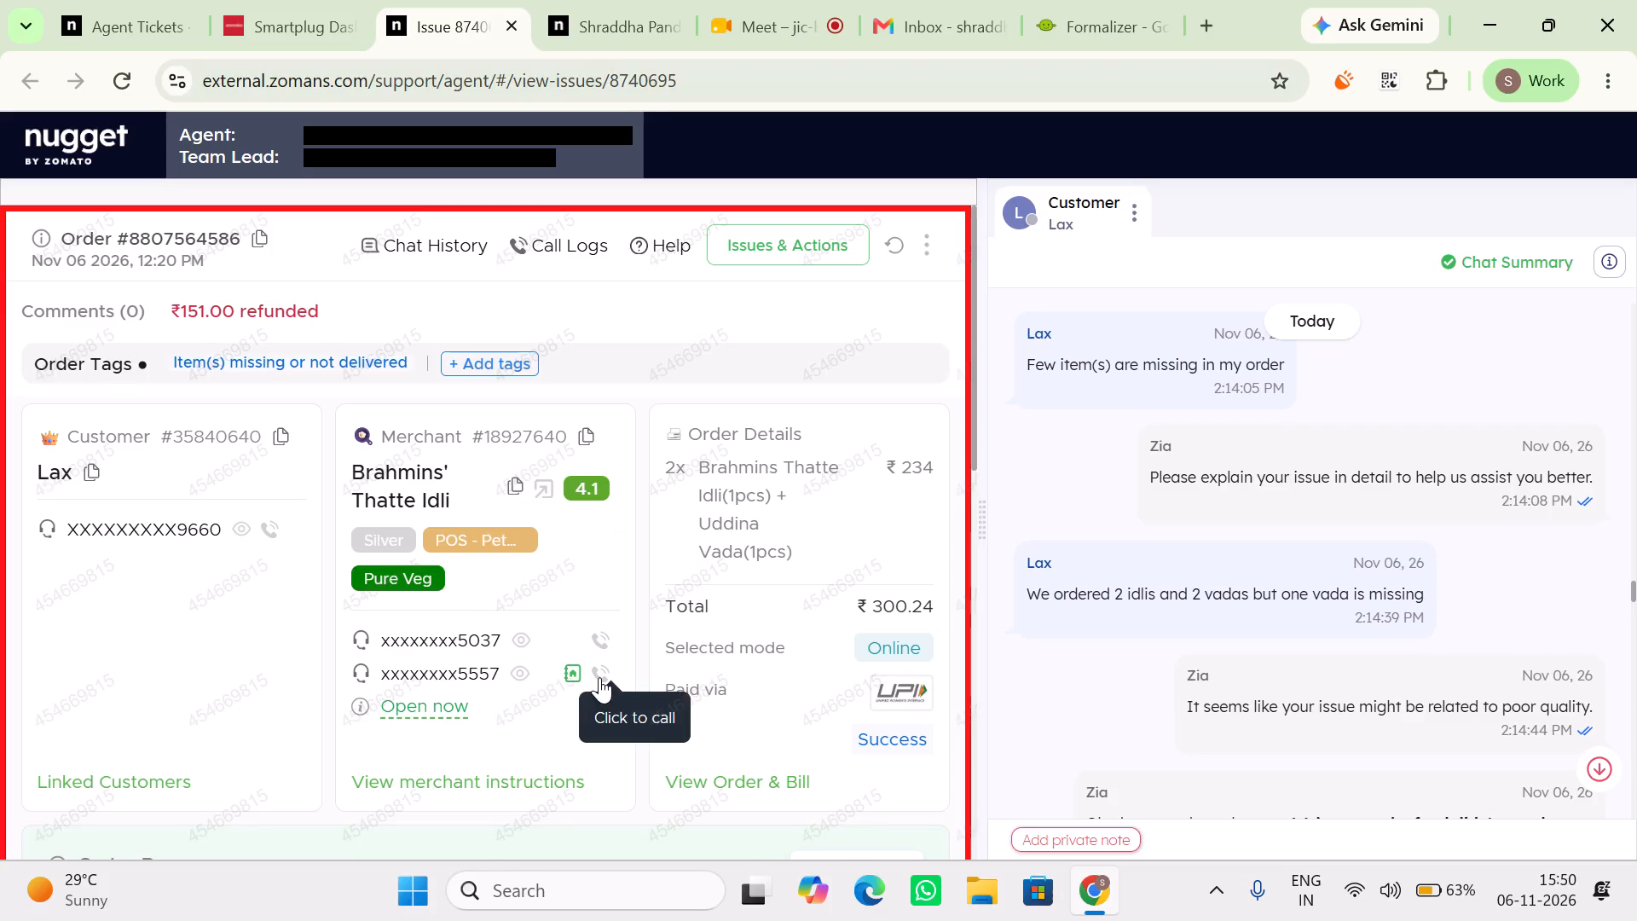
click(850, 656)
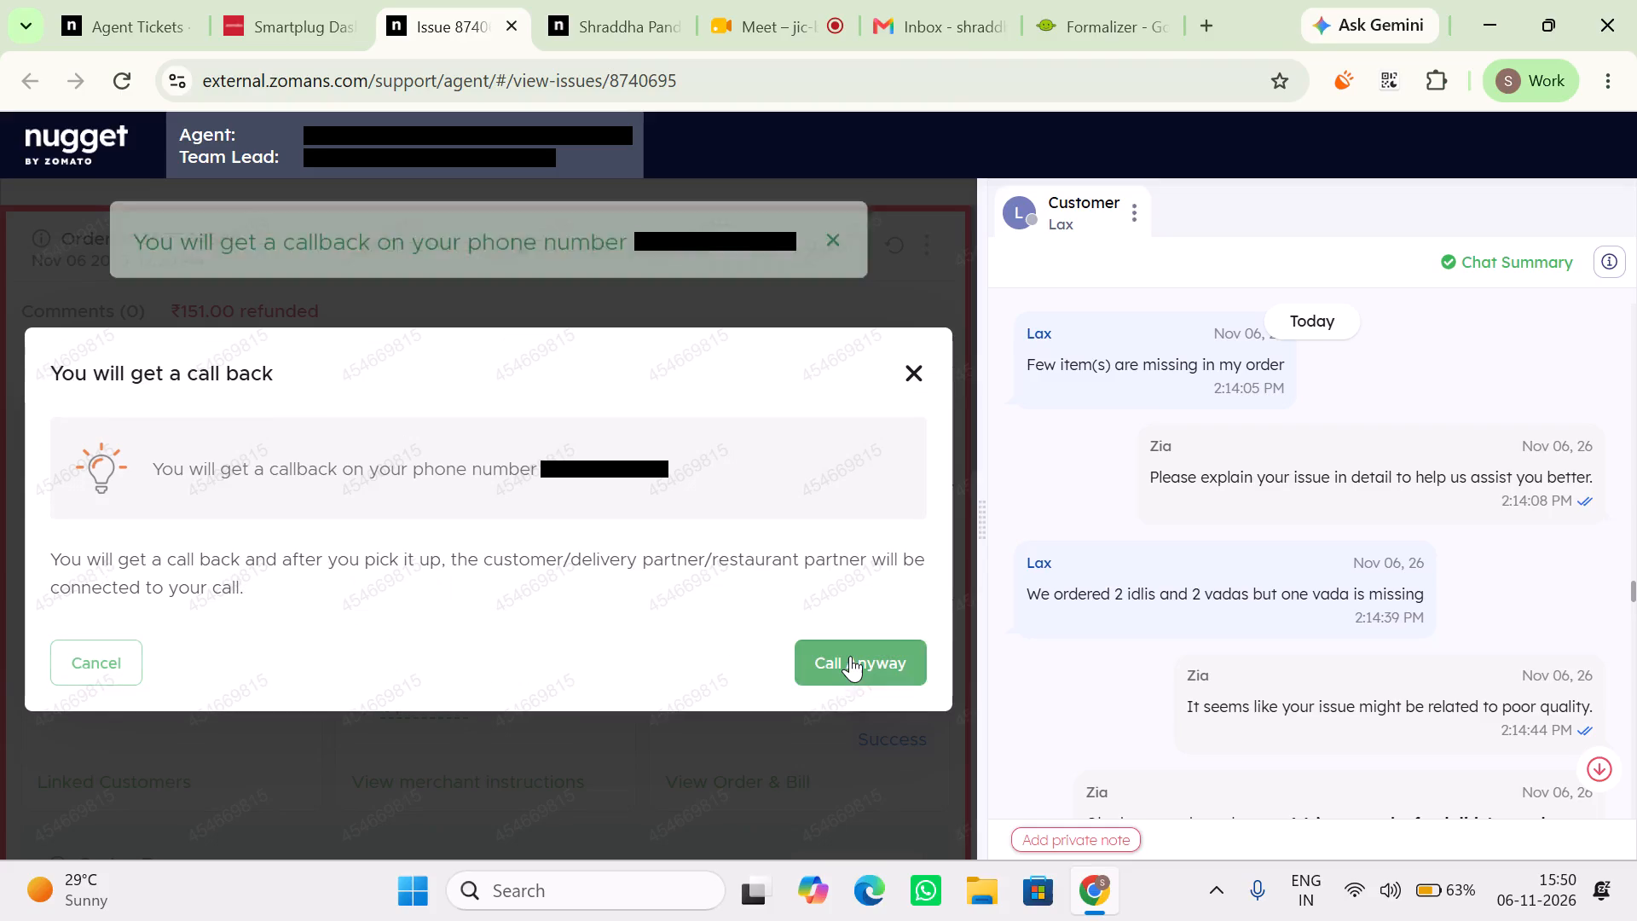
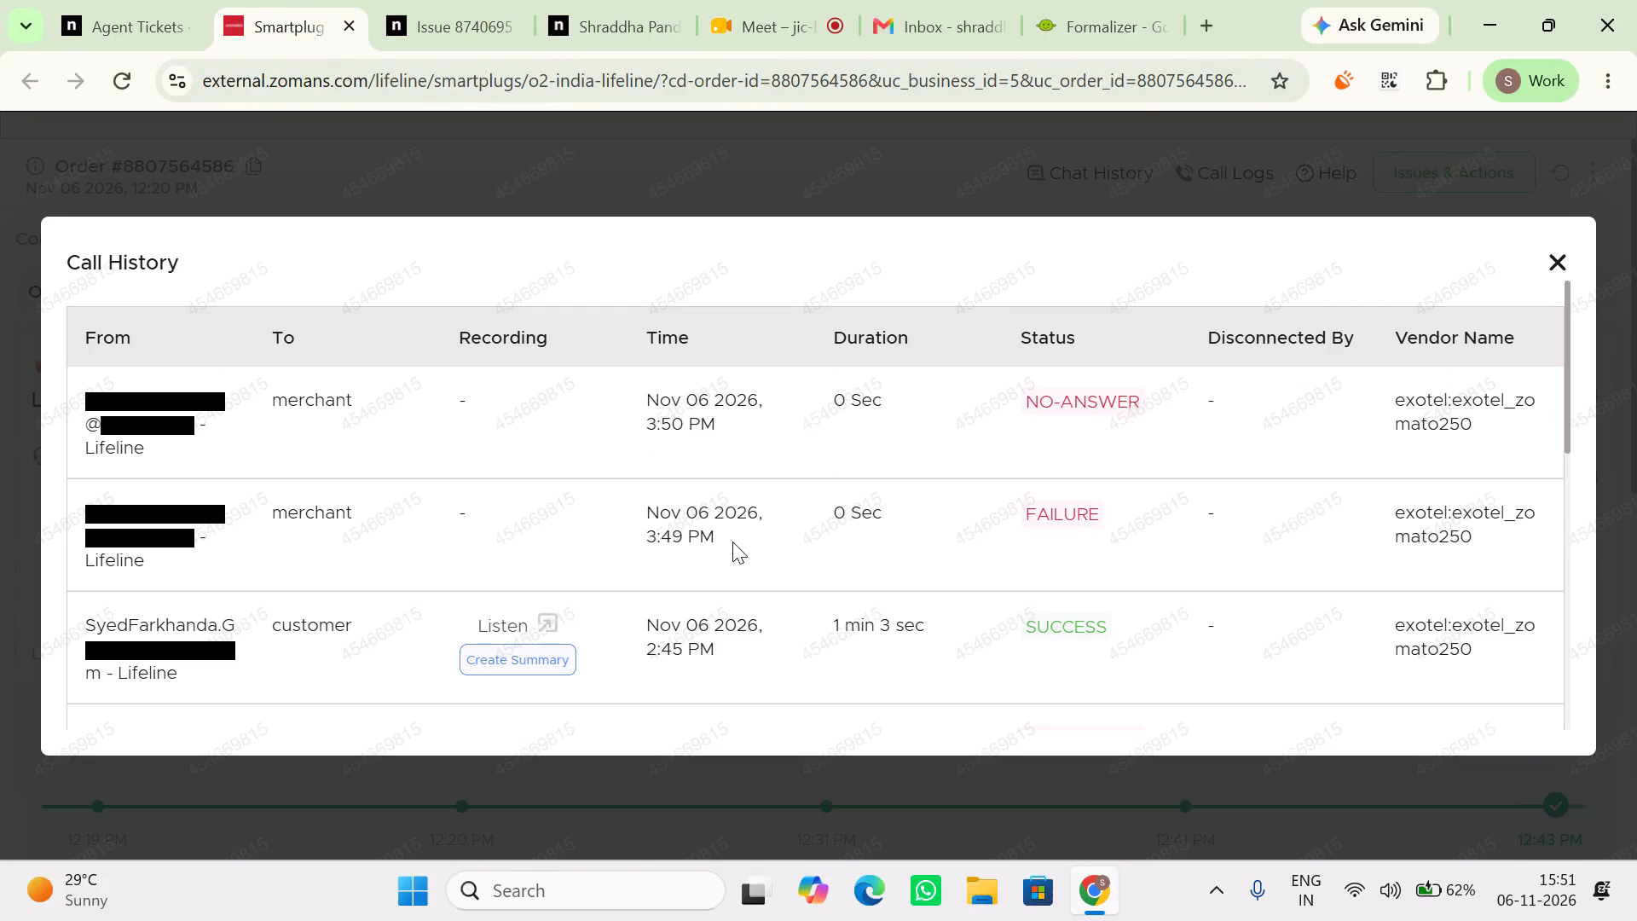
click(1560, 257)
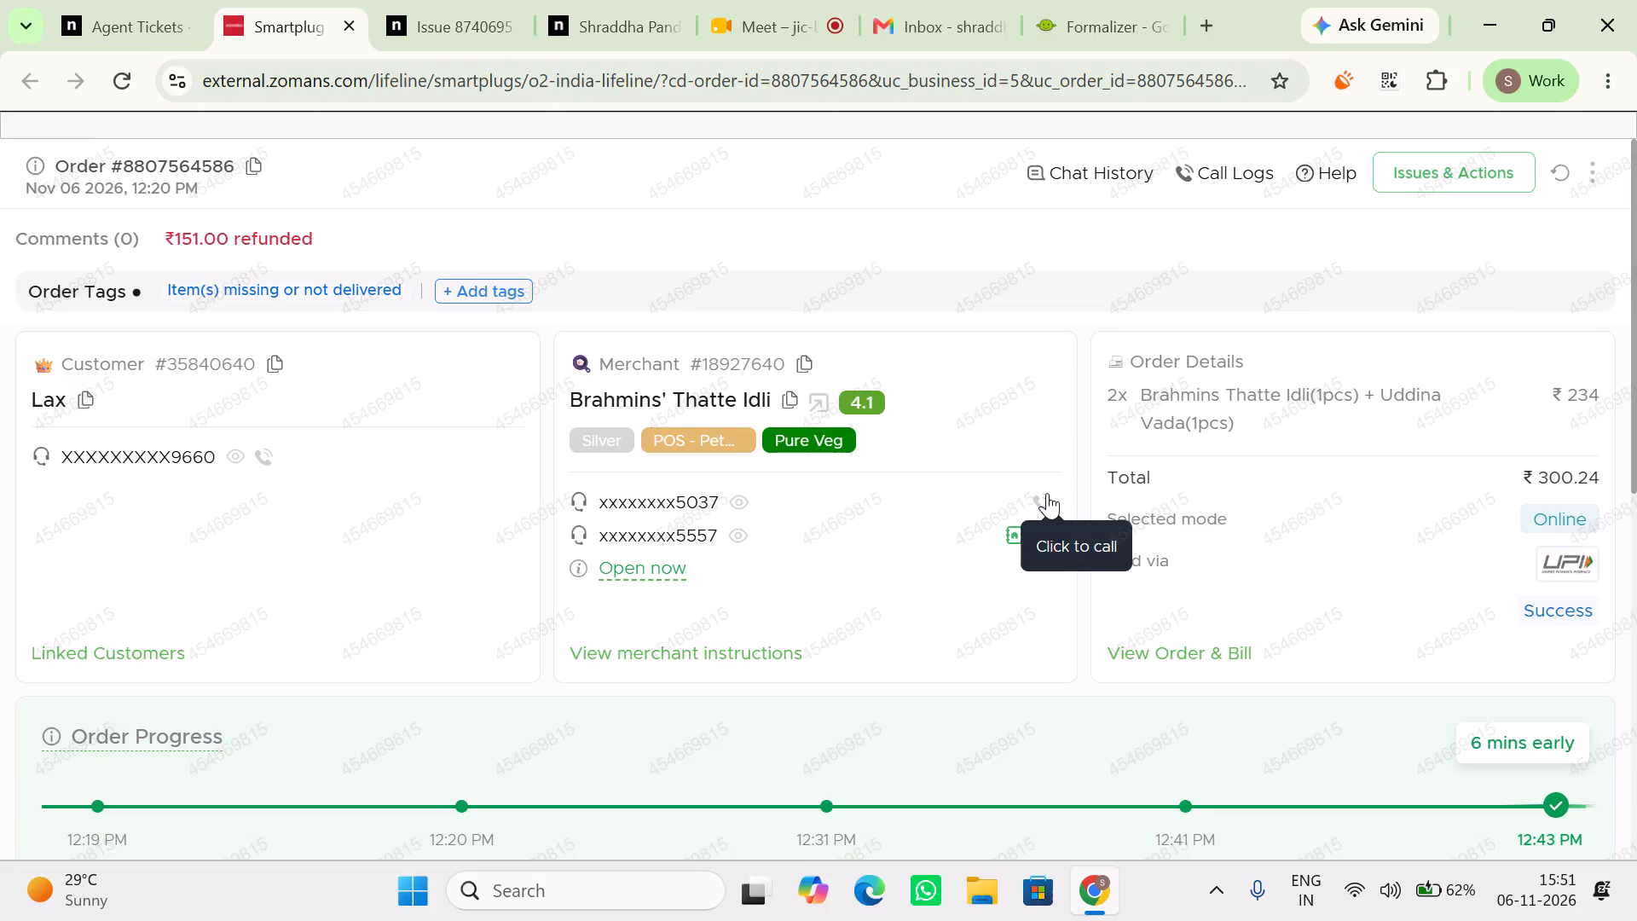
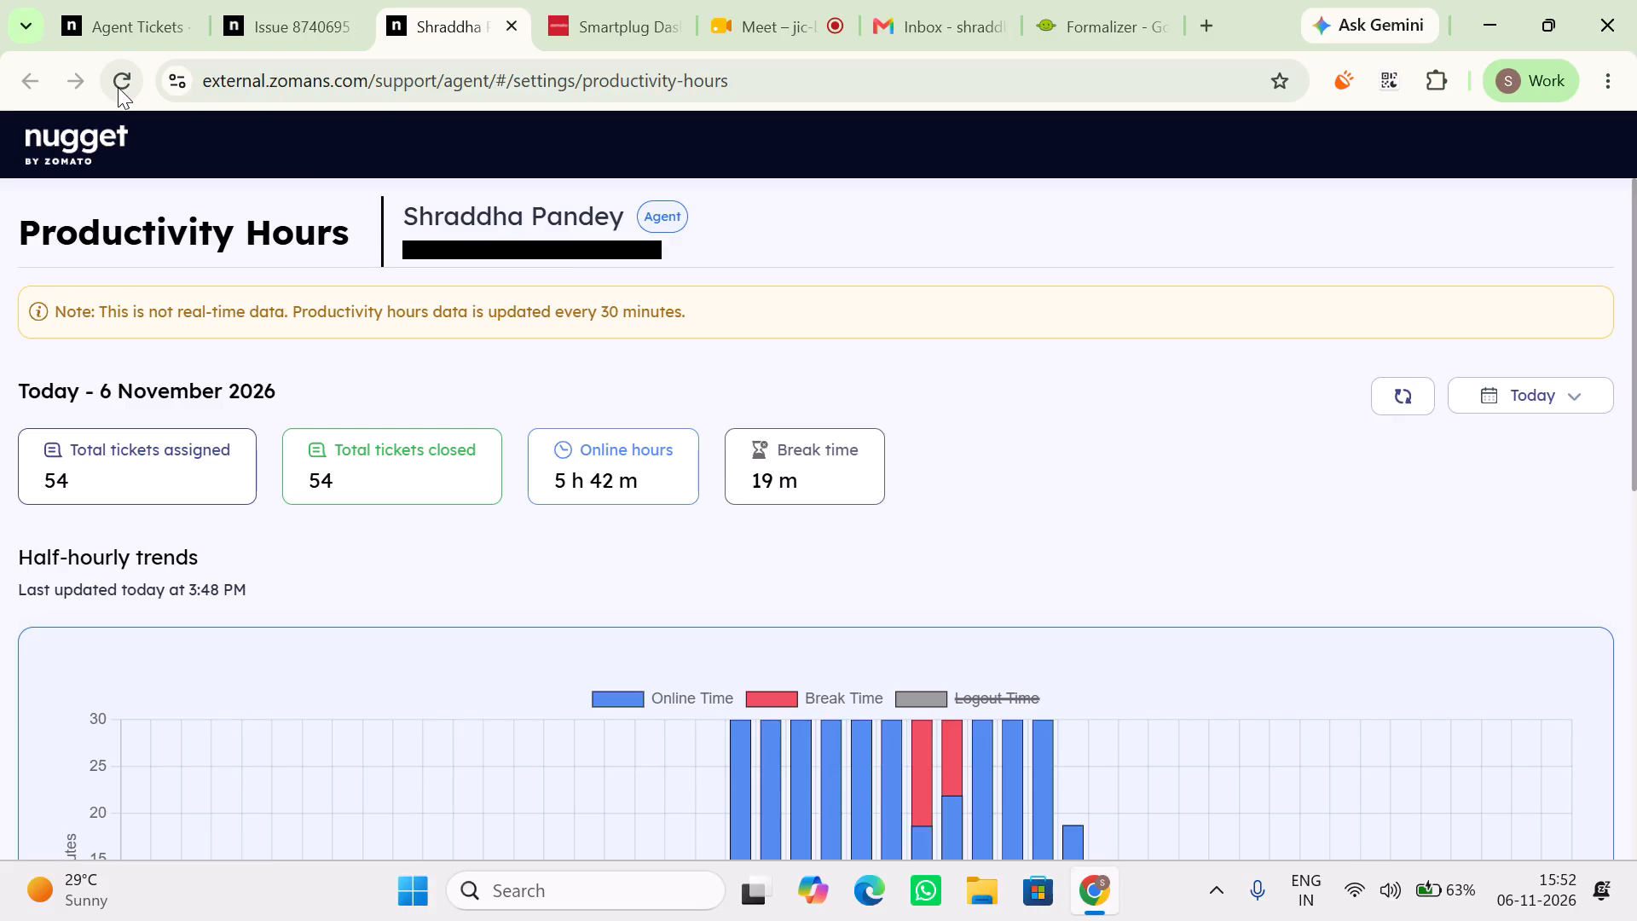
click(233, 0)
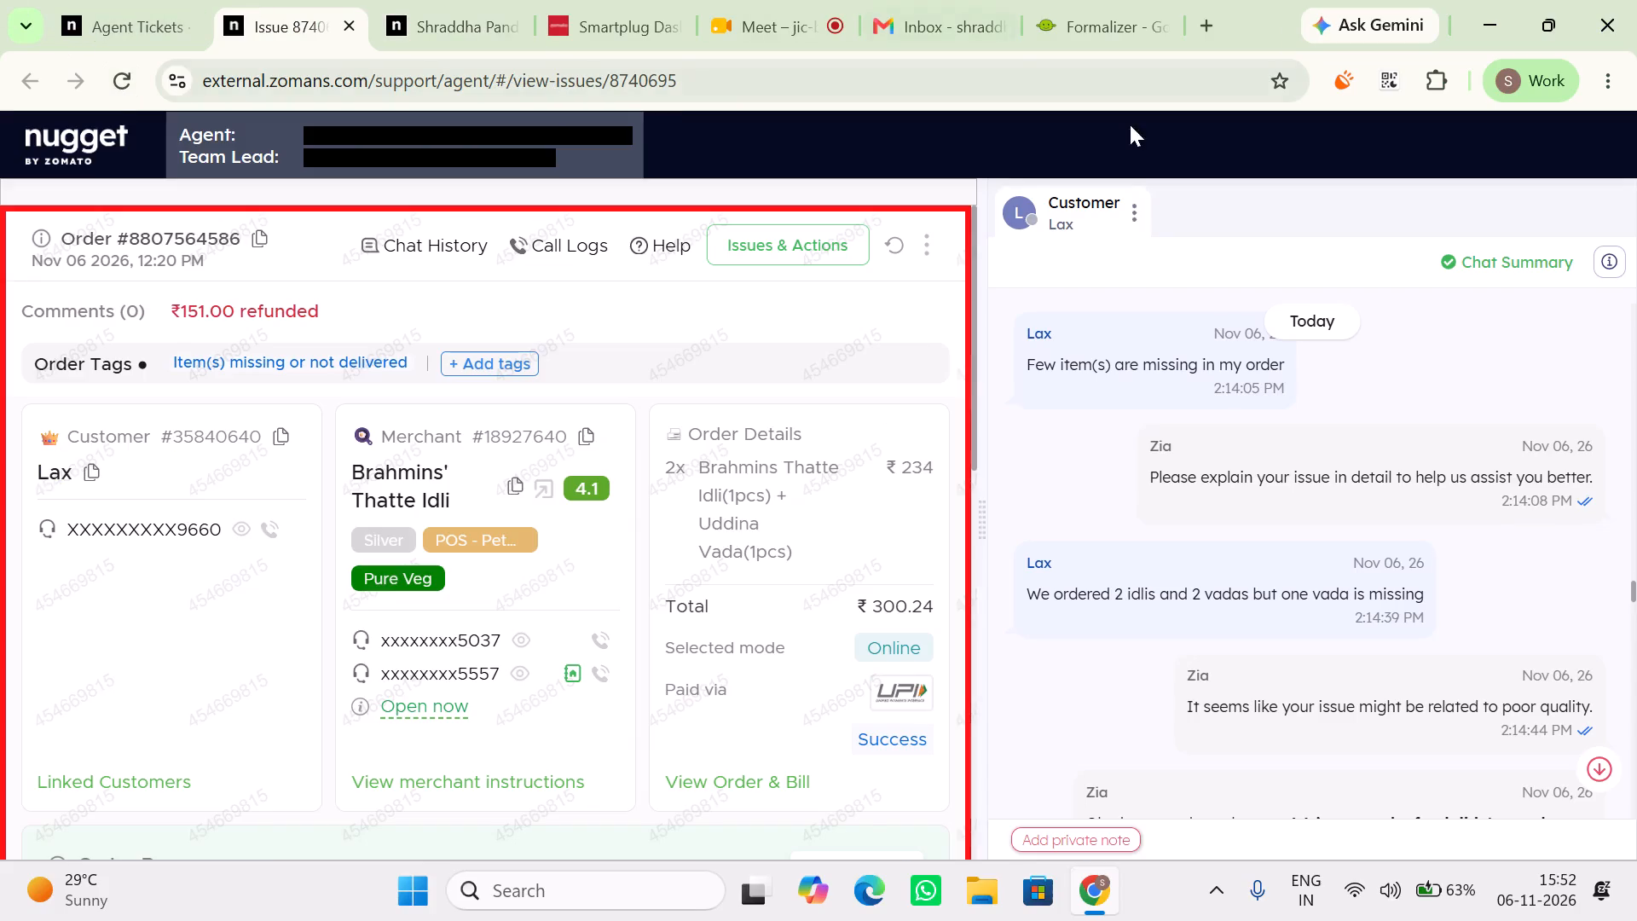
click(586, 240)
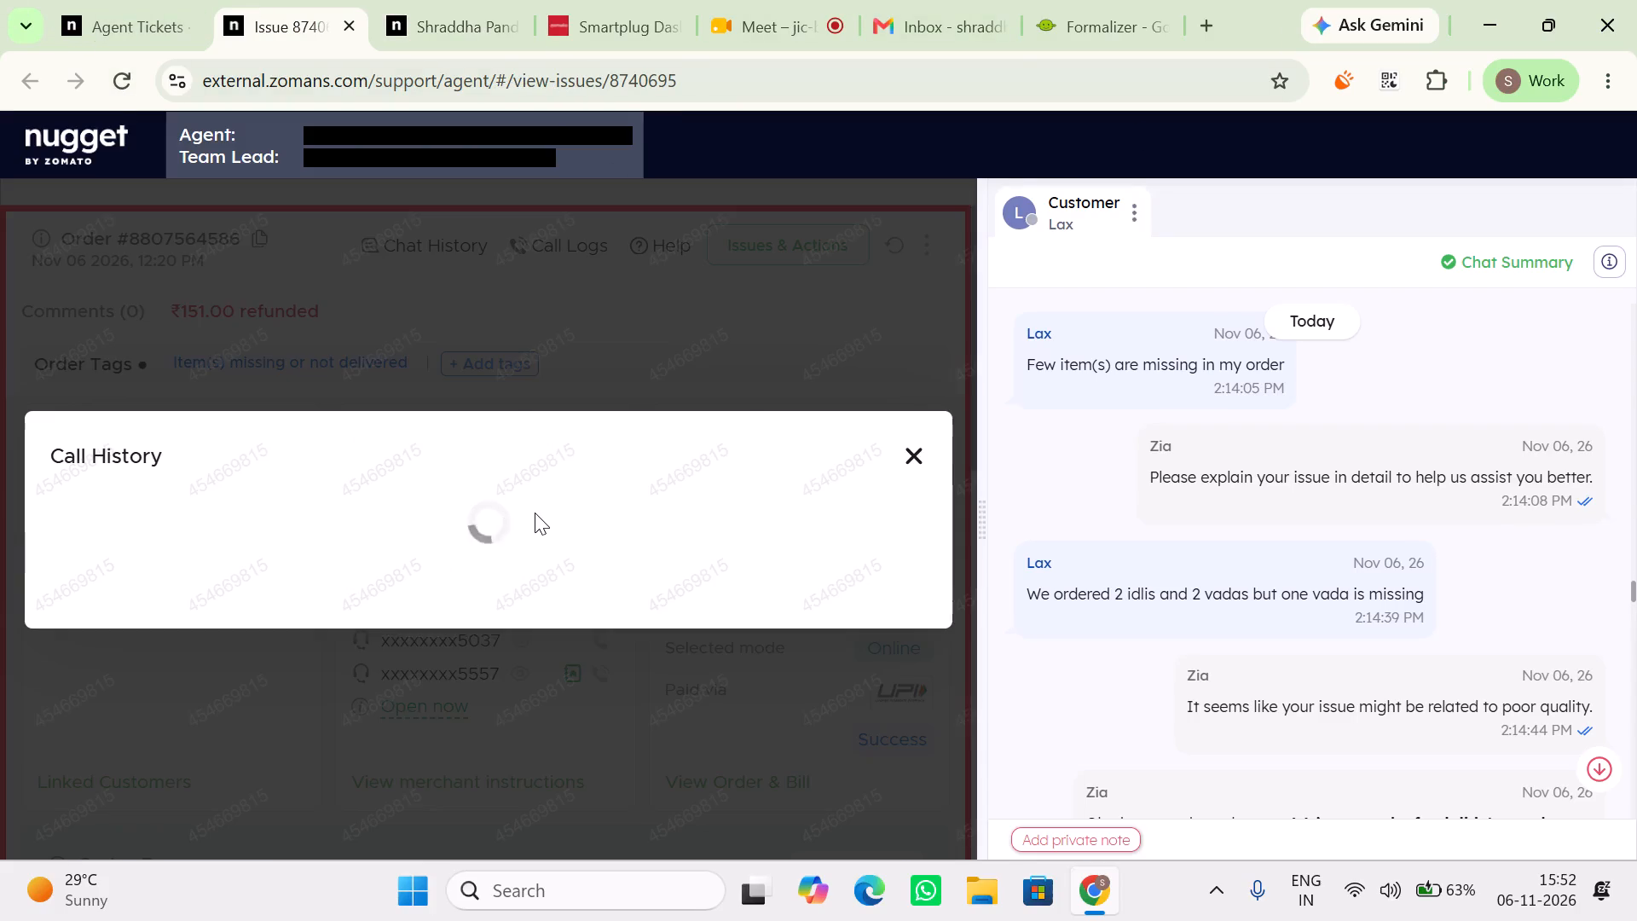
scroll(535, 513, down, 1)
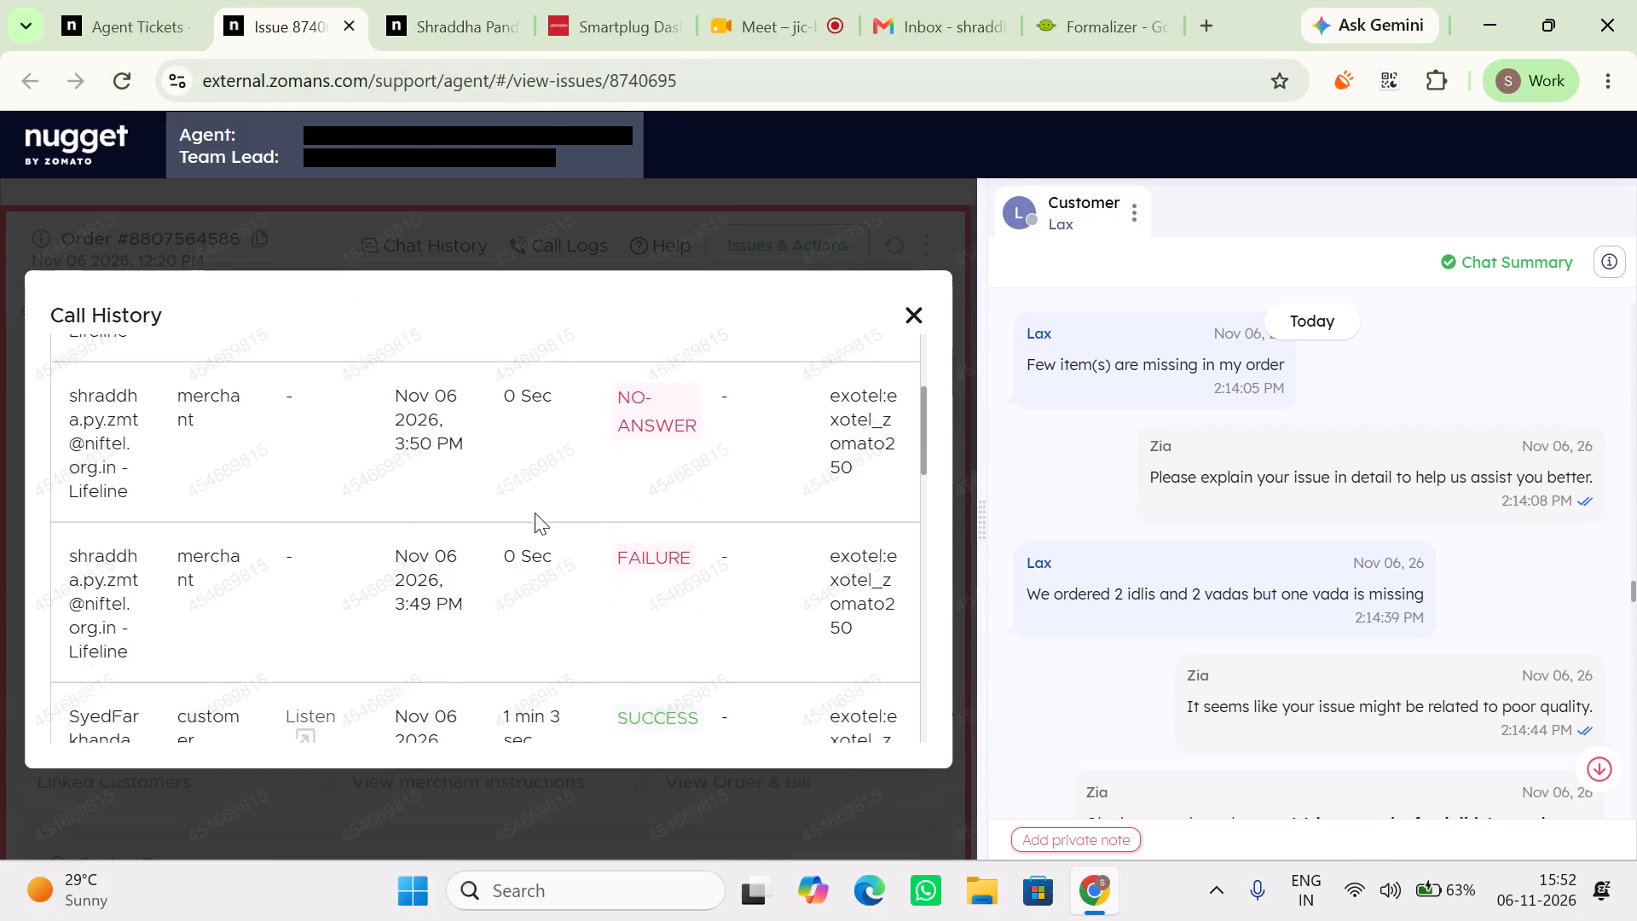
scroll(535, 513, down, 1)
scroll(692, 523, down, 8)
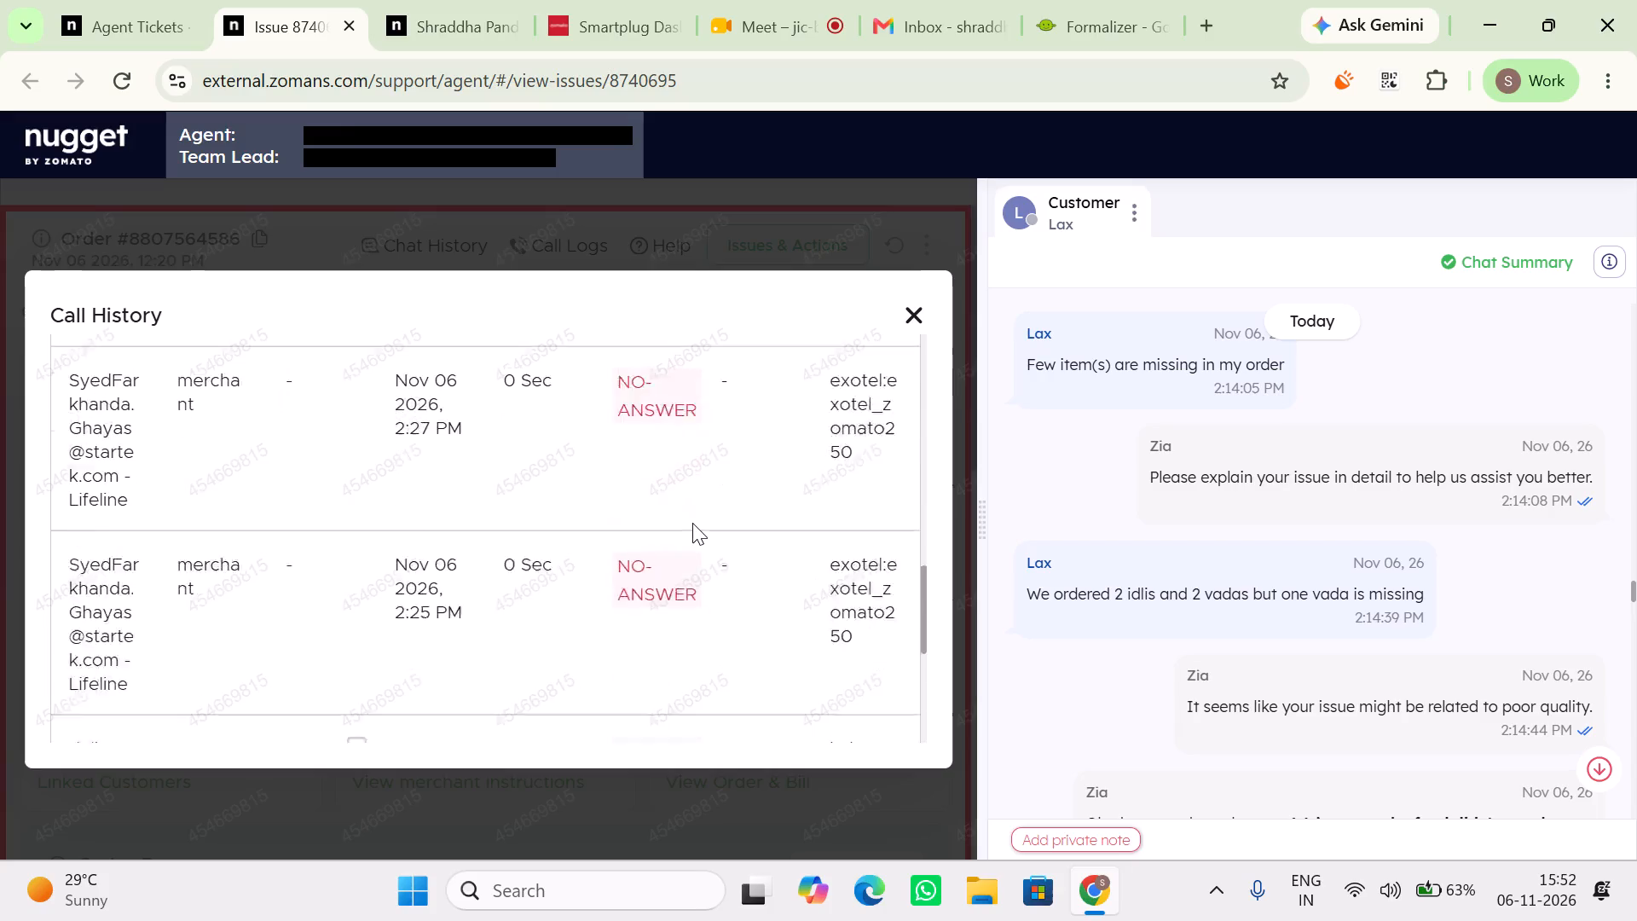
scroll(692, 523, up, 10)
scroll(692, 523, down, 1)
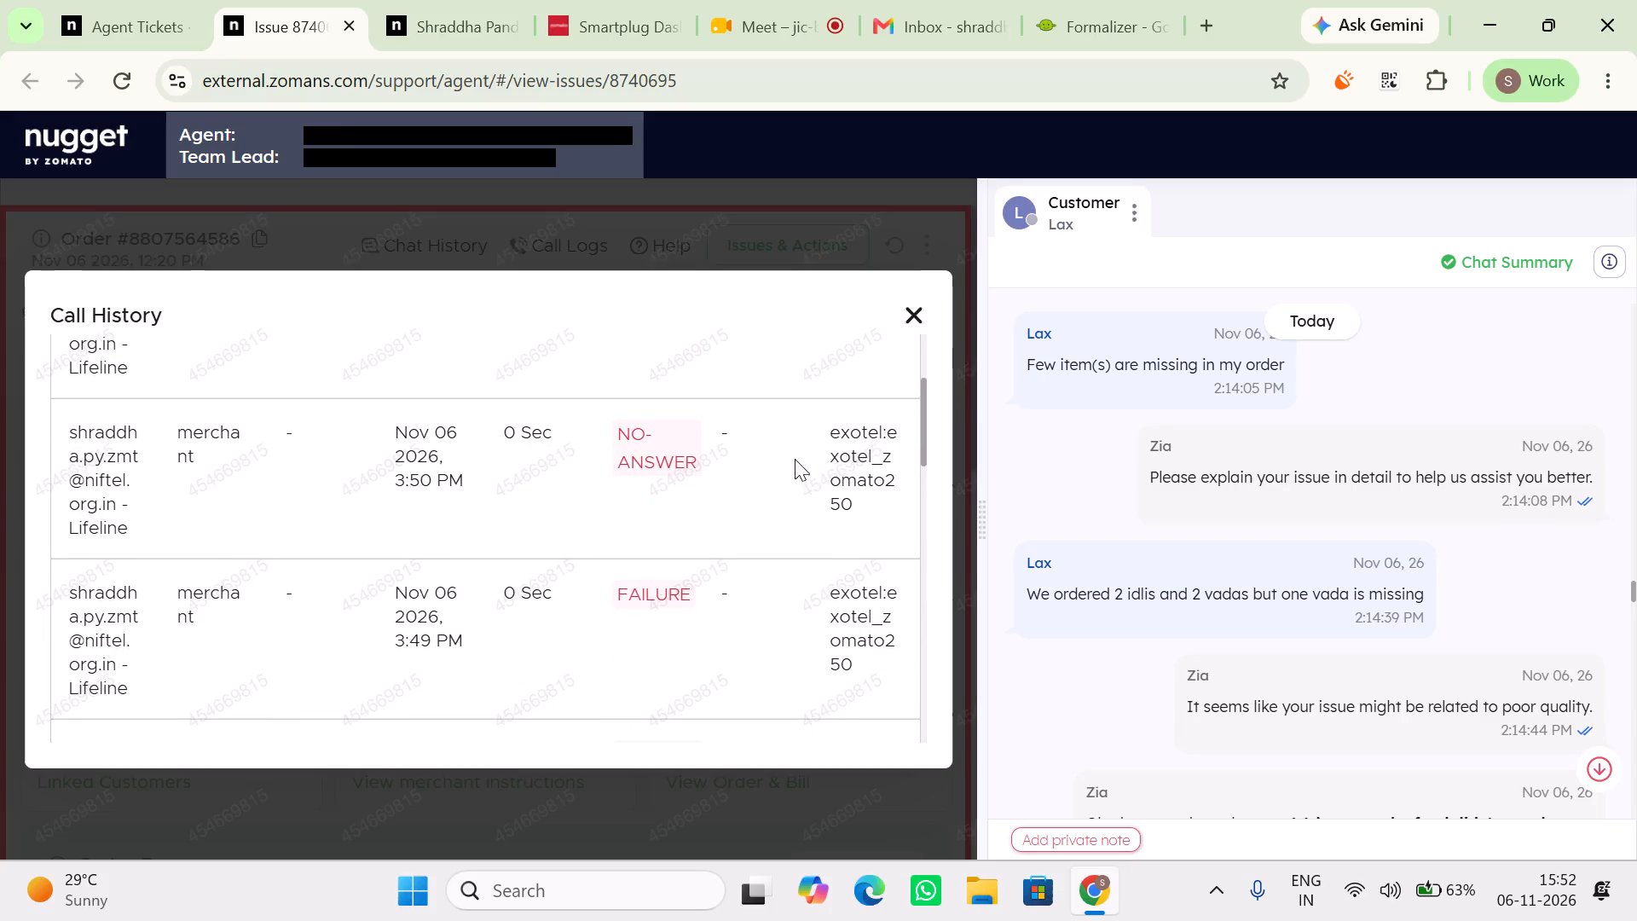
click(916, 304)
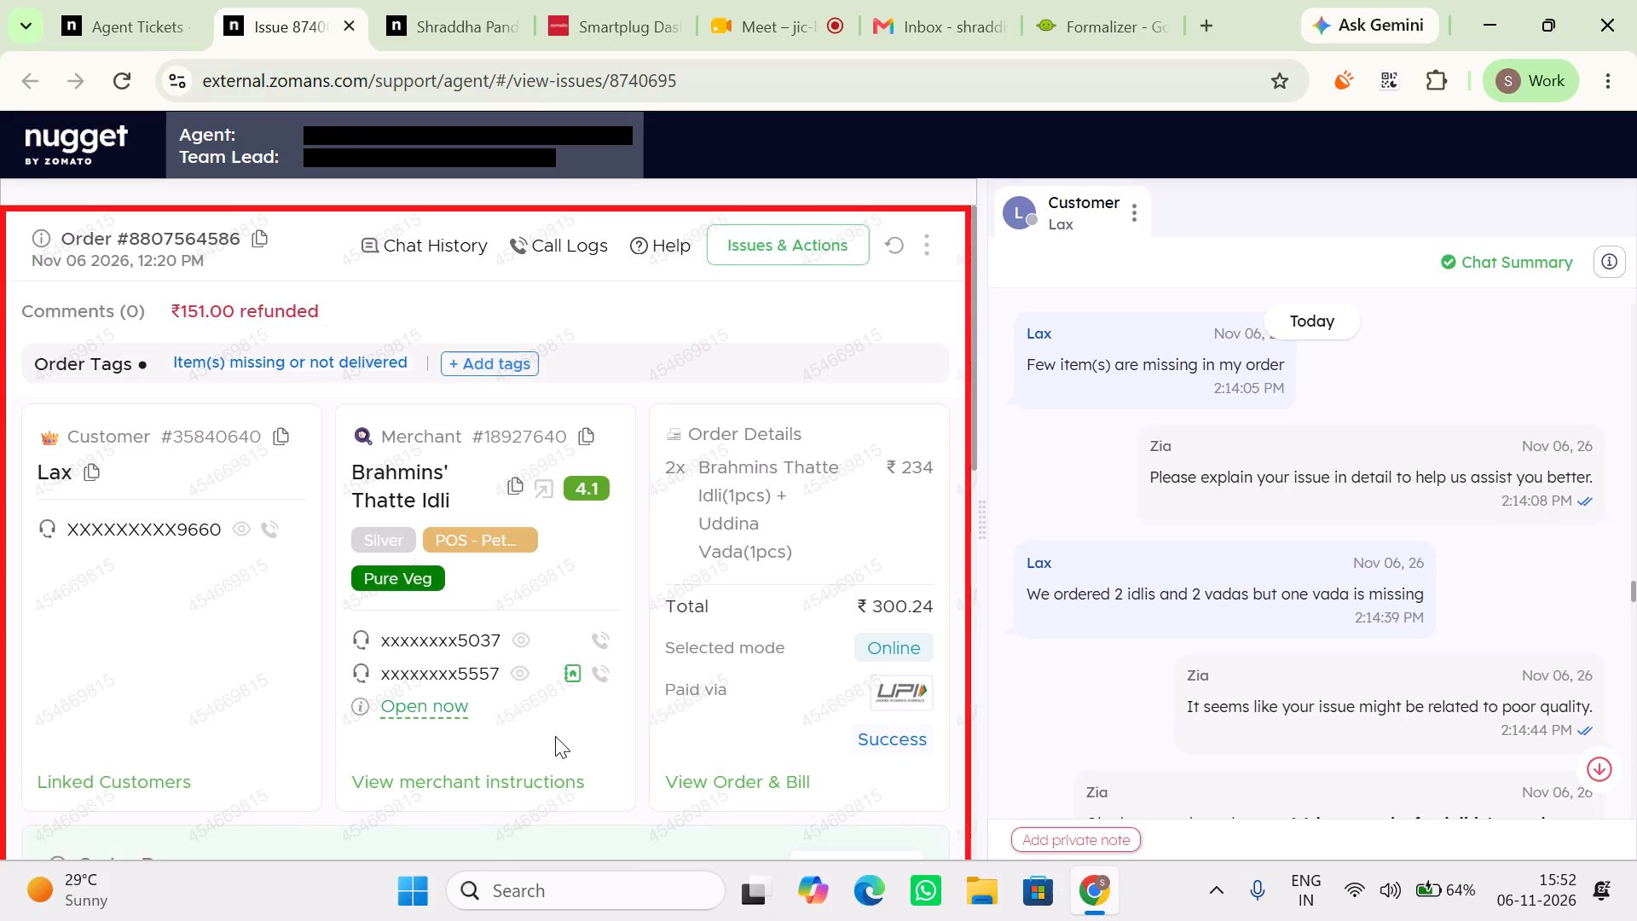
Try to call the merchant Brahmins' Thatte Idli on the first listed contact number.
click(604, 635)
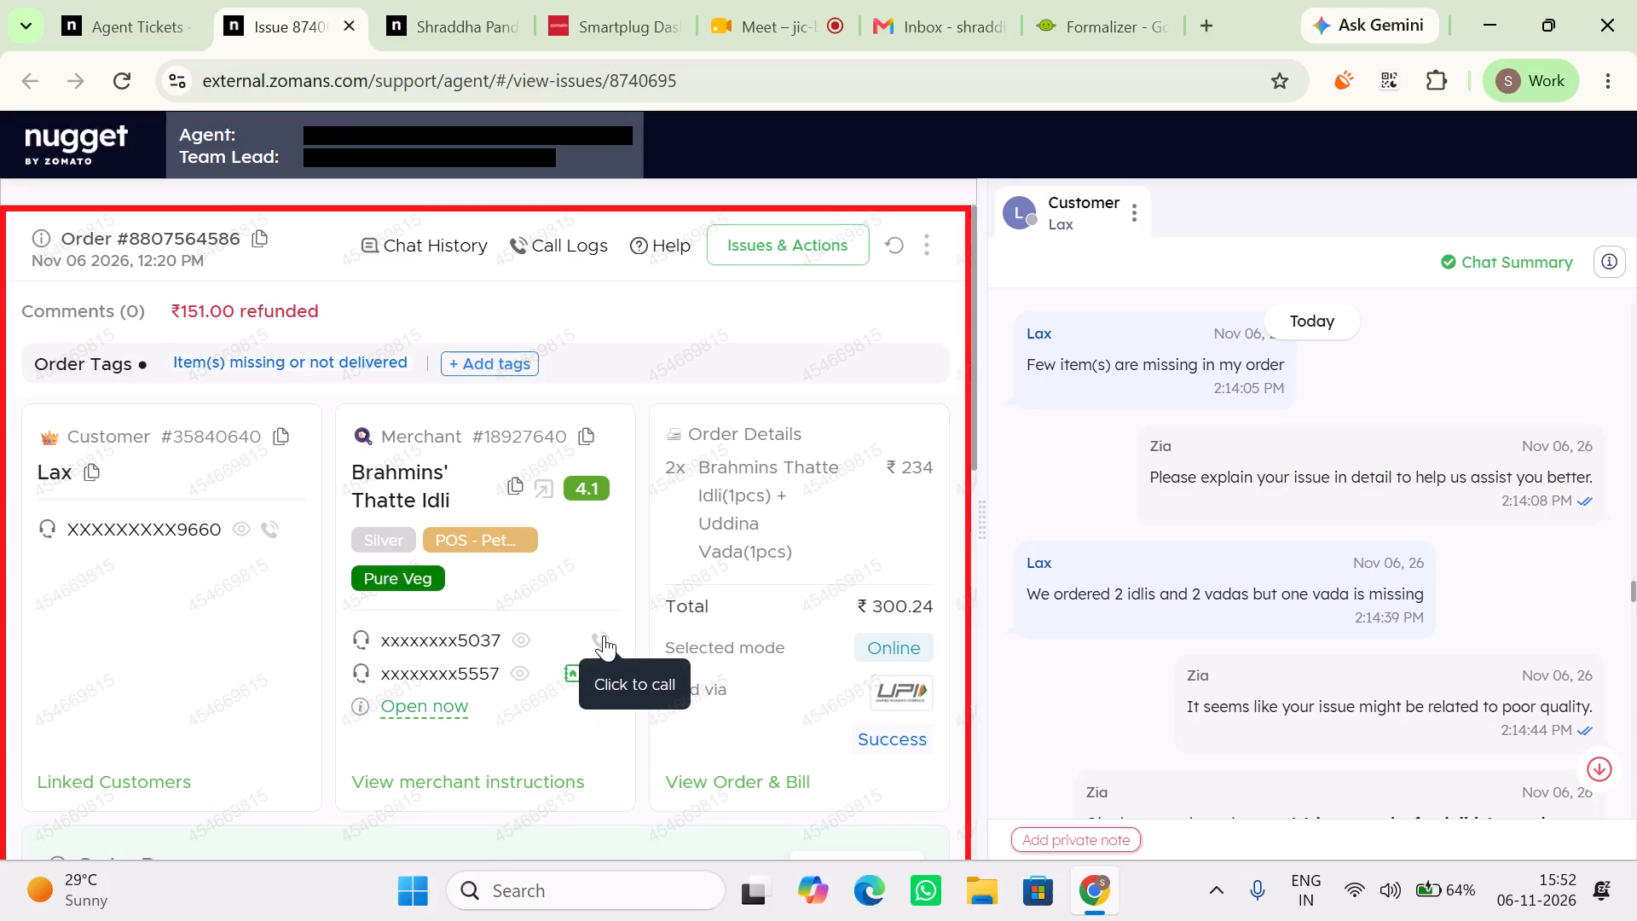
click(855, 655)
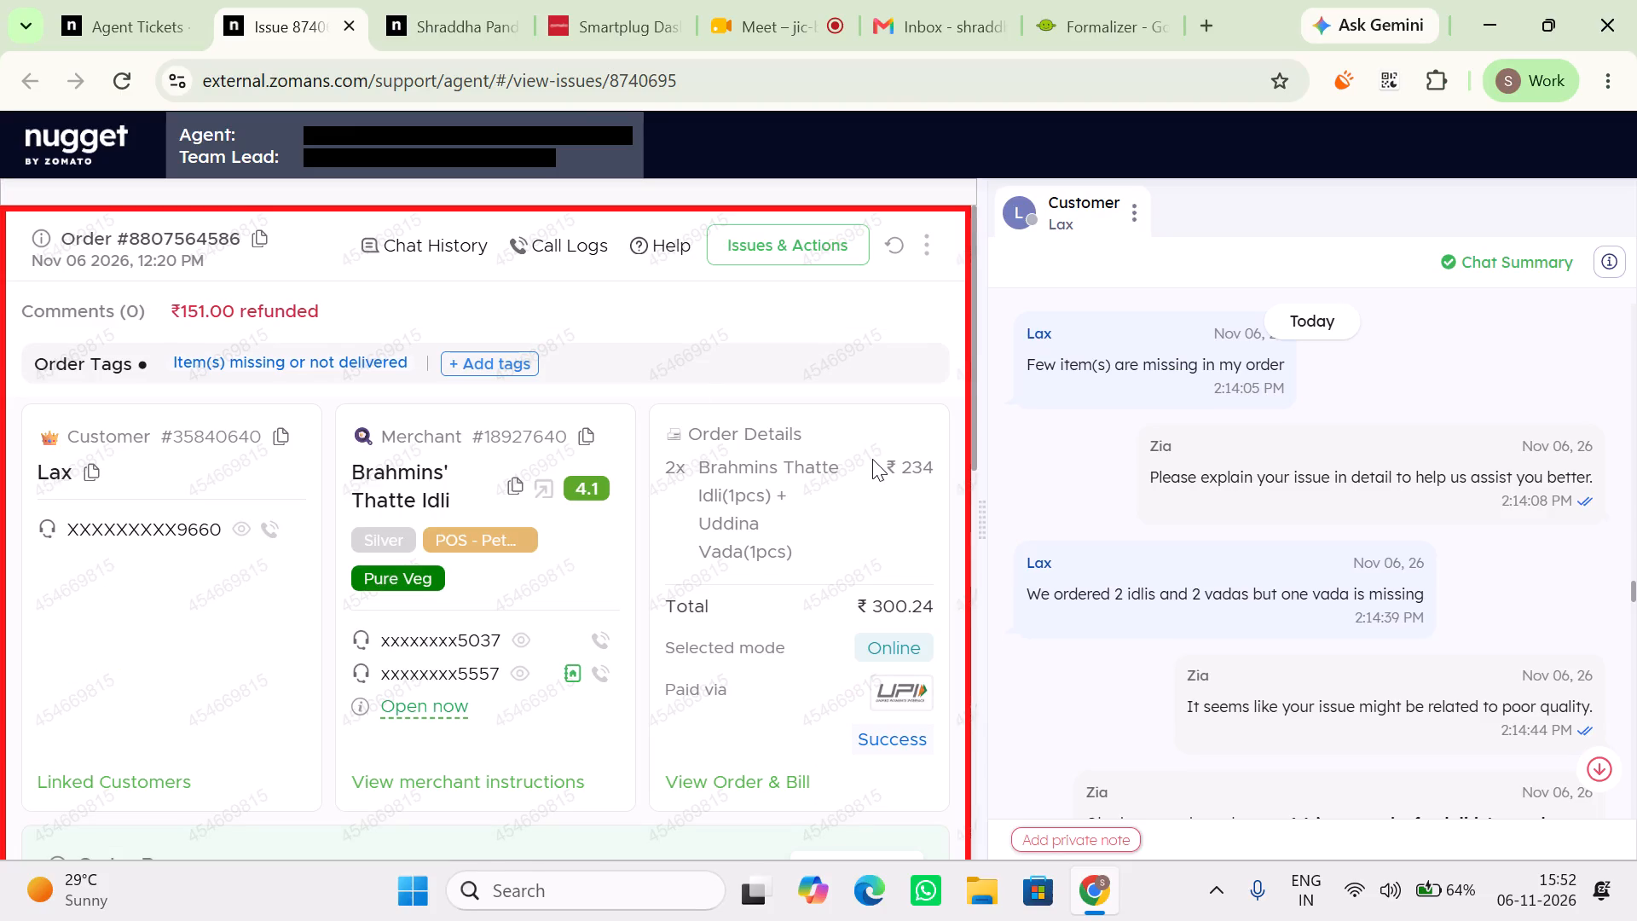
click(555, 246)
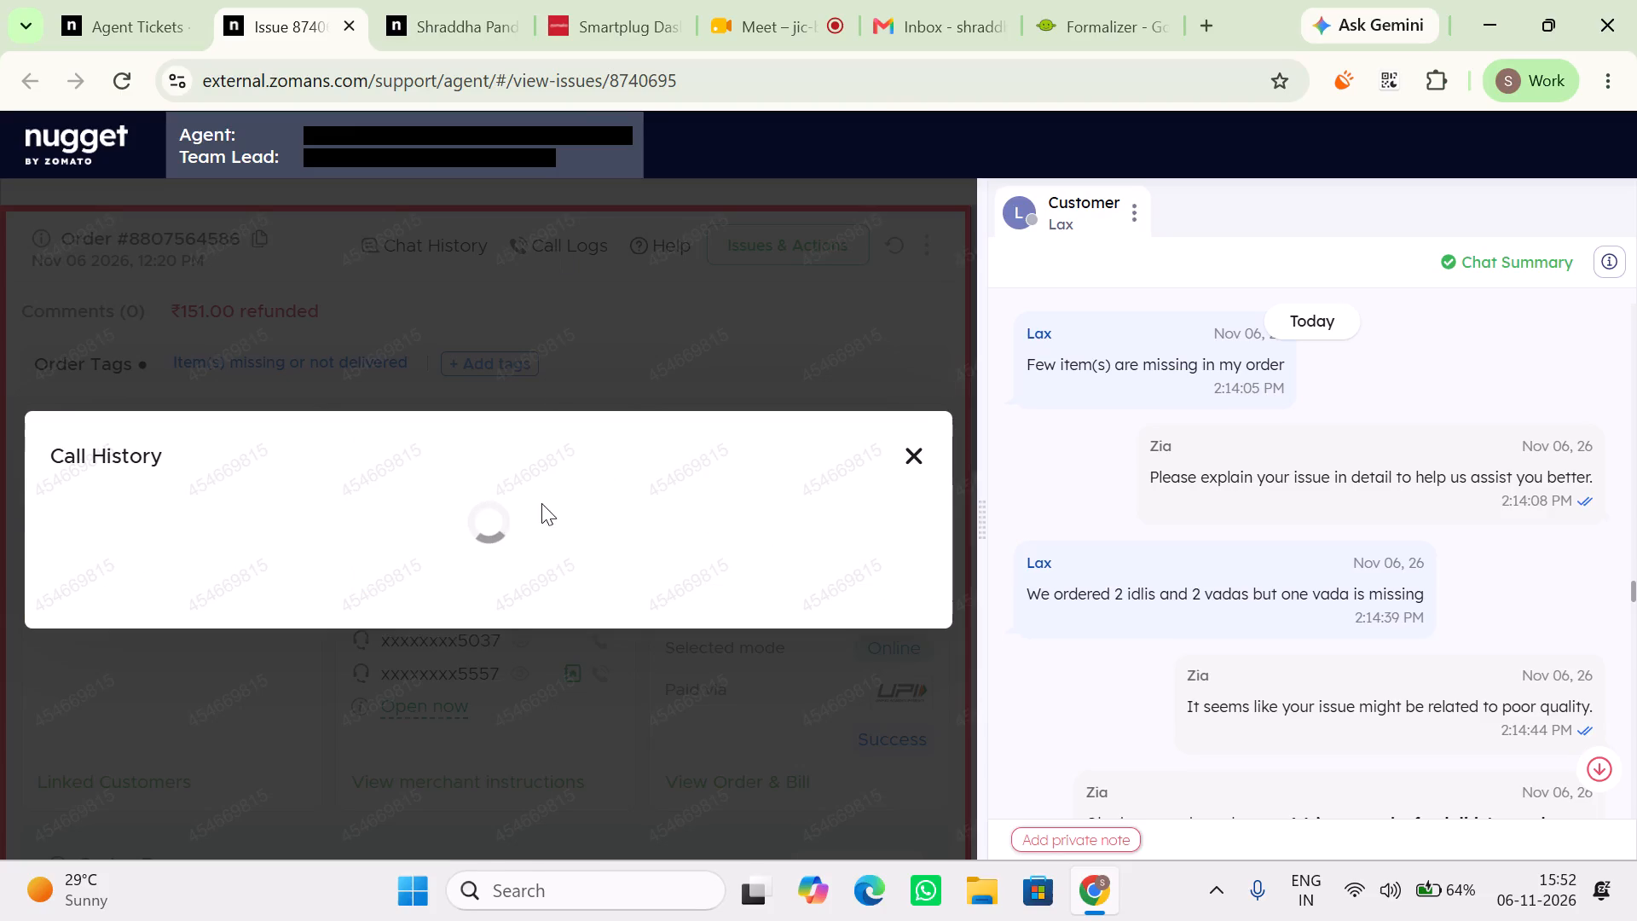
scroll(535, 547, right, 1)
scroll(535, 547, down, 1)
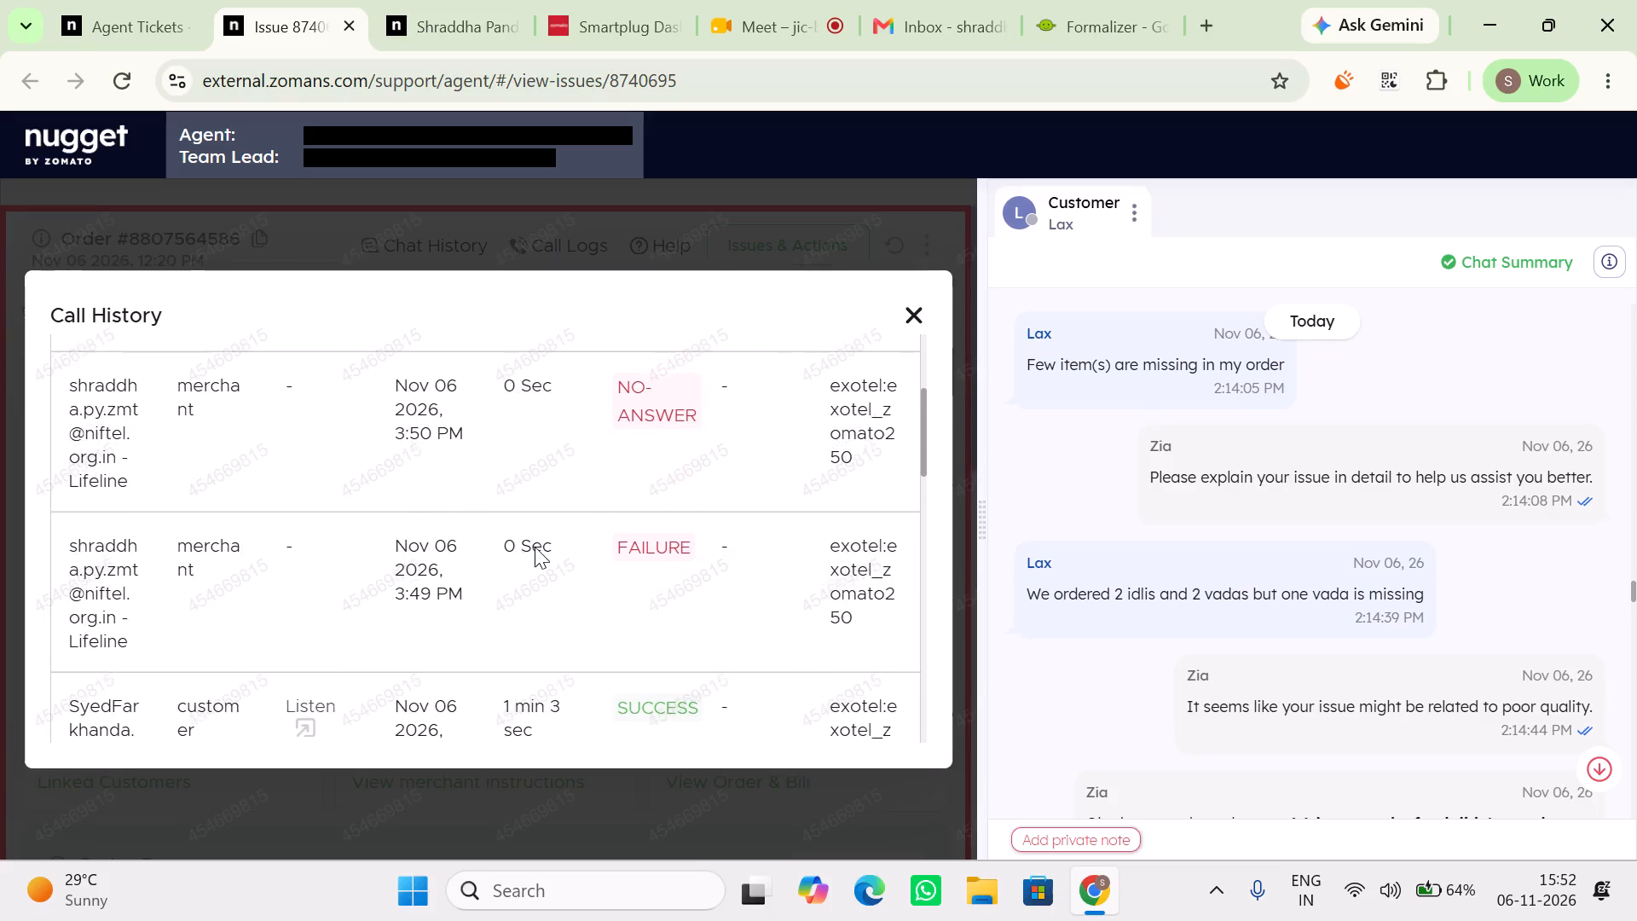
scroll(535, 547, down, 1)
scroll(535, 547, up, 5)
click(900, 307)
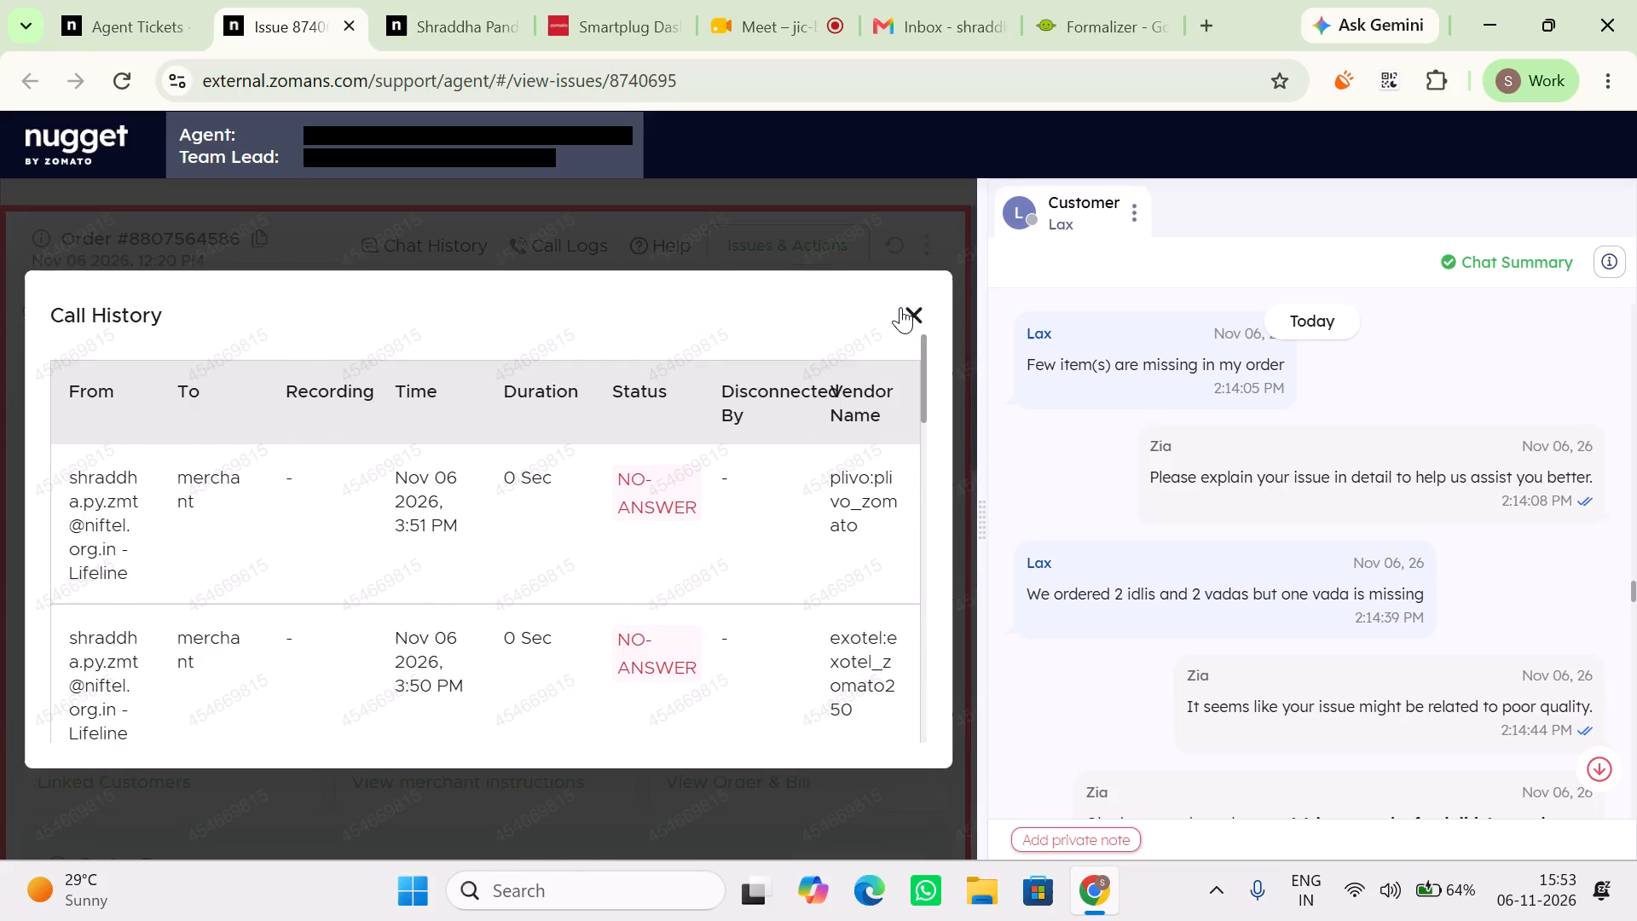
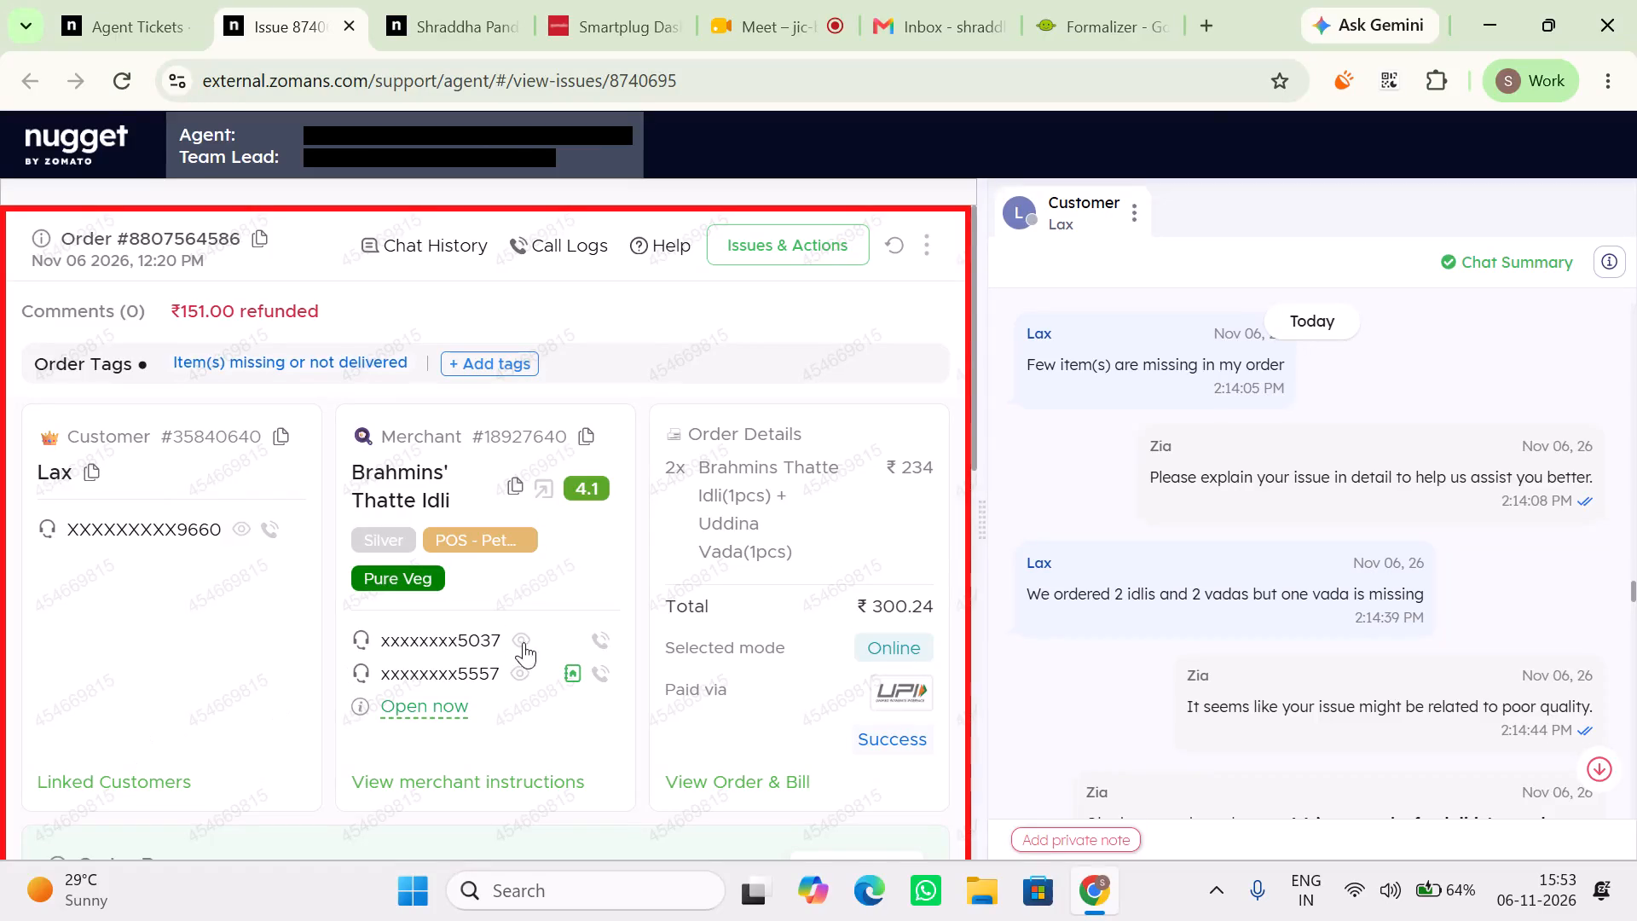
click(596, 247)
scroll(598, 679, down, 1)
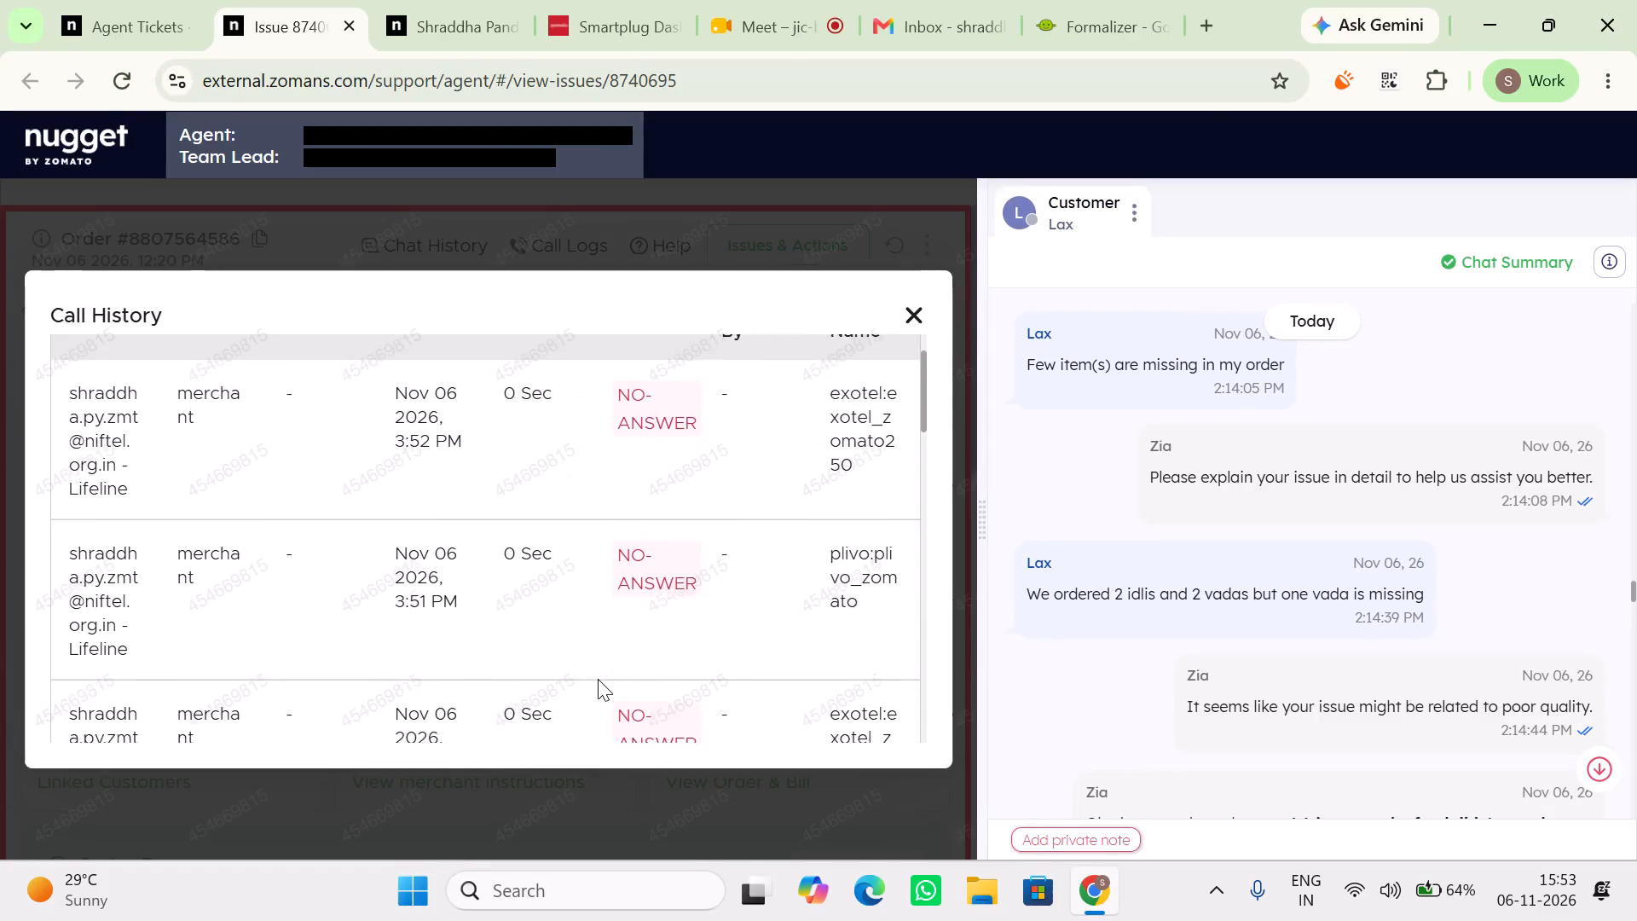
scroll(598, 679, down, 1)
scroll(598, 679, right, 1)
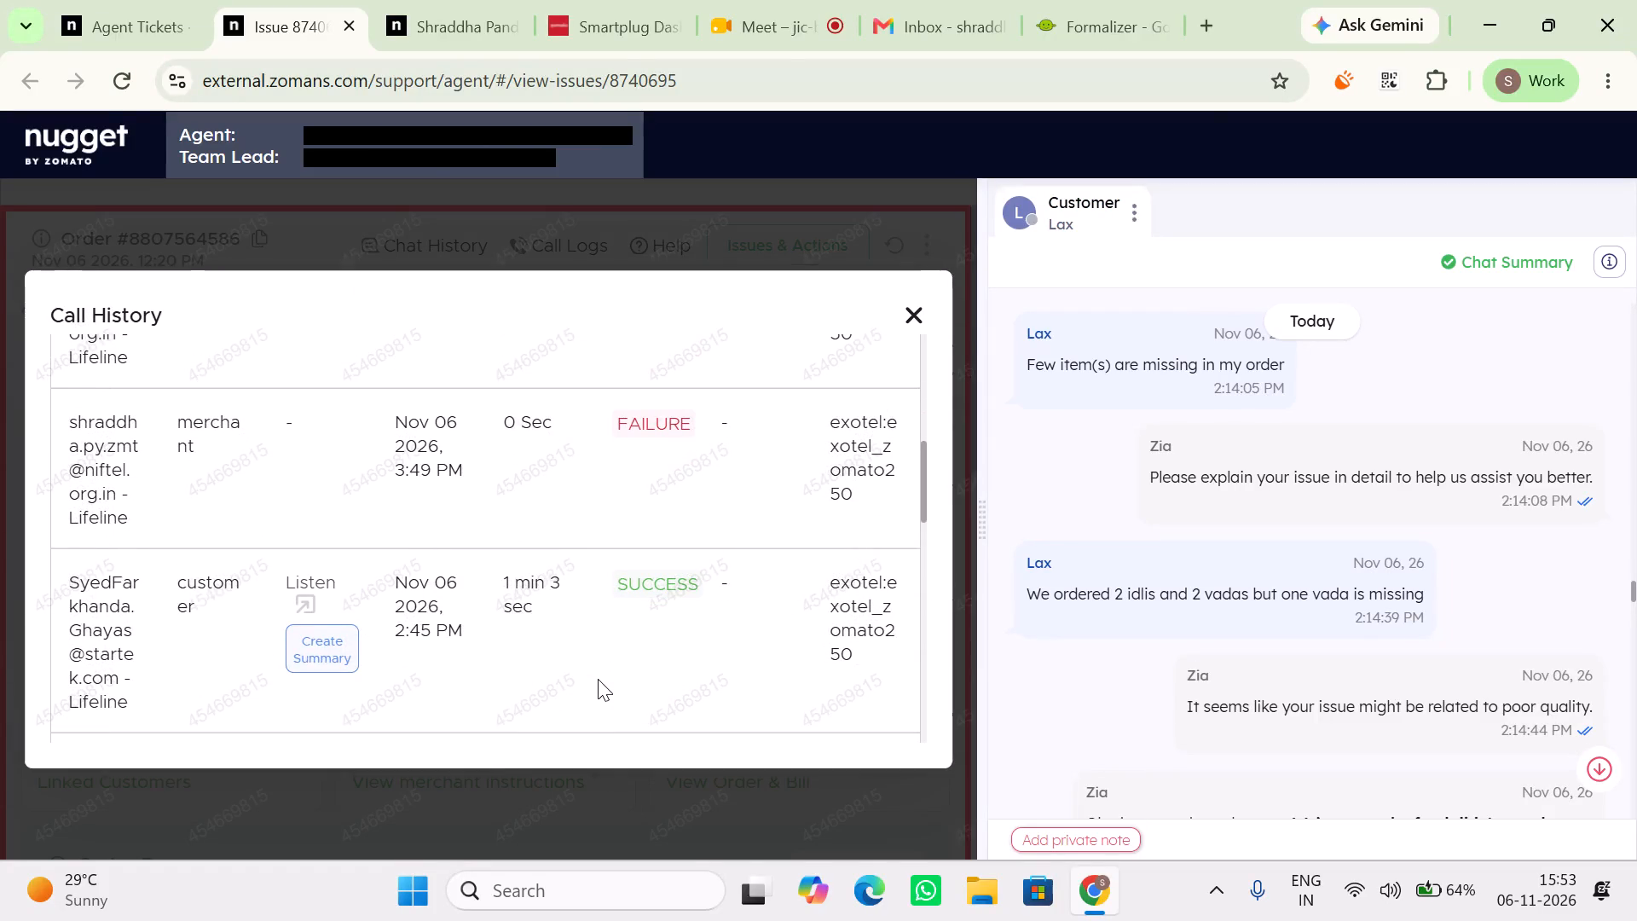
scroll(598, 679, right, 2)
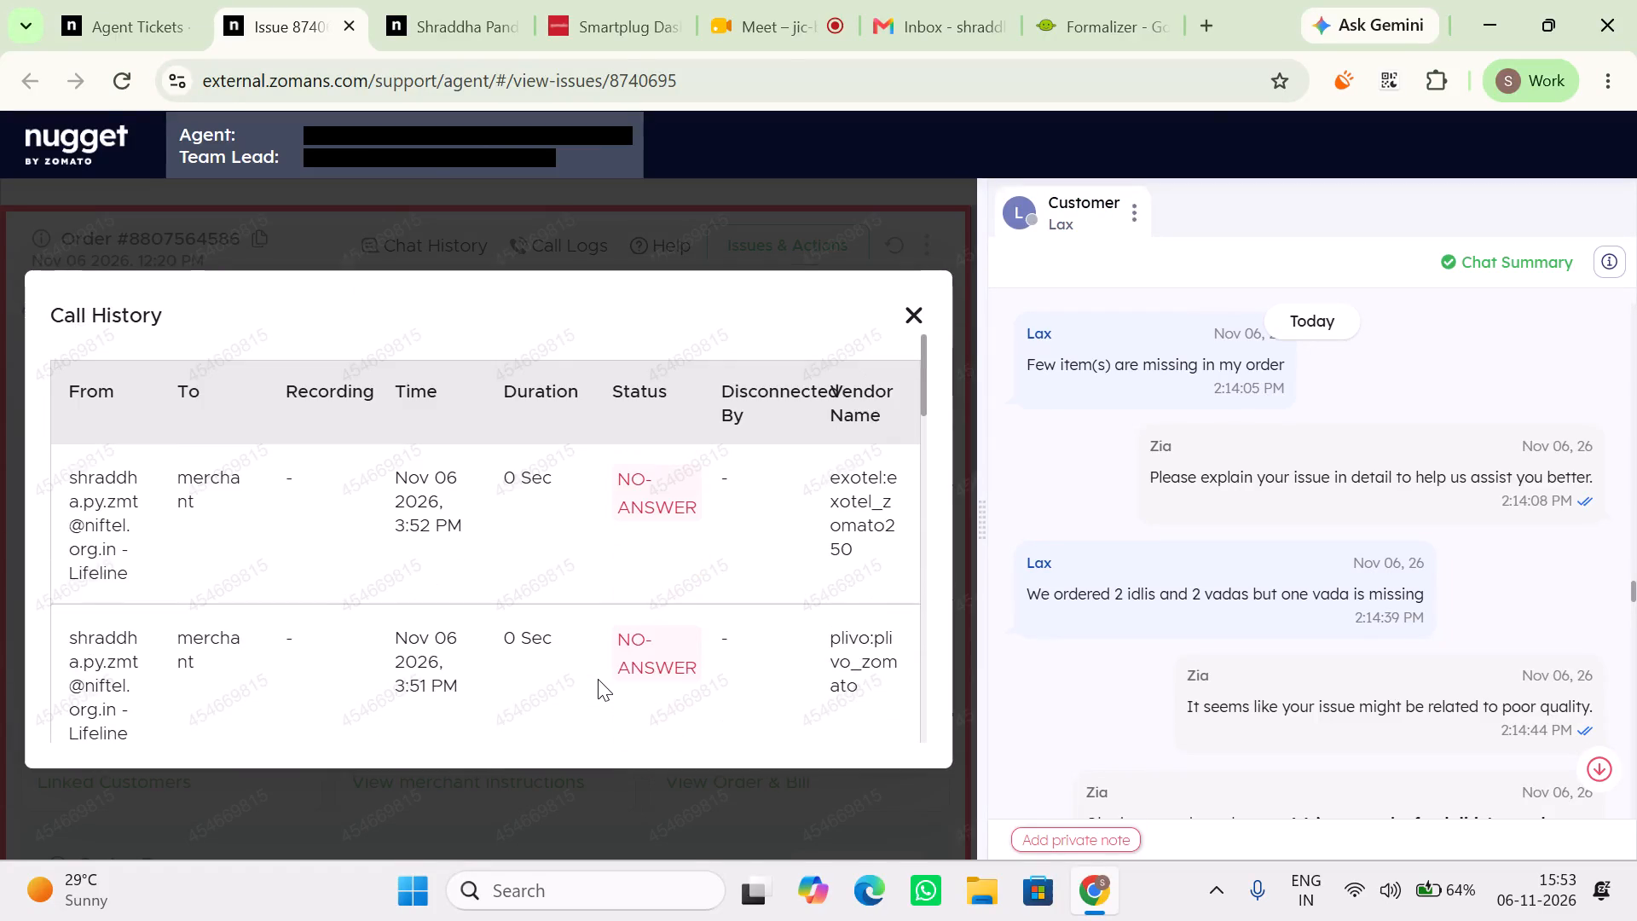
scroll(598, 679, down, 1)
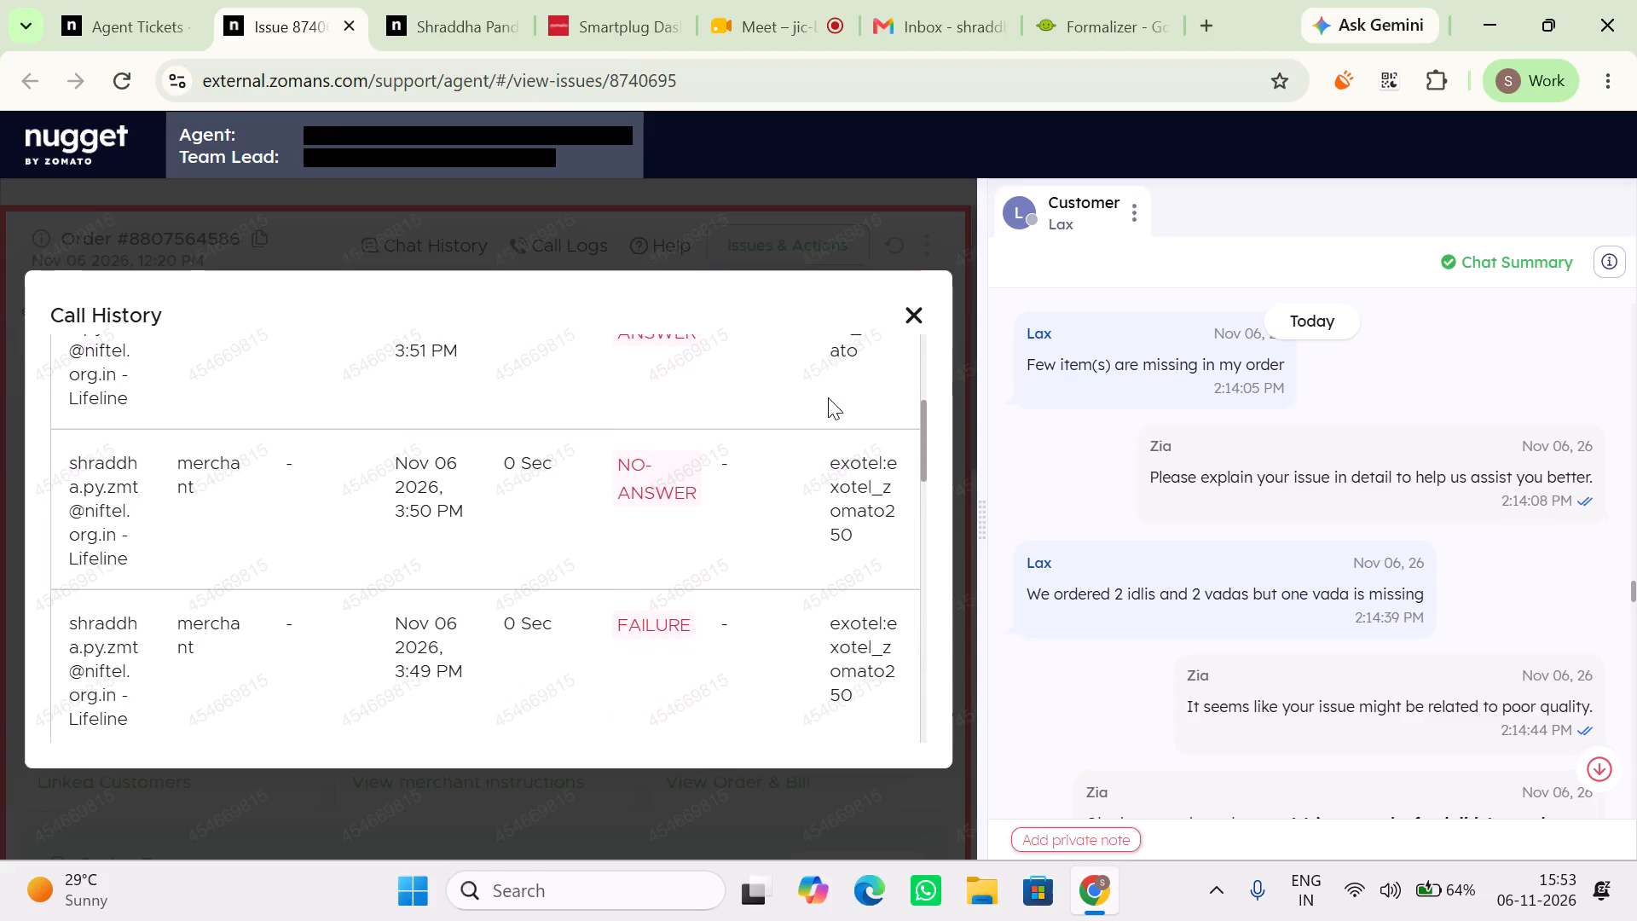
click(899, 319)
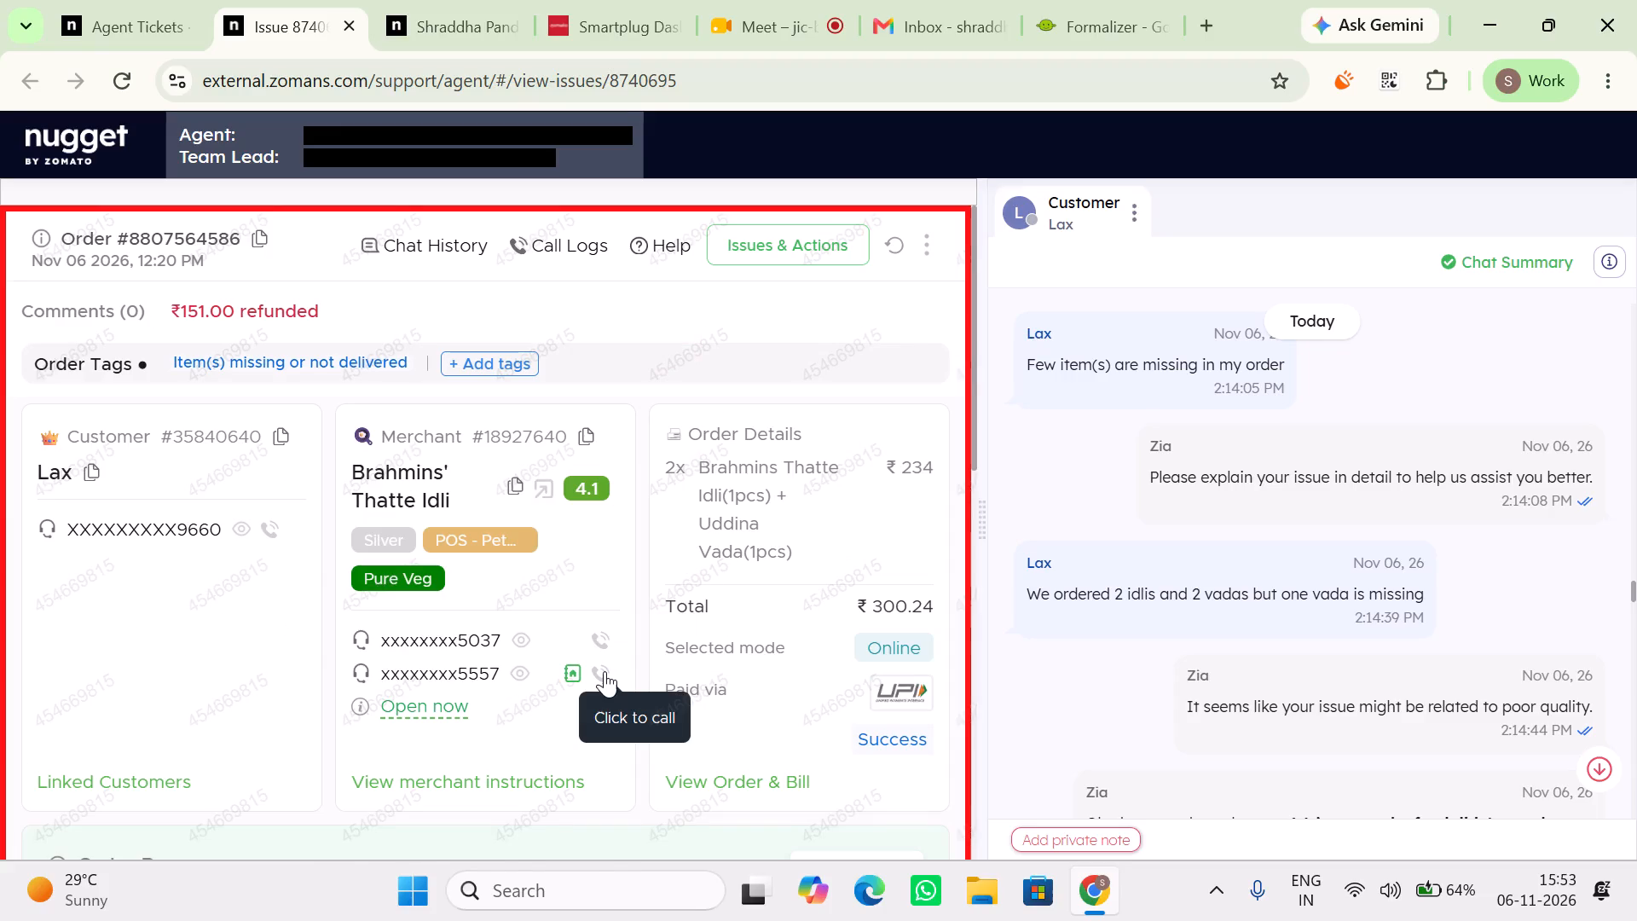
Call the merchant Brahmins' Thatte Idli on the second listed contact number, proceeding with the callback.
click(599, 671)
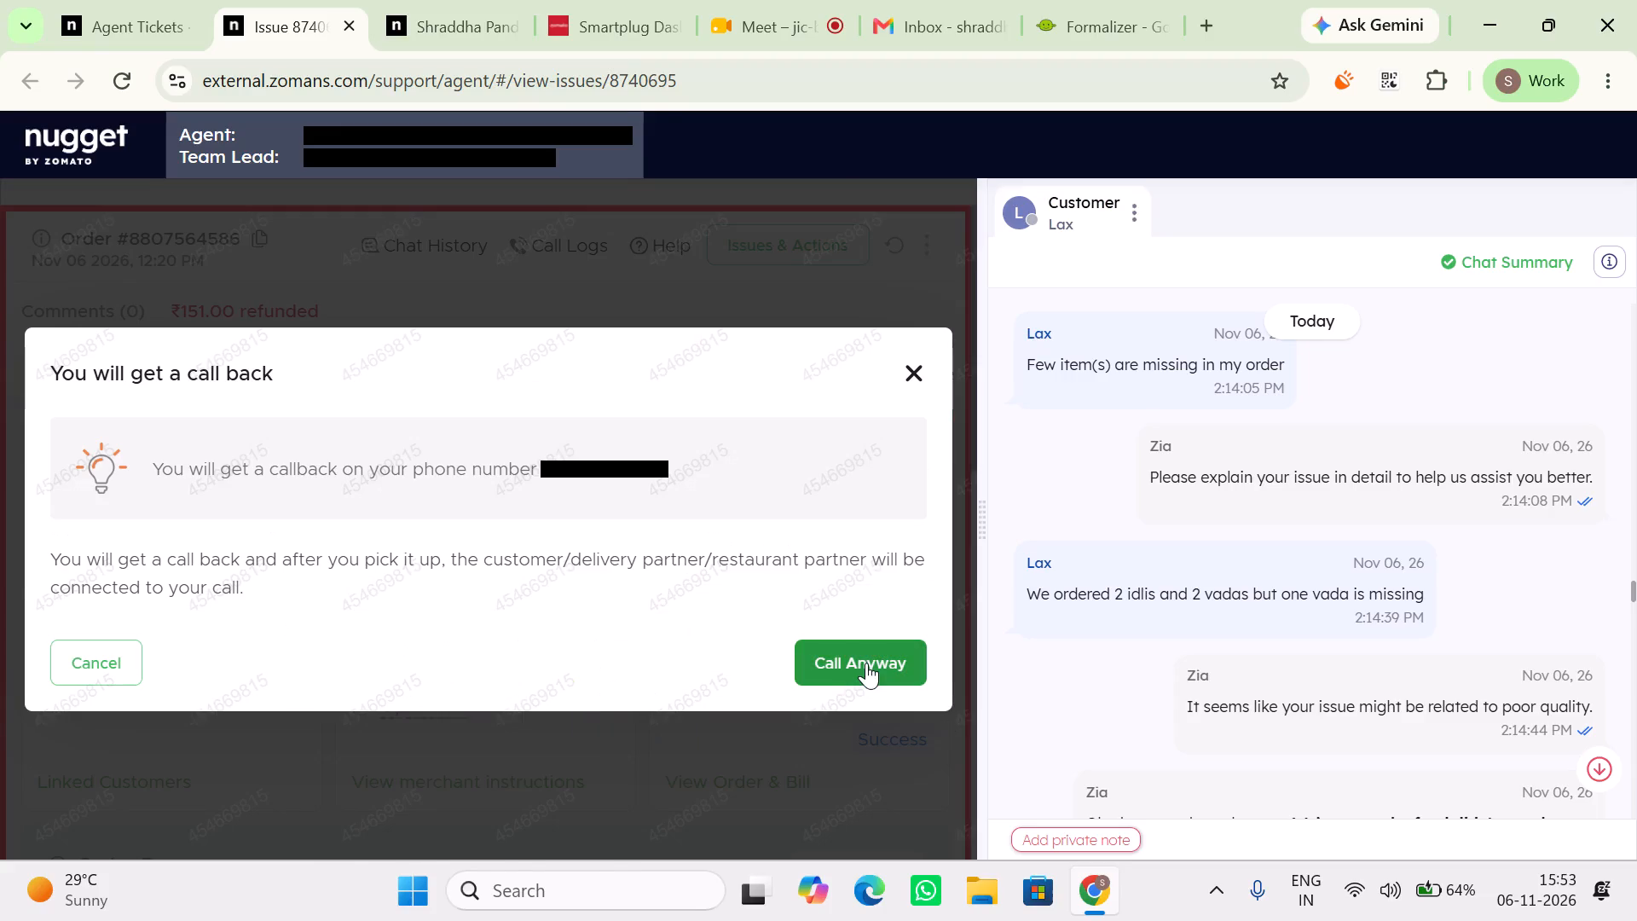
click(866, 663)
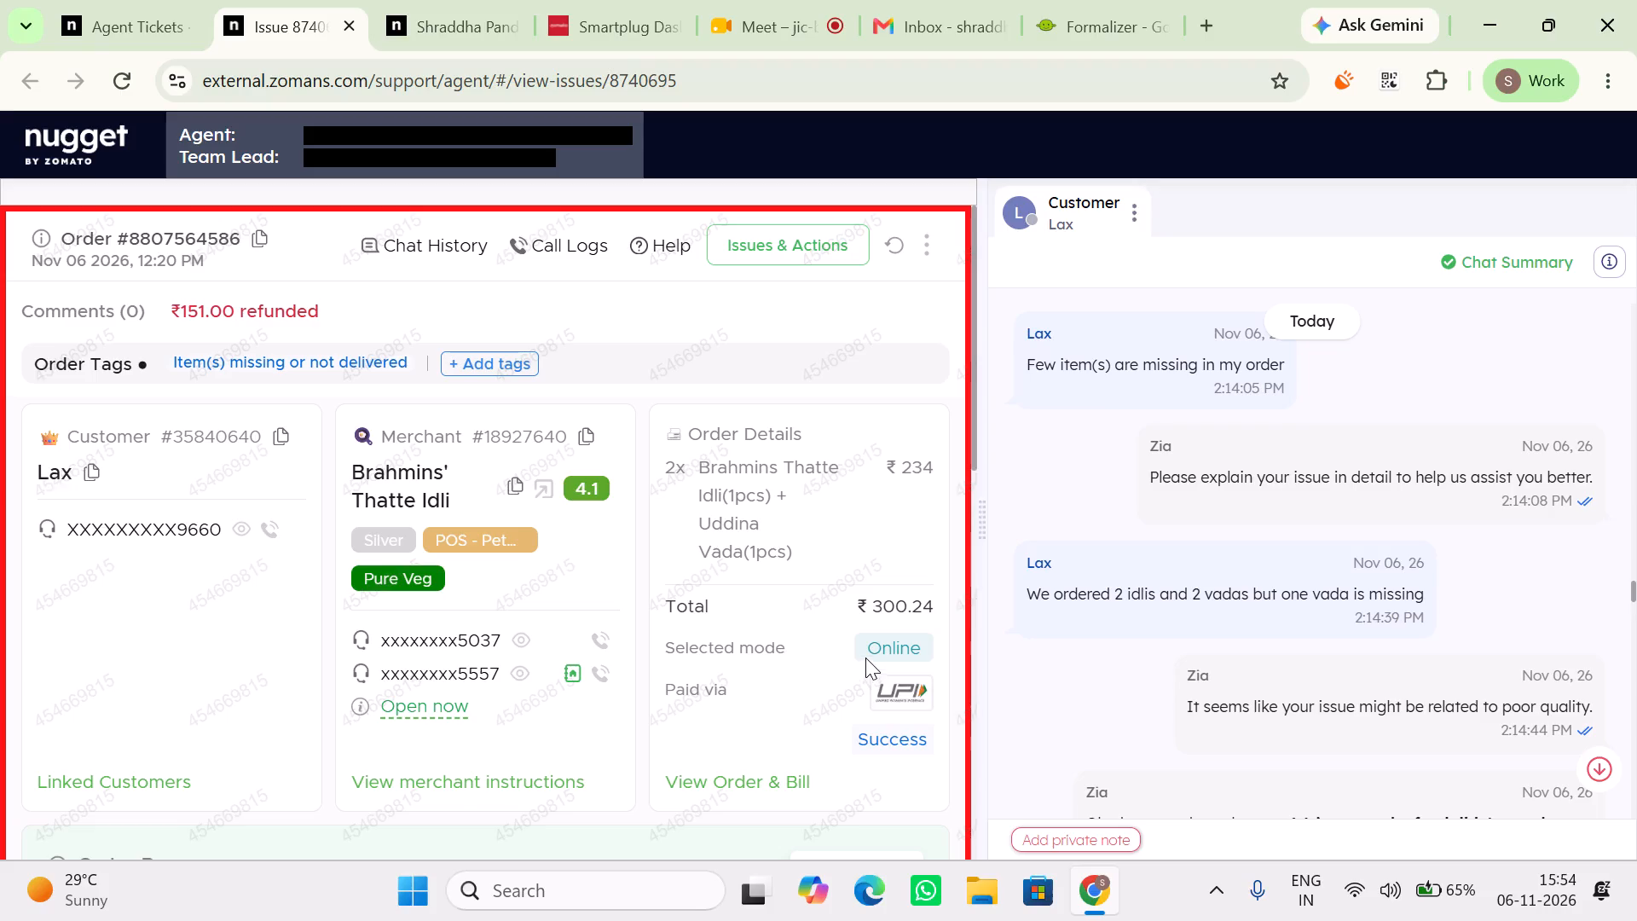
click(544, 257)
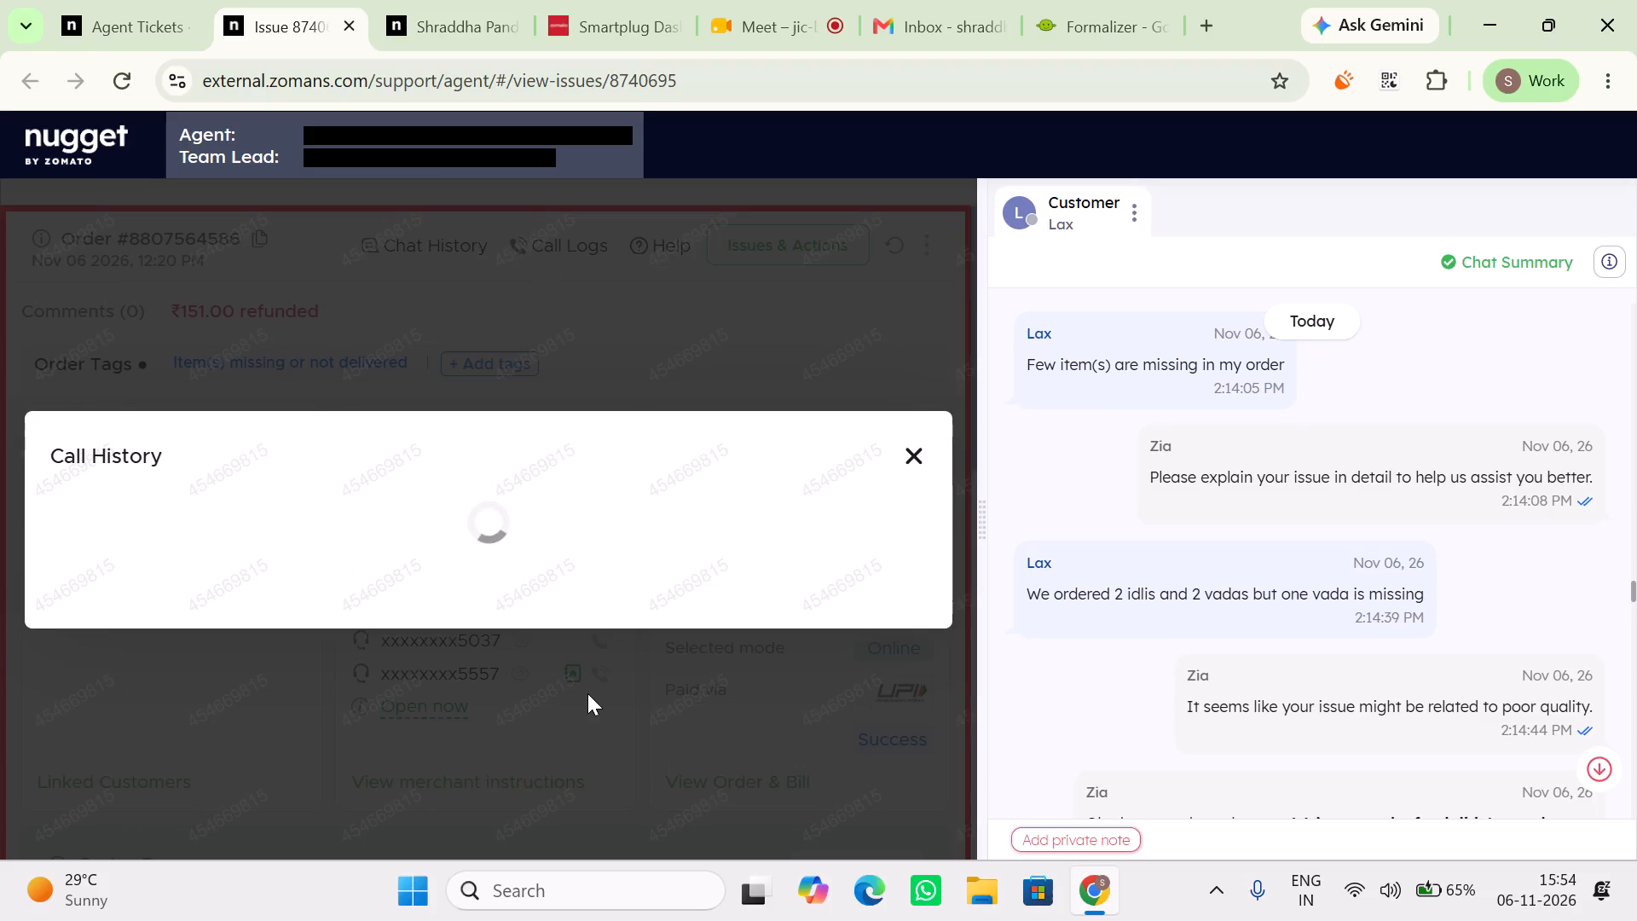
scroll(587, 693, up, 3)
scroll(587, 693, down, 2)
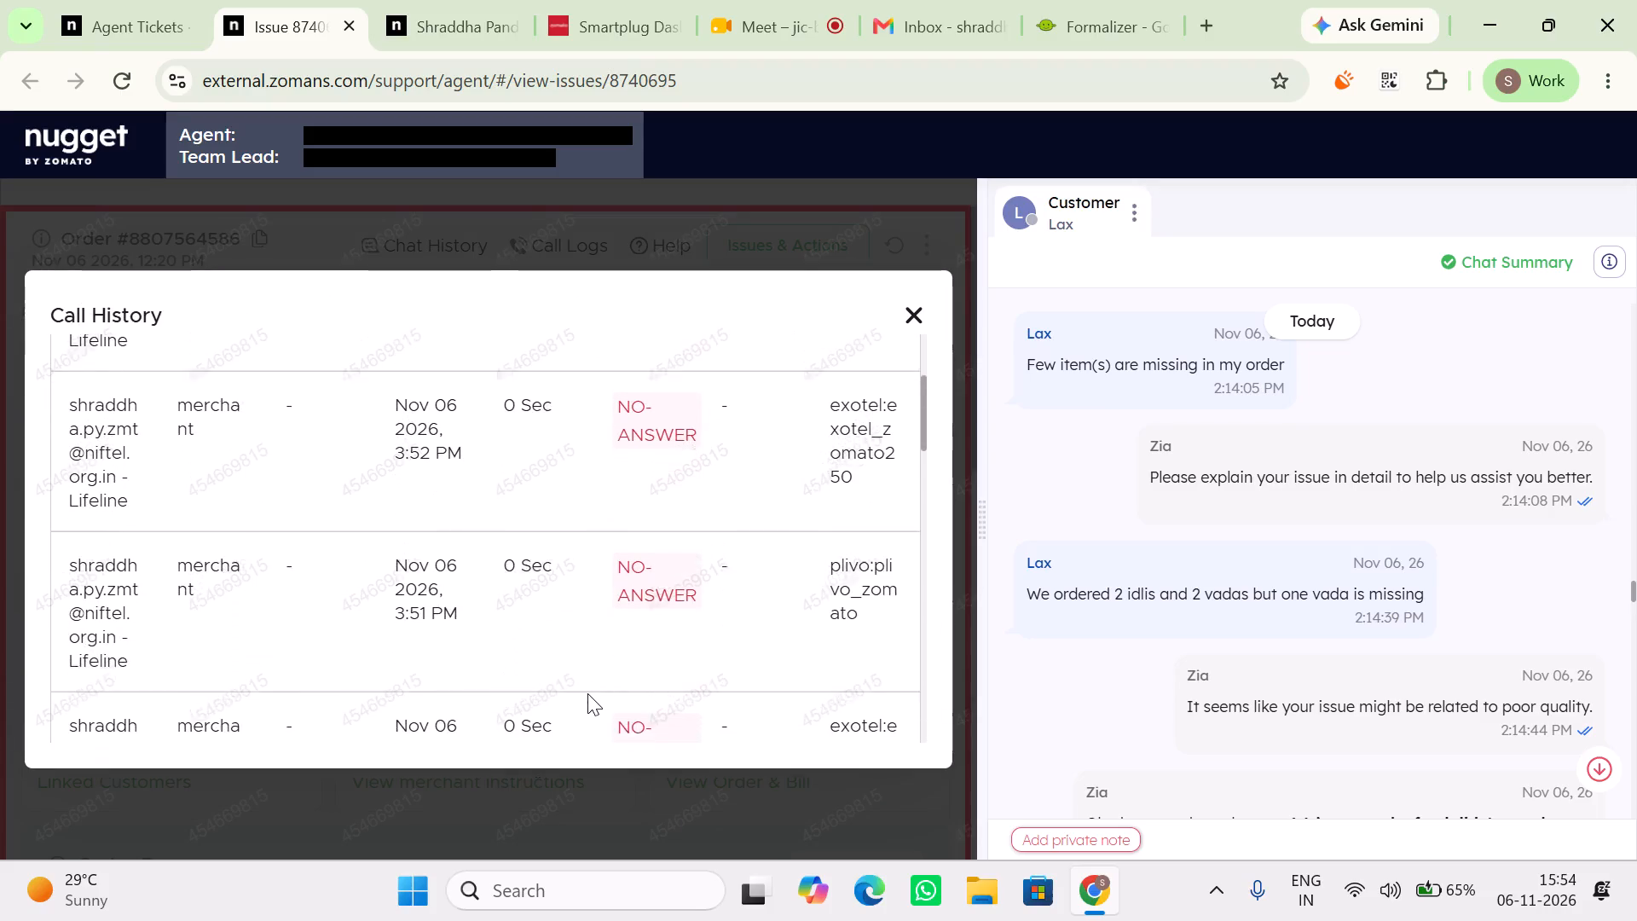
scroll(587, 693, down, 2)
scroll(587, 693, right, 1)
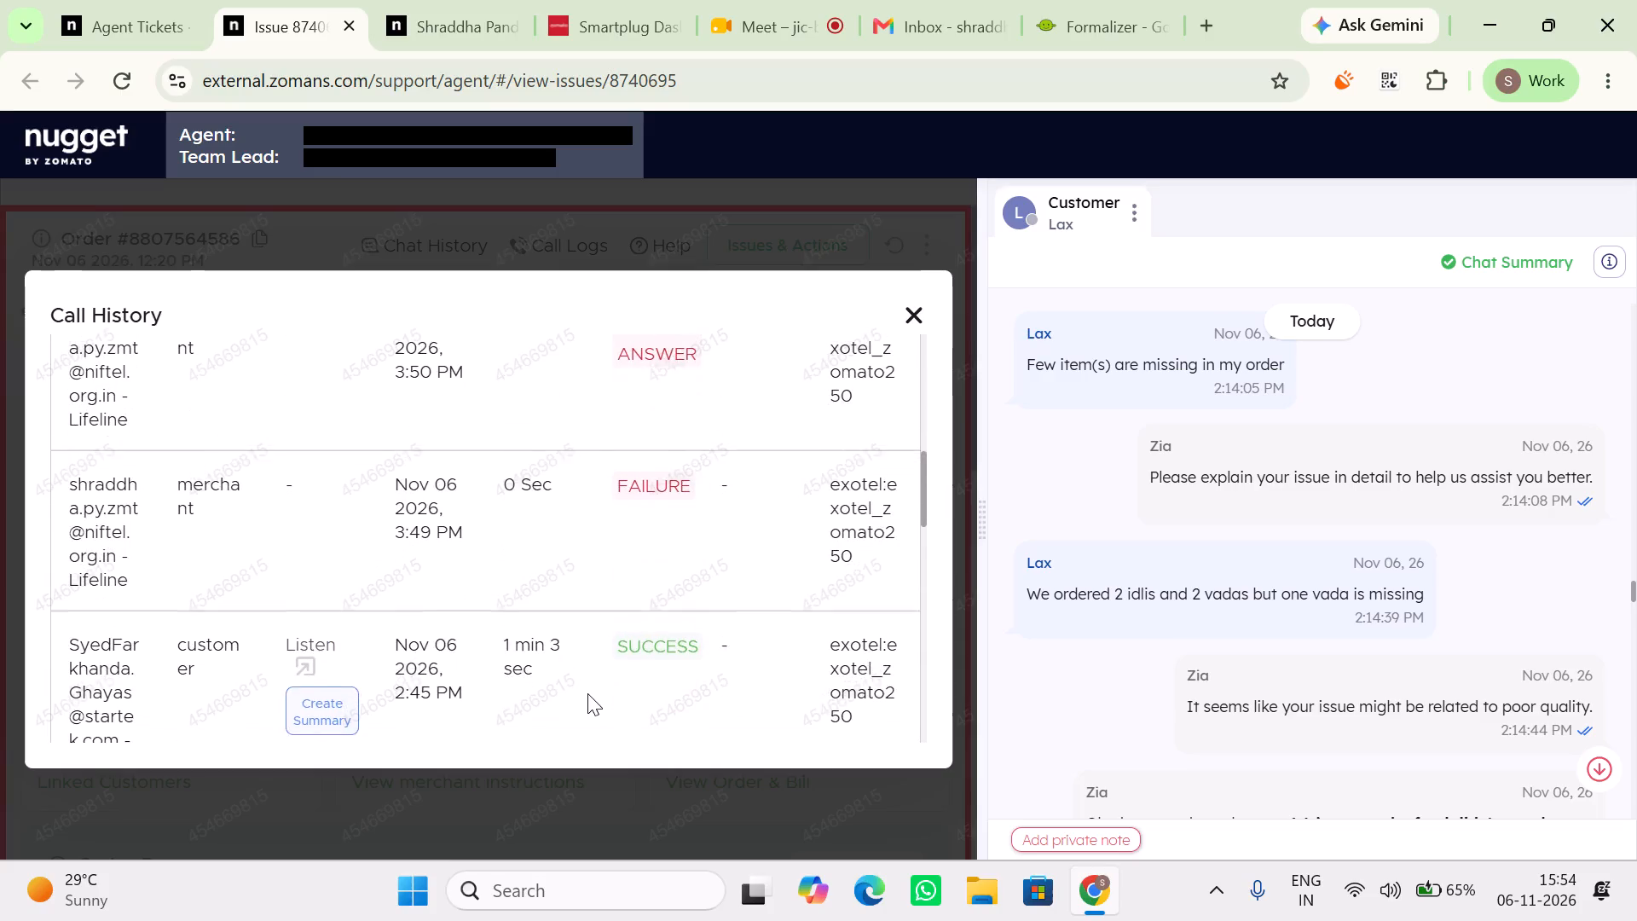
scroll(587, 693, right, 1)
scroll(587, 693, up, 4)
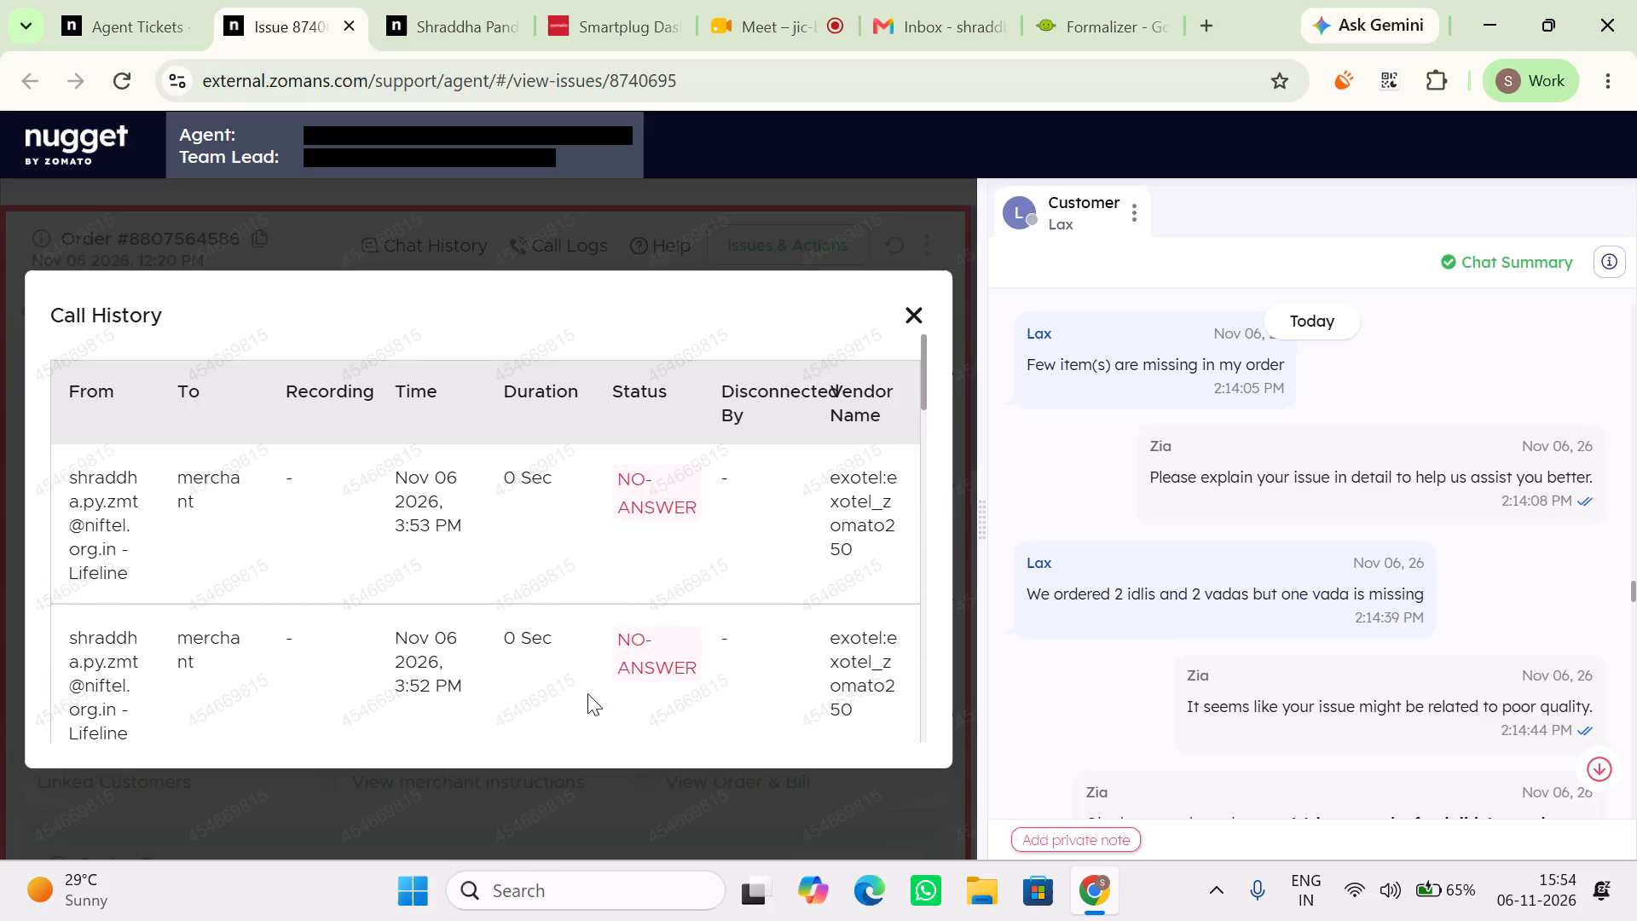
scroll(633, 626, down, 1)
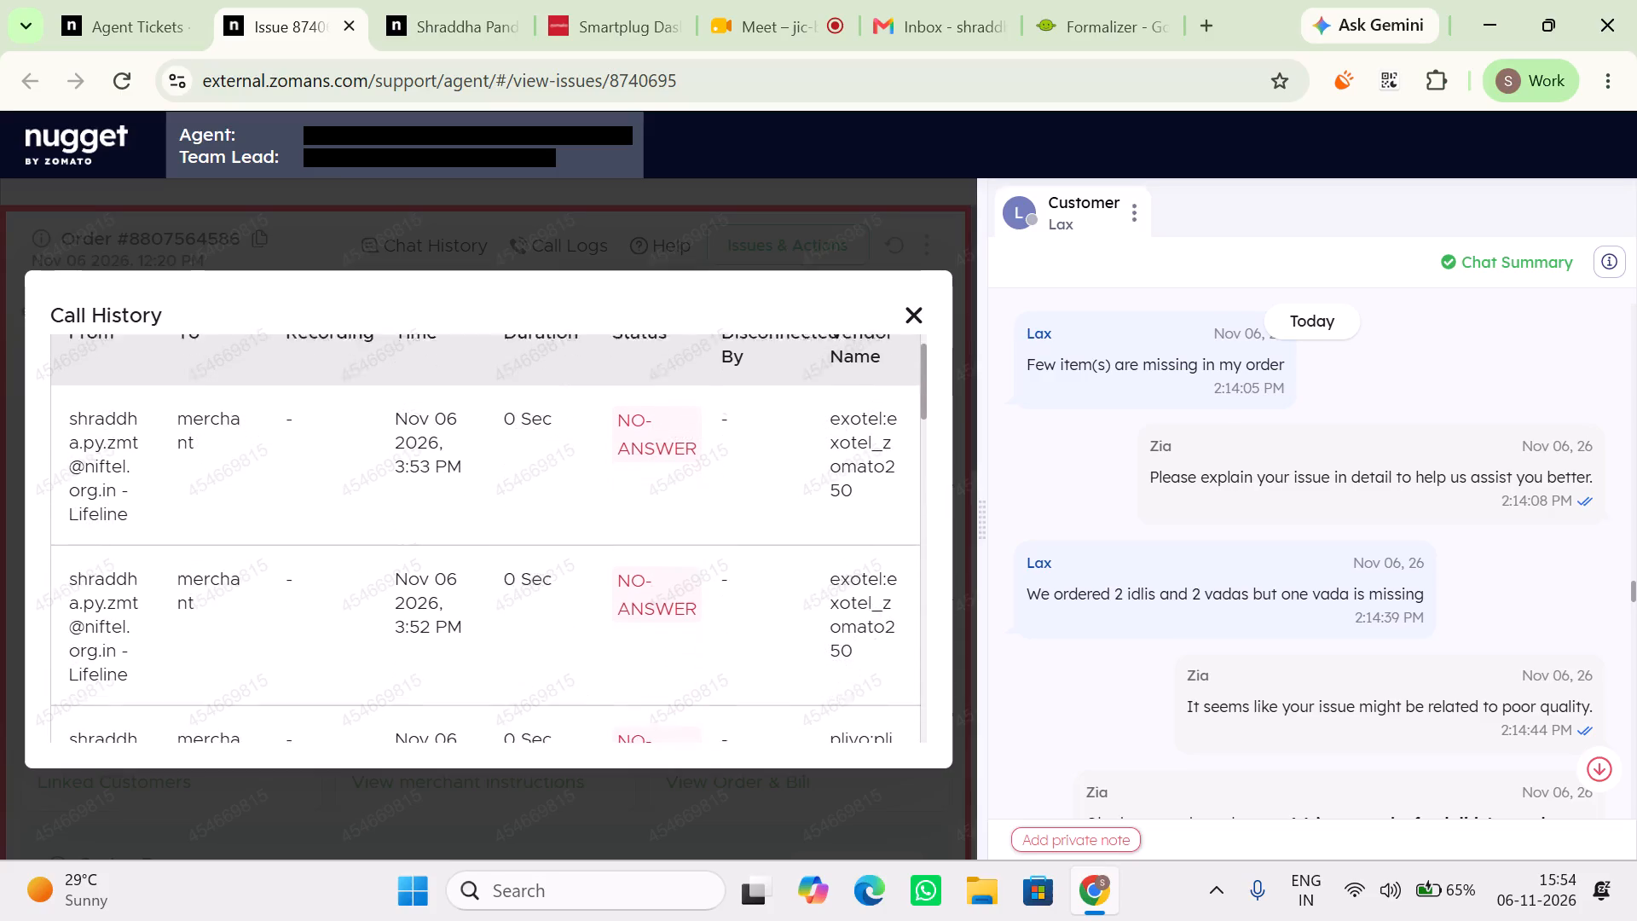
scroll(633, 626, down, 2)
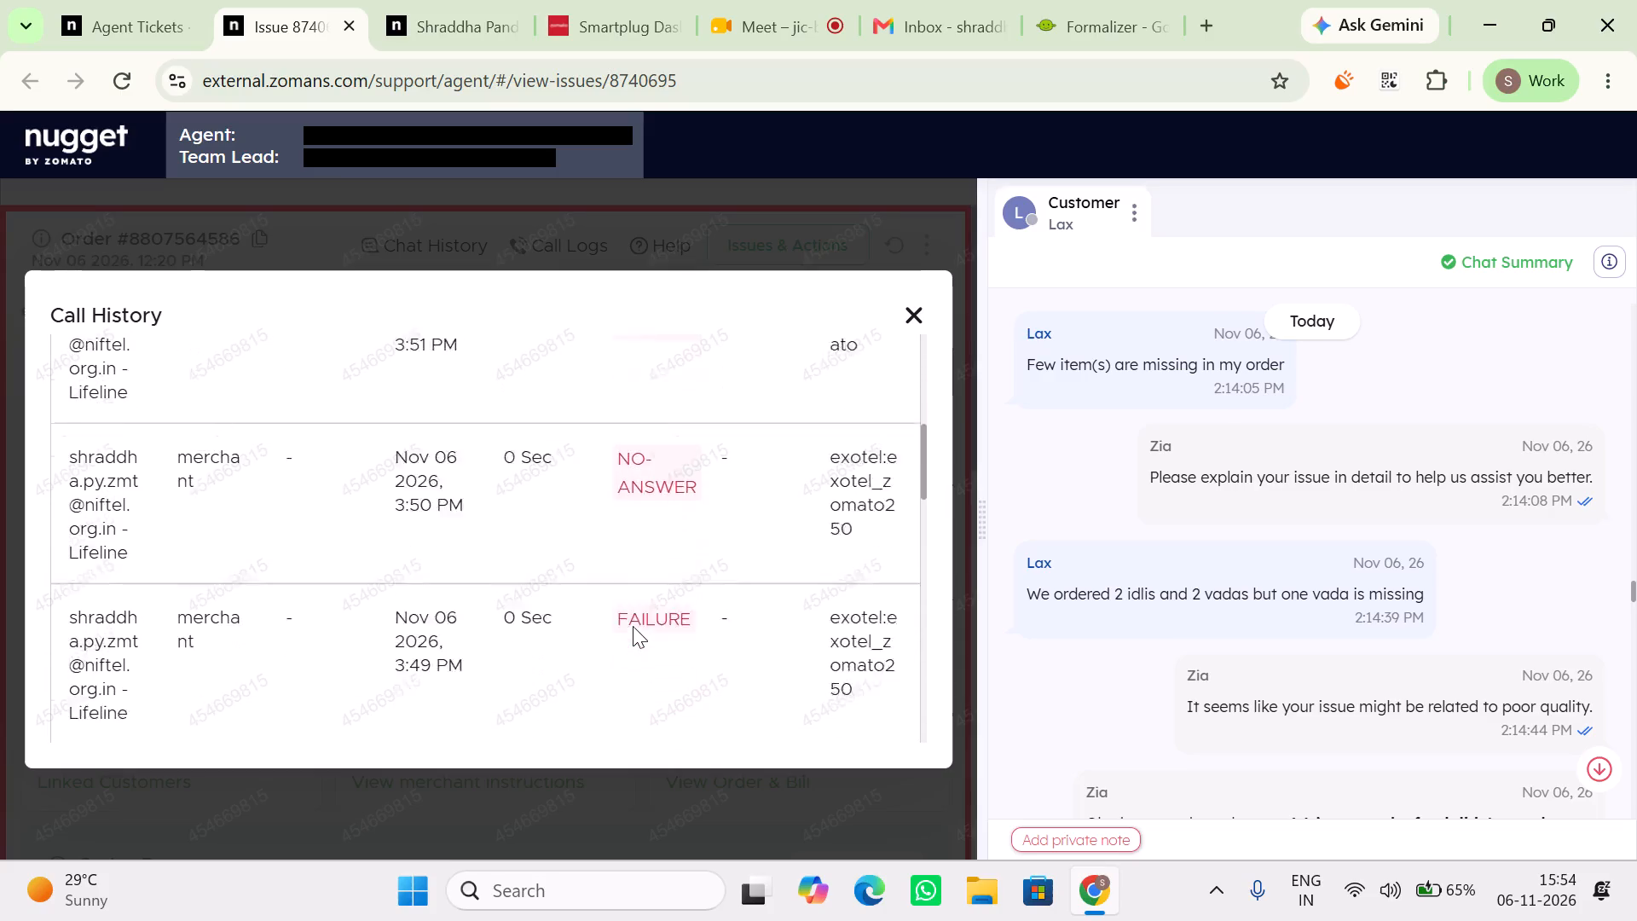
scroll(633, 626, down, 1)
scroll(633, 626, up, 4)
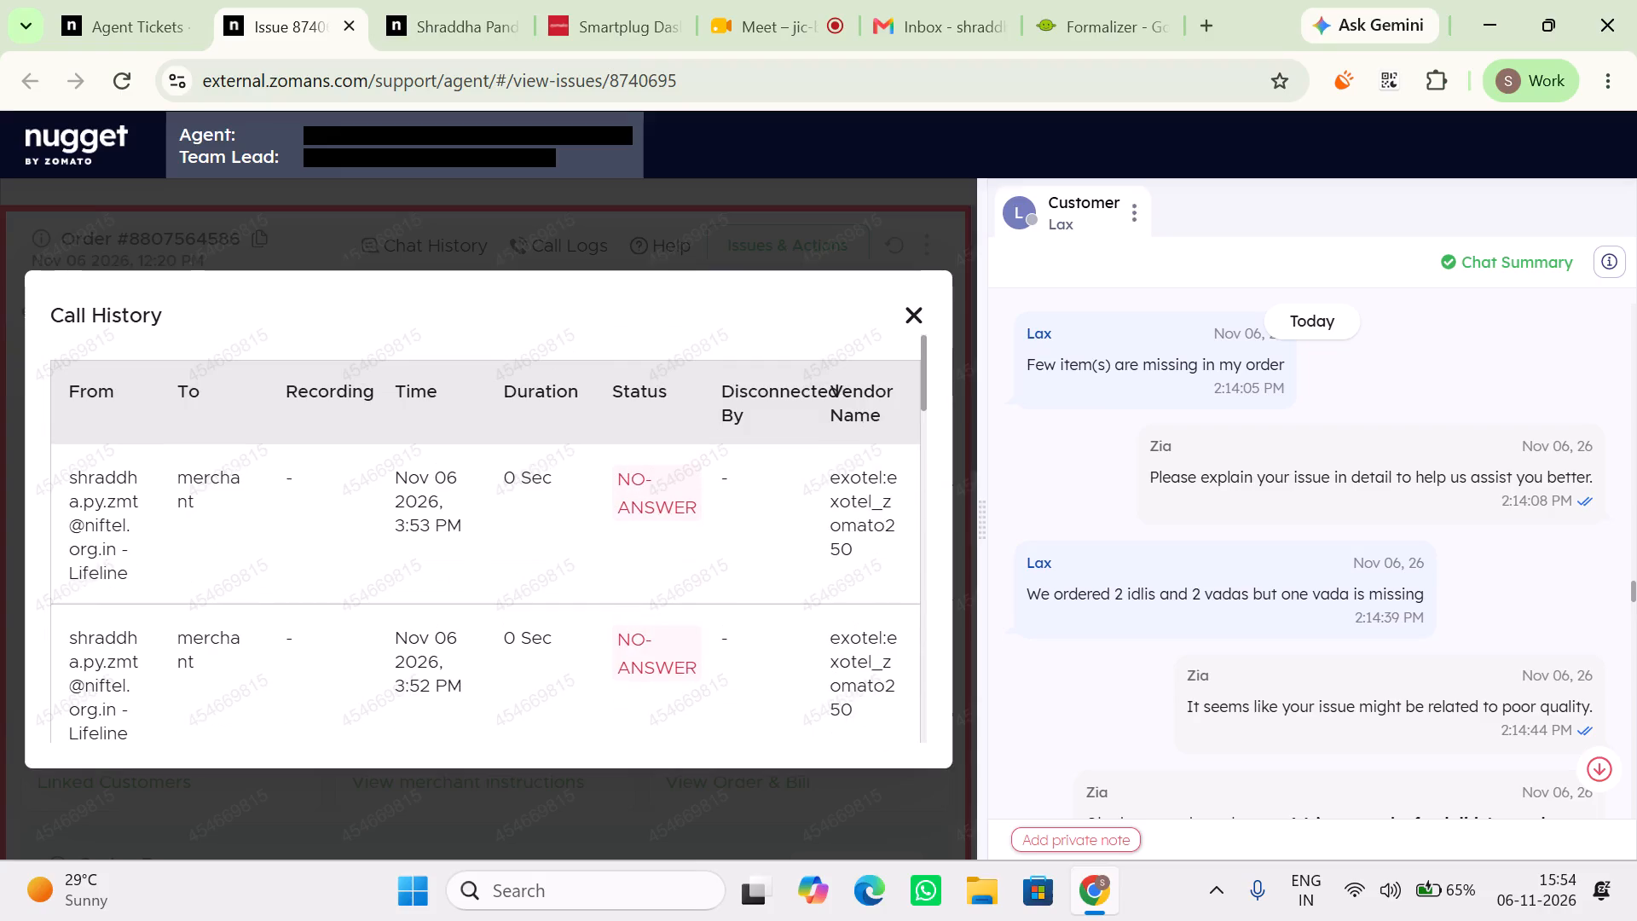
scroll(688, 628, down, 4)
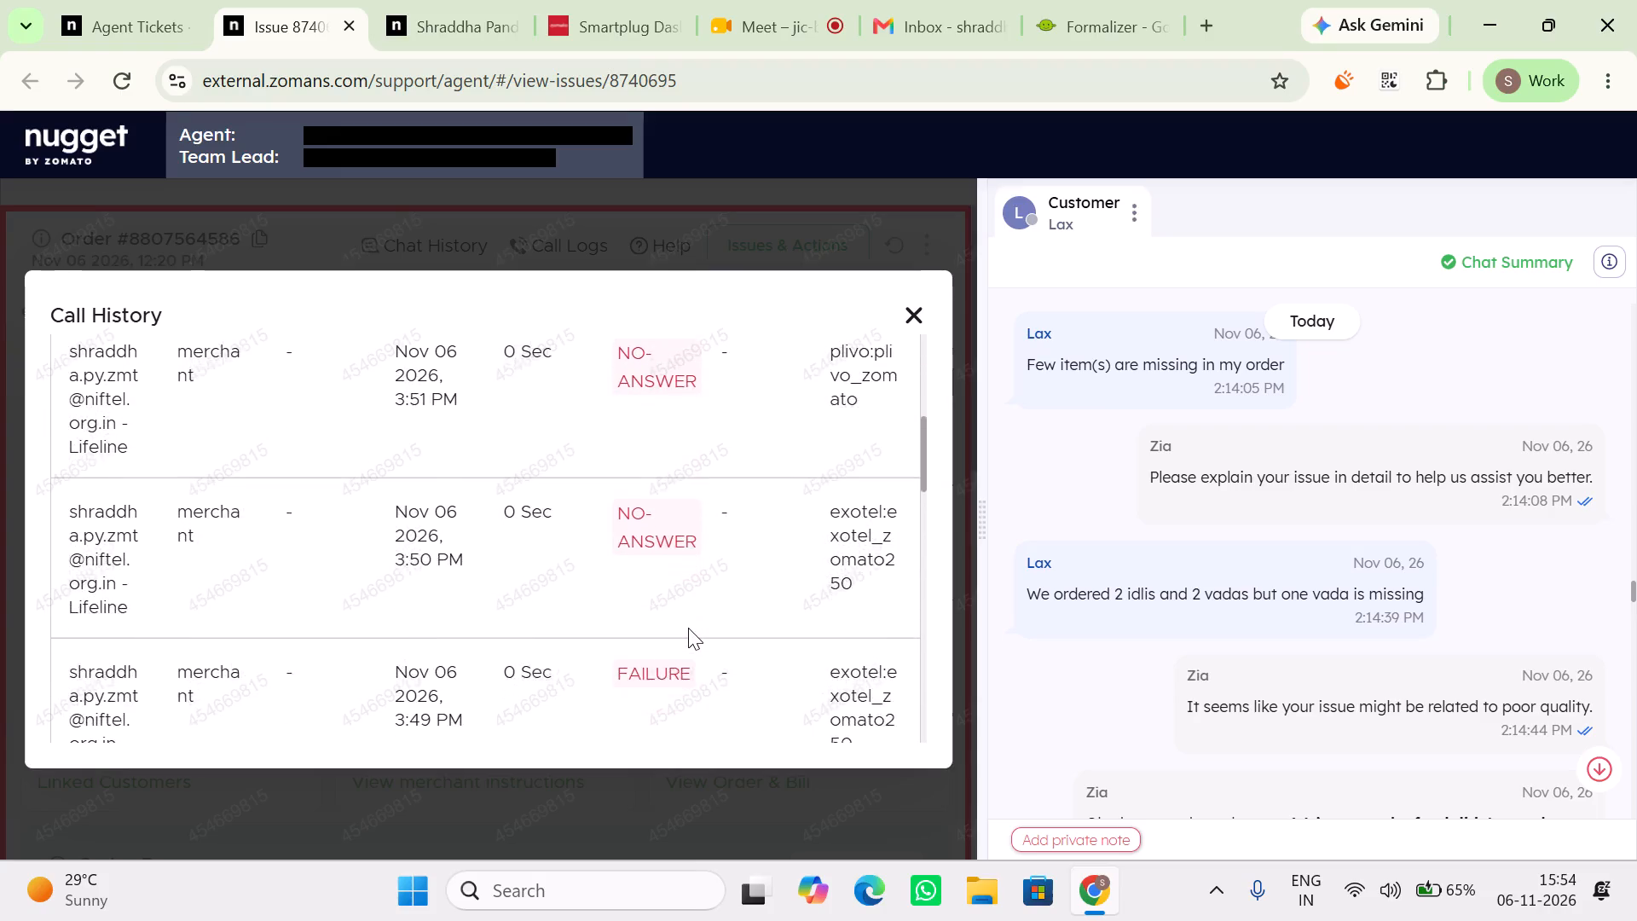
scroll(688, 628, down, 1)
click(896, 319)
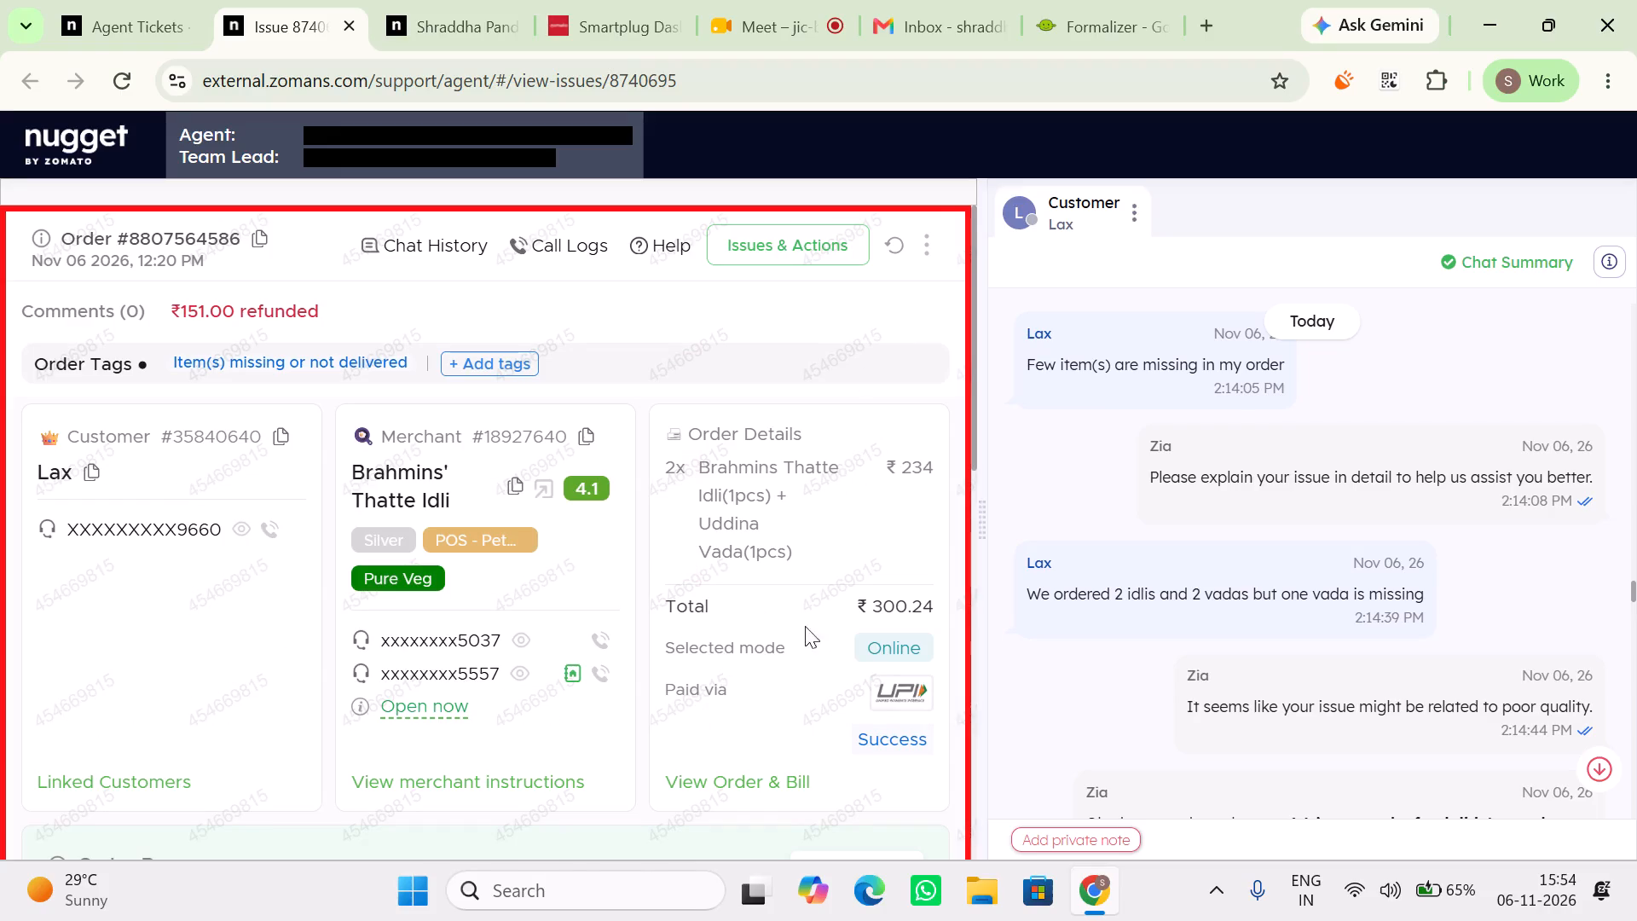
Call the merchant Brahmins' Thatte Idli again on the second listed contact number, proceeding with the callback.
drag(610, 676, 586, 675)
click(586, 675)
click(590, 675)
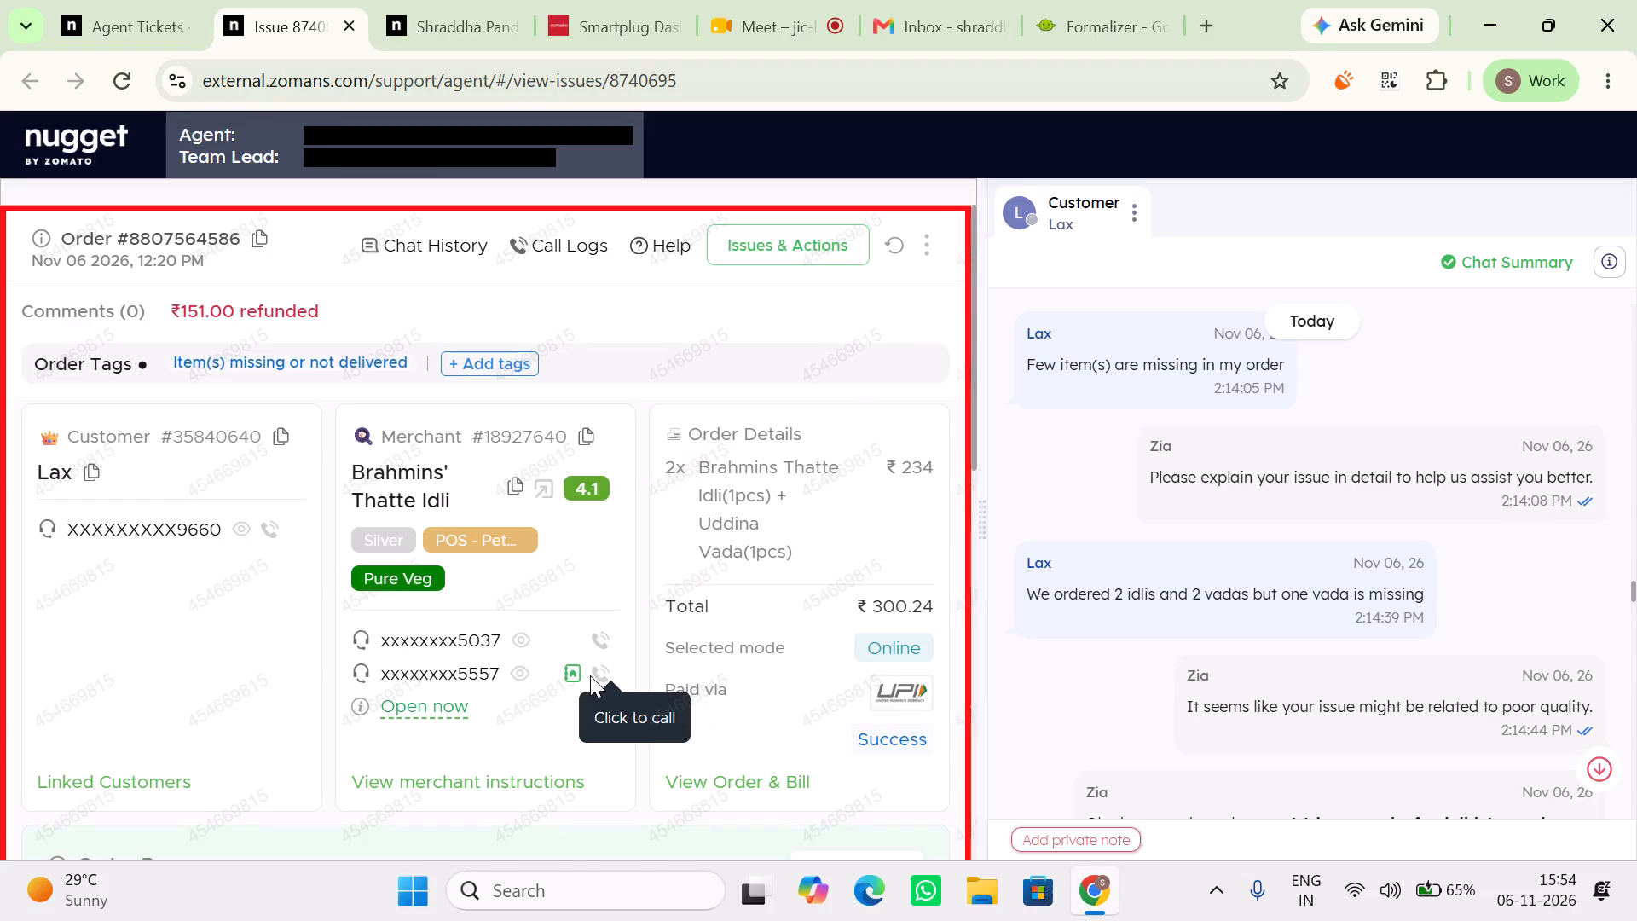
click(593, 675)
click(862, 640)
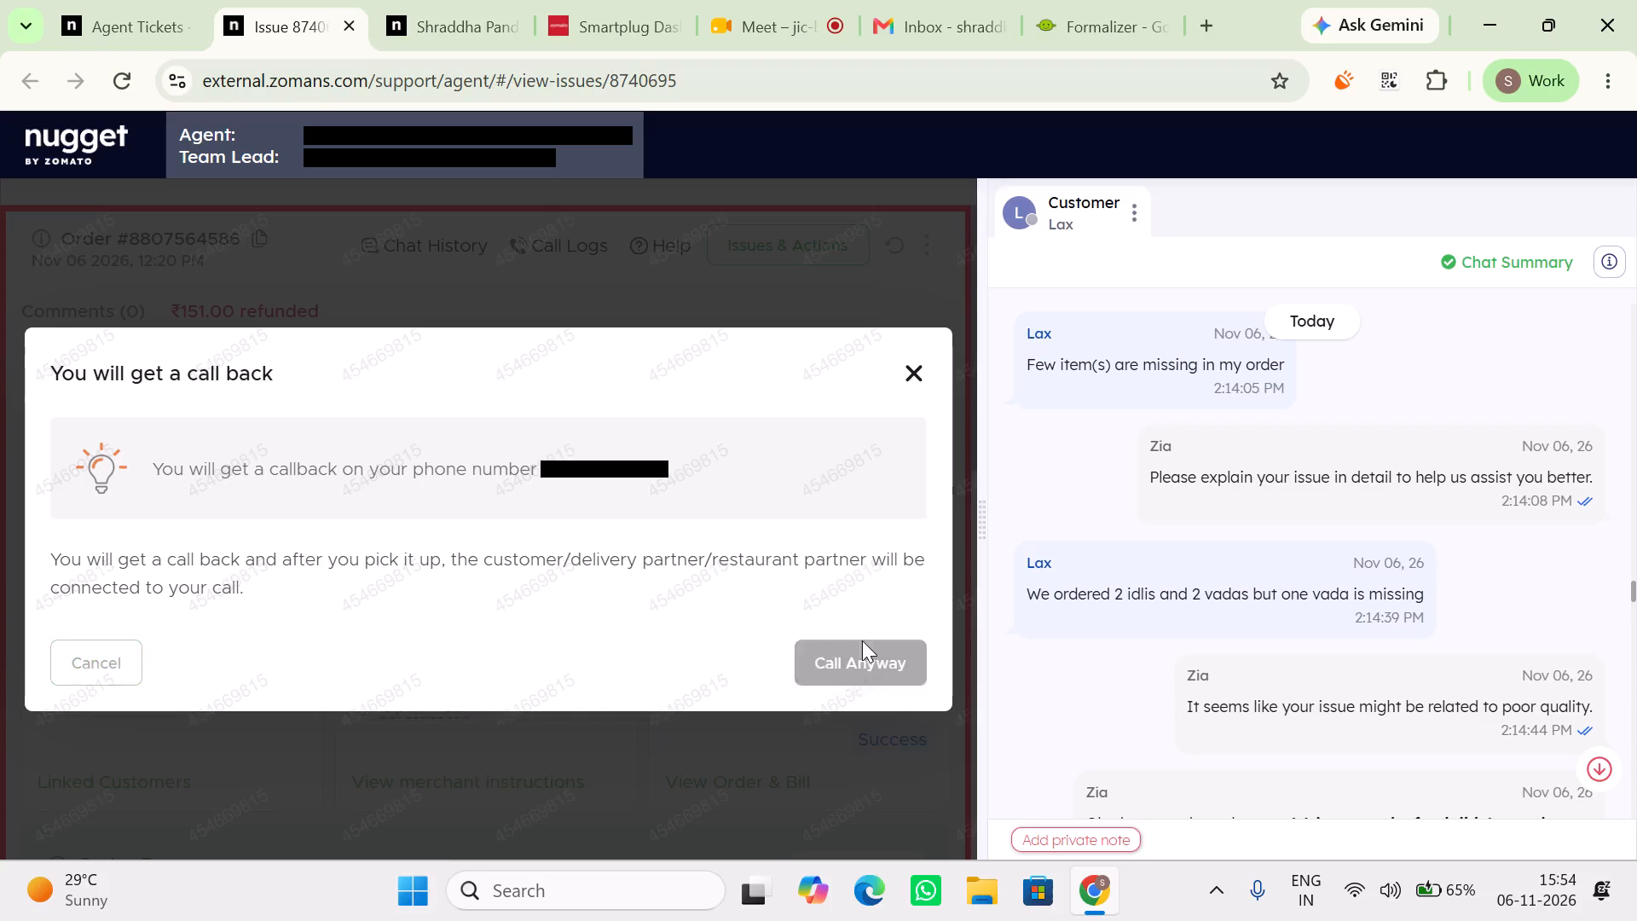
click(105, 0)
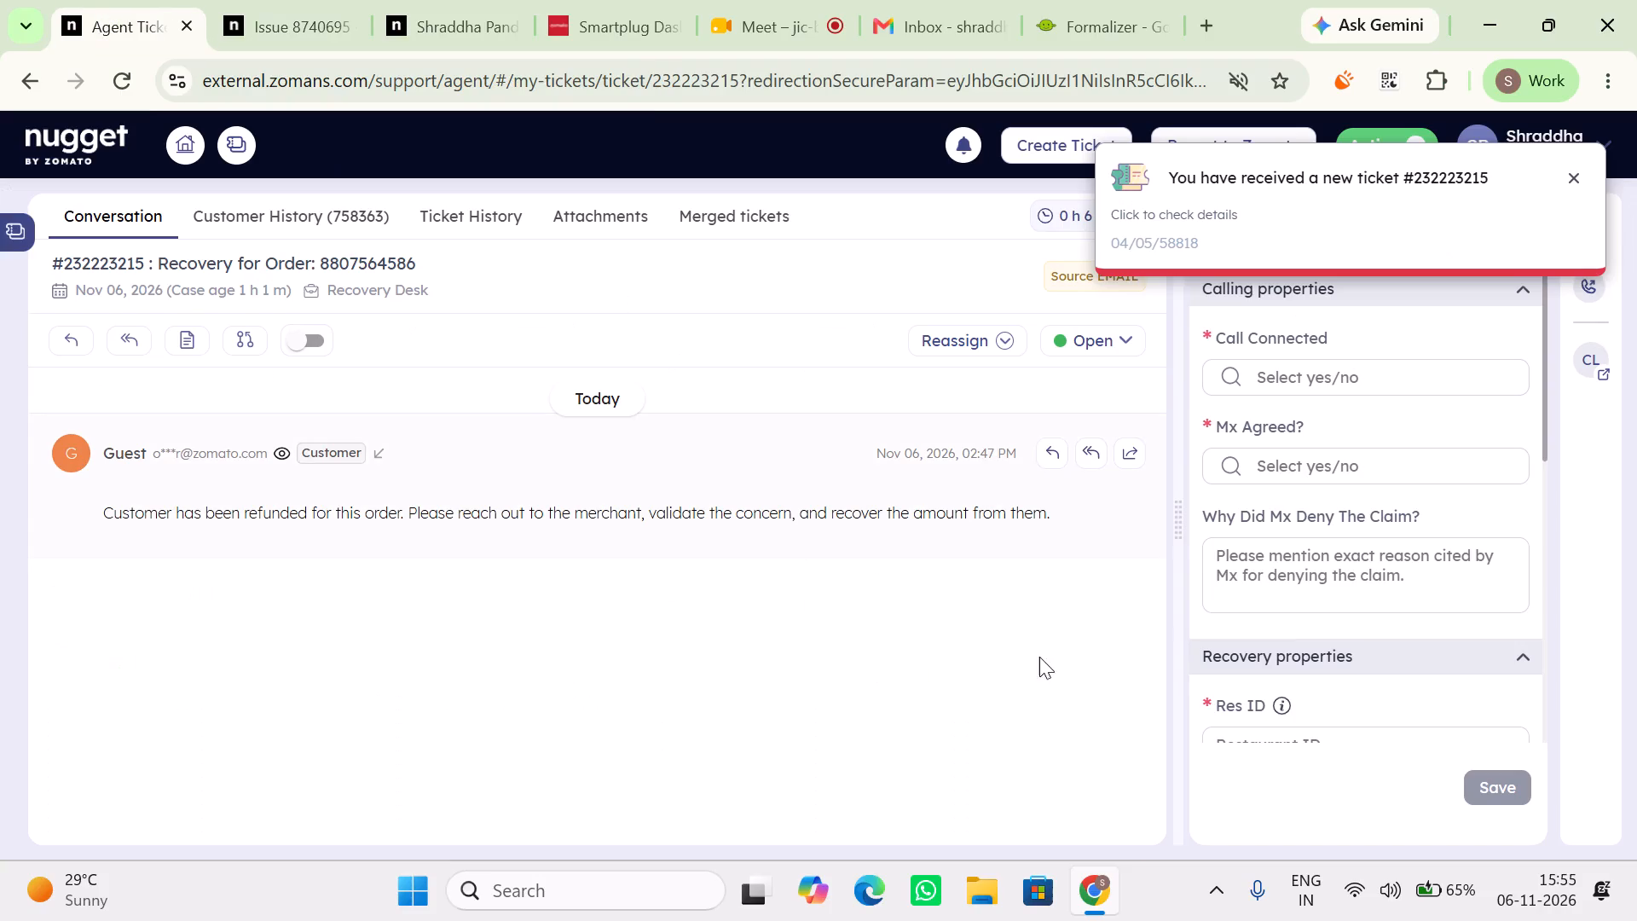
click(1305, 379)
click(1237, 448)
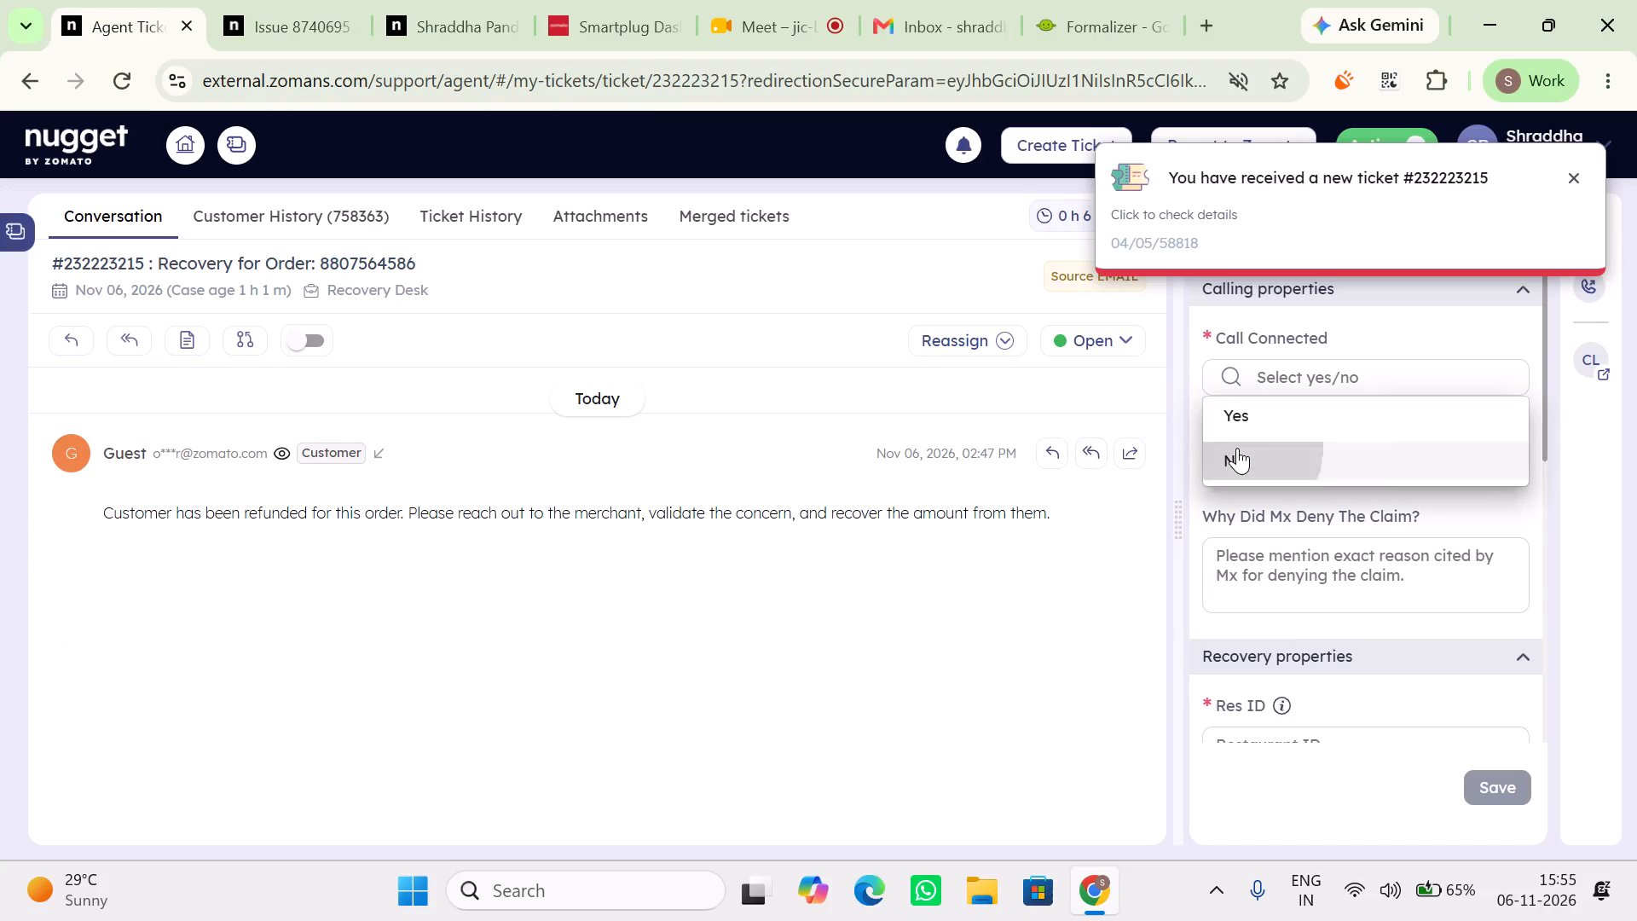
click(1289, 482)
click(1238, 562)
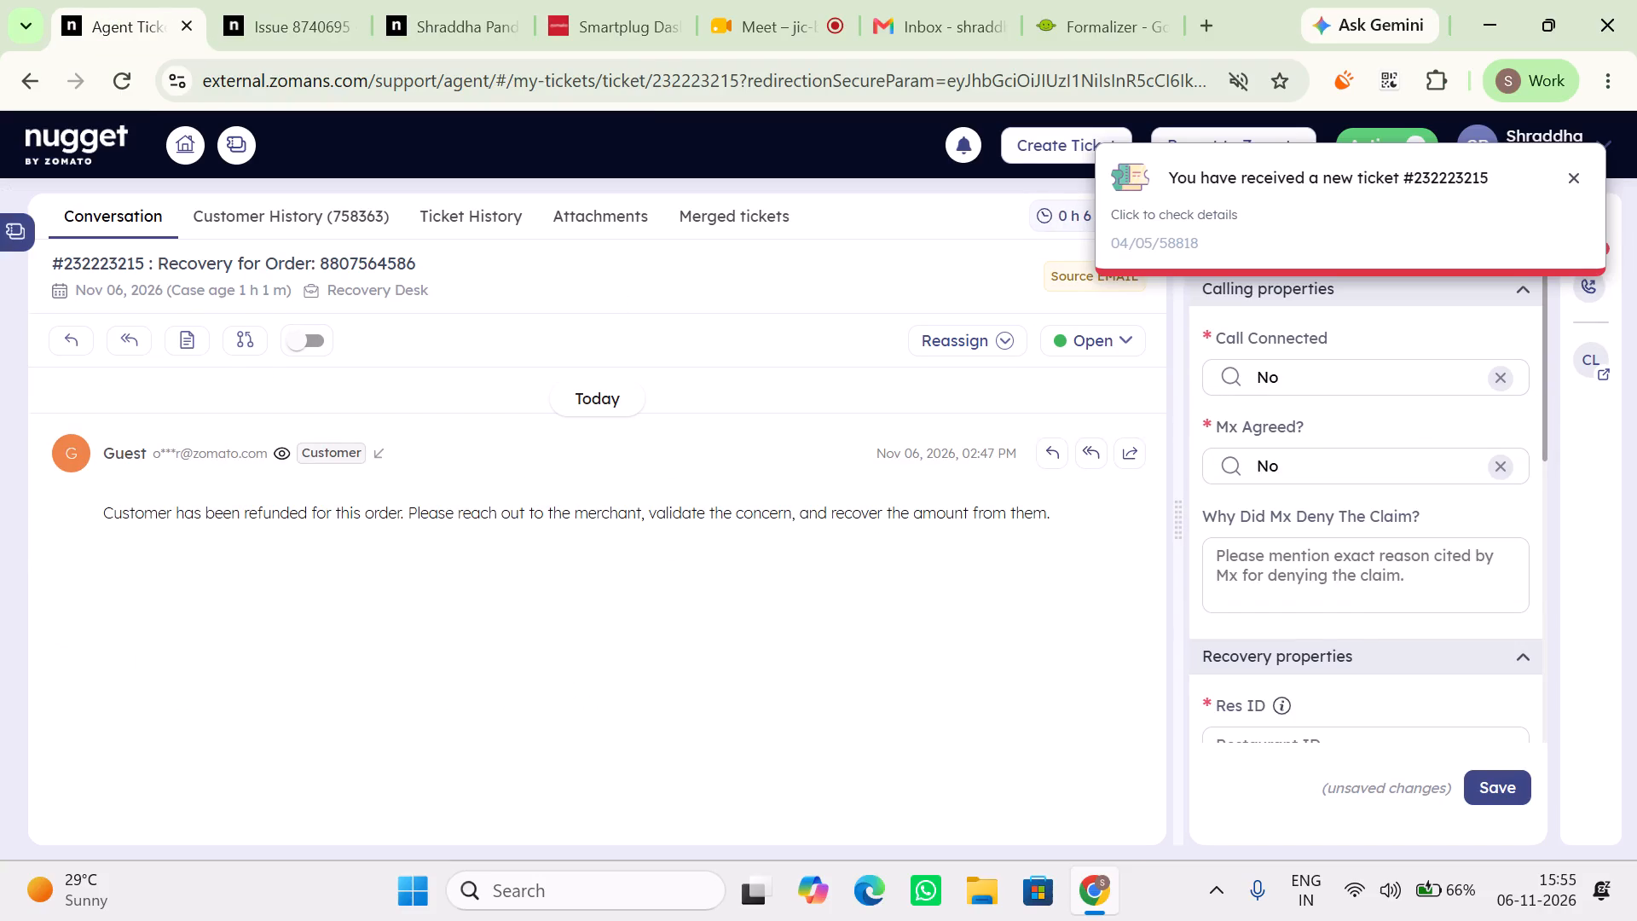
View today's Productivity Hours page.
click(464, 0)
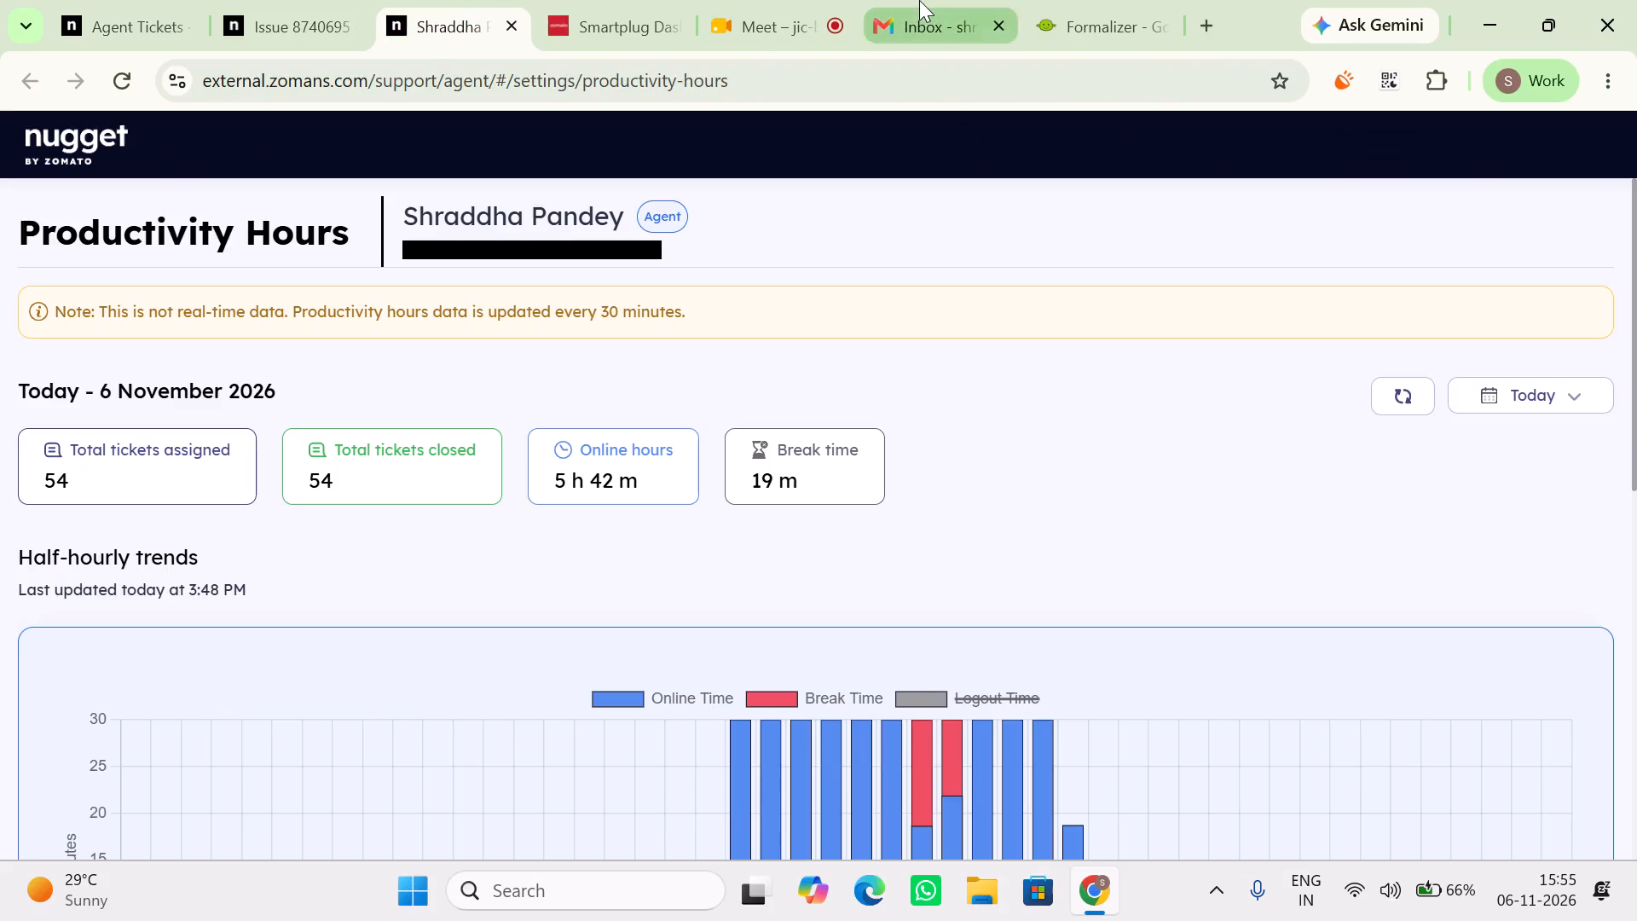
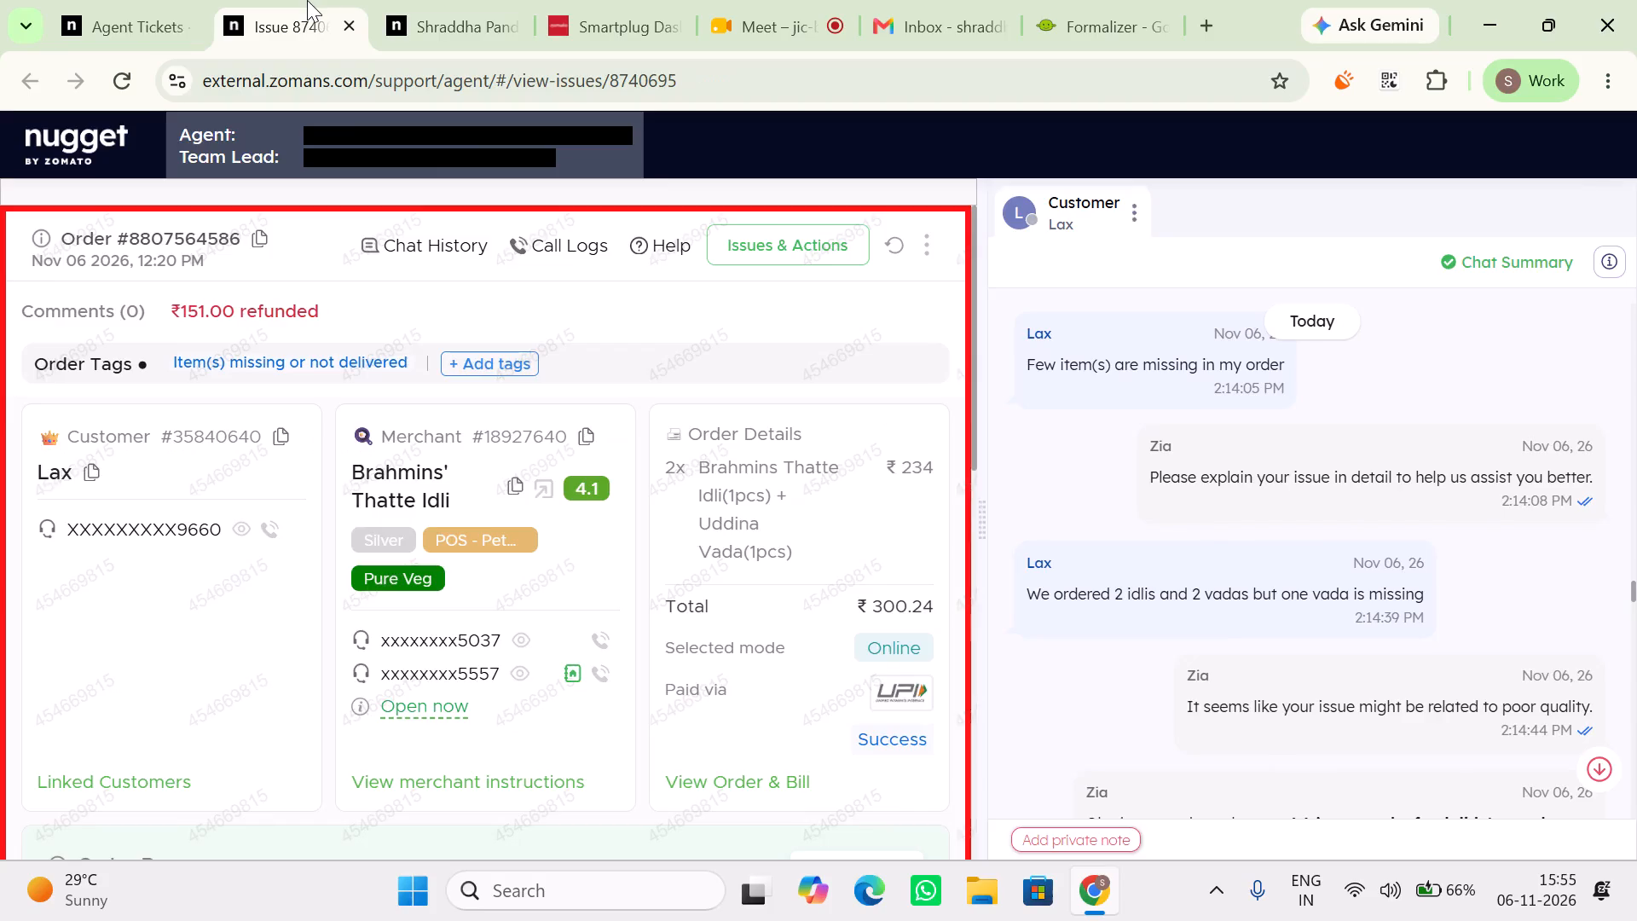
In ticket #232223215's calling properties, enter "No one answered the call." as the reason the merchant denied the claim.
click(167, 0)
click(633, 0)
click(401, 0)
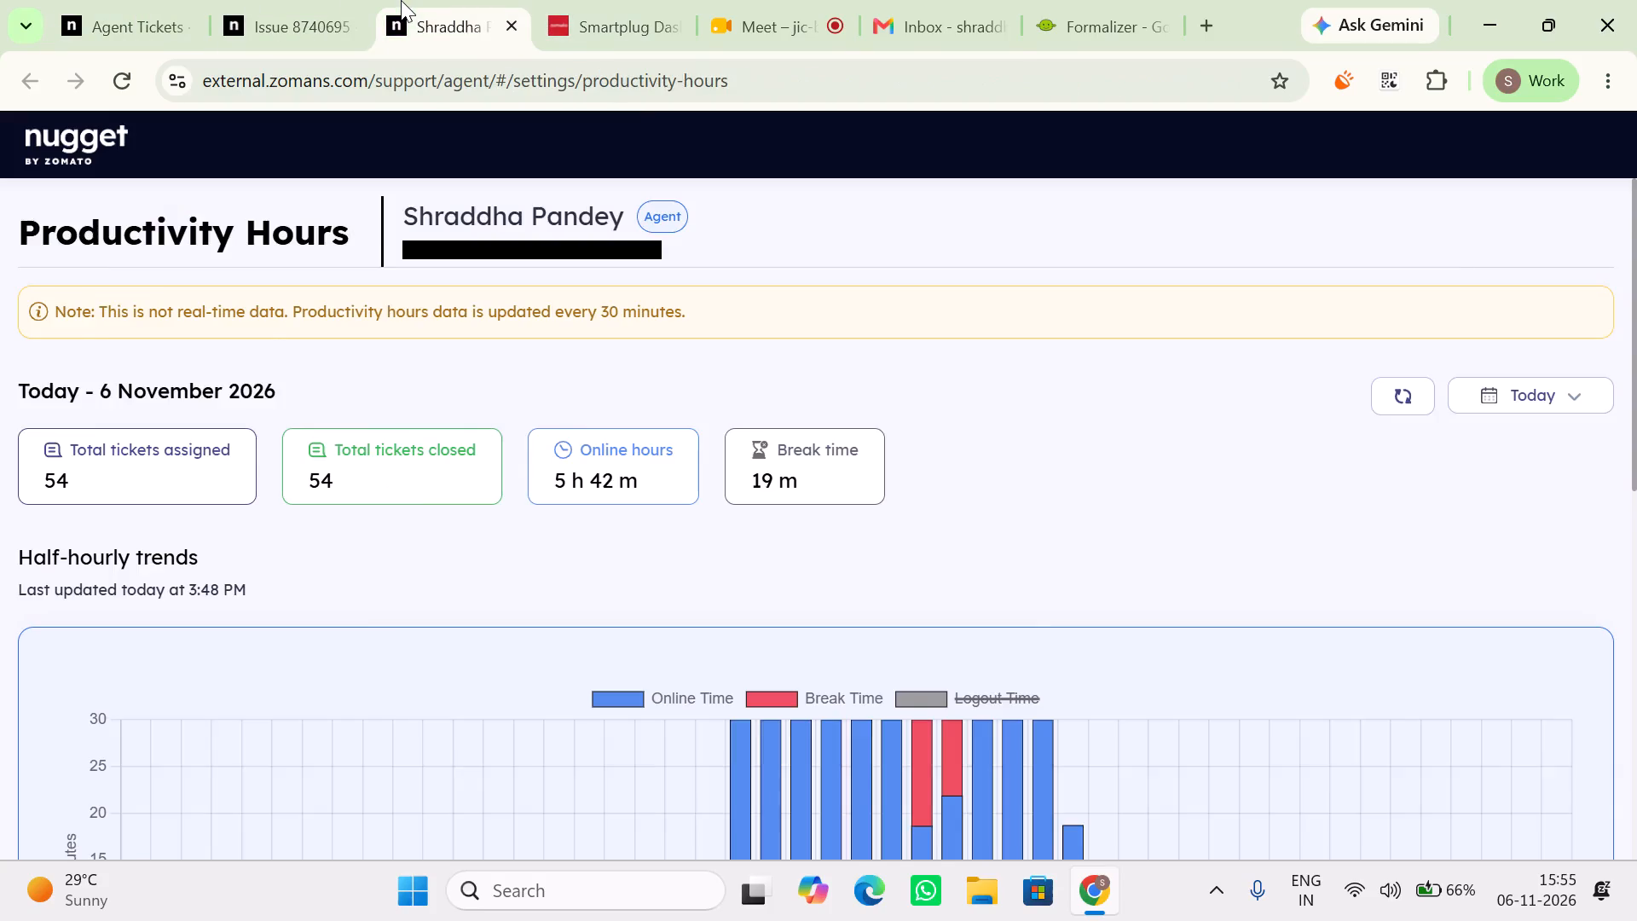
click(329, 0)
click(144, 0)
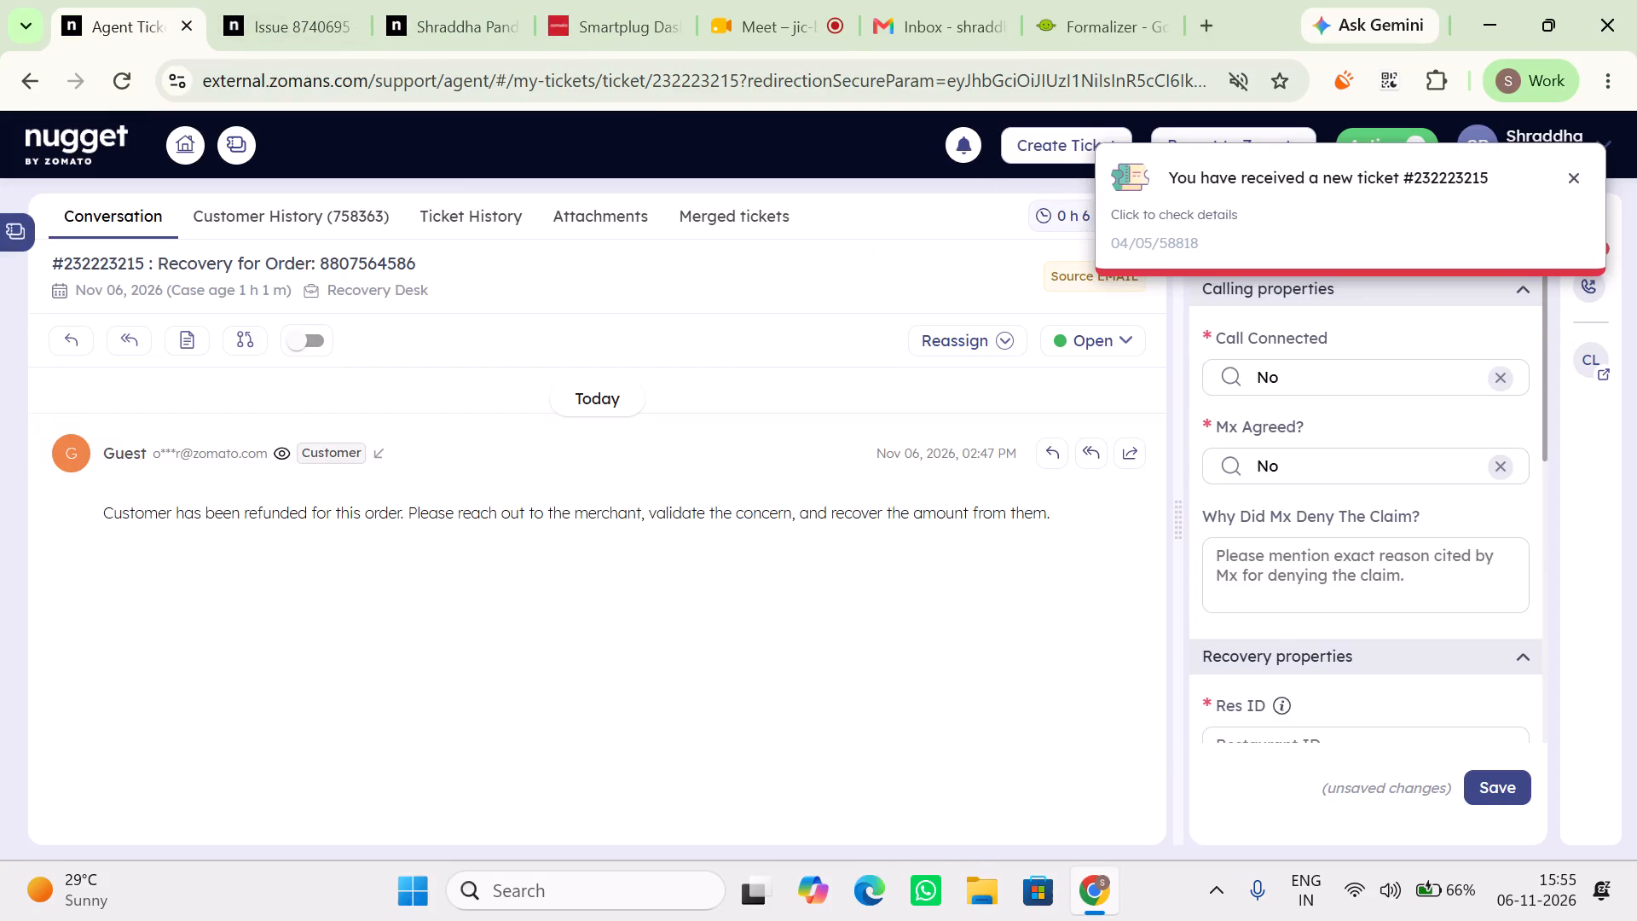
click(1279, 582)
key(ctrl+v)
scroll(1279, 582, down, 1)
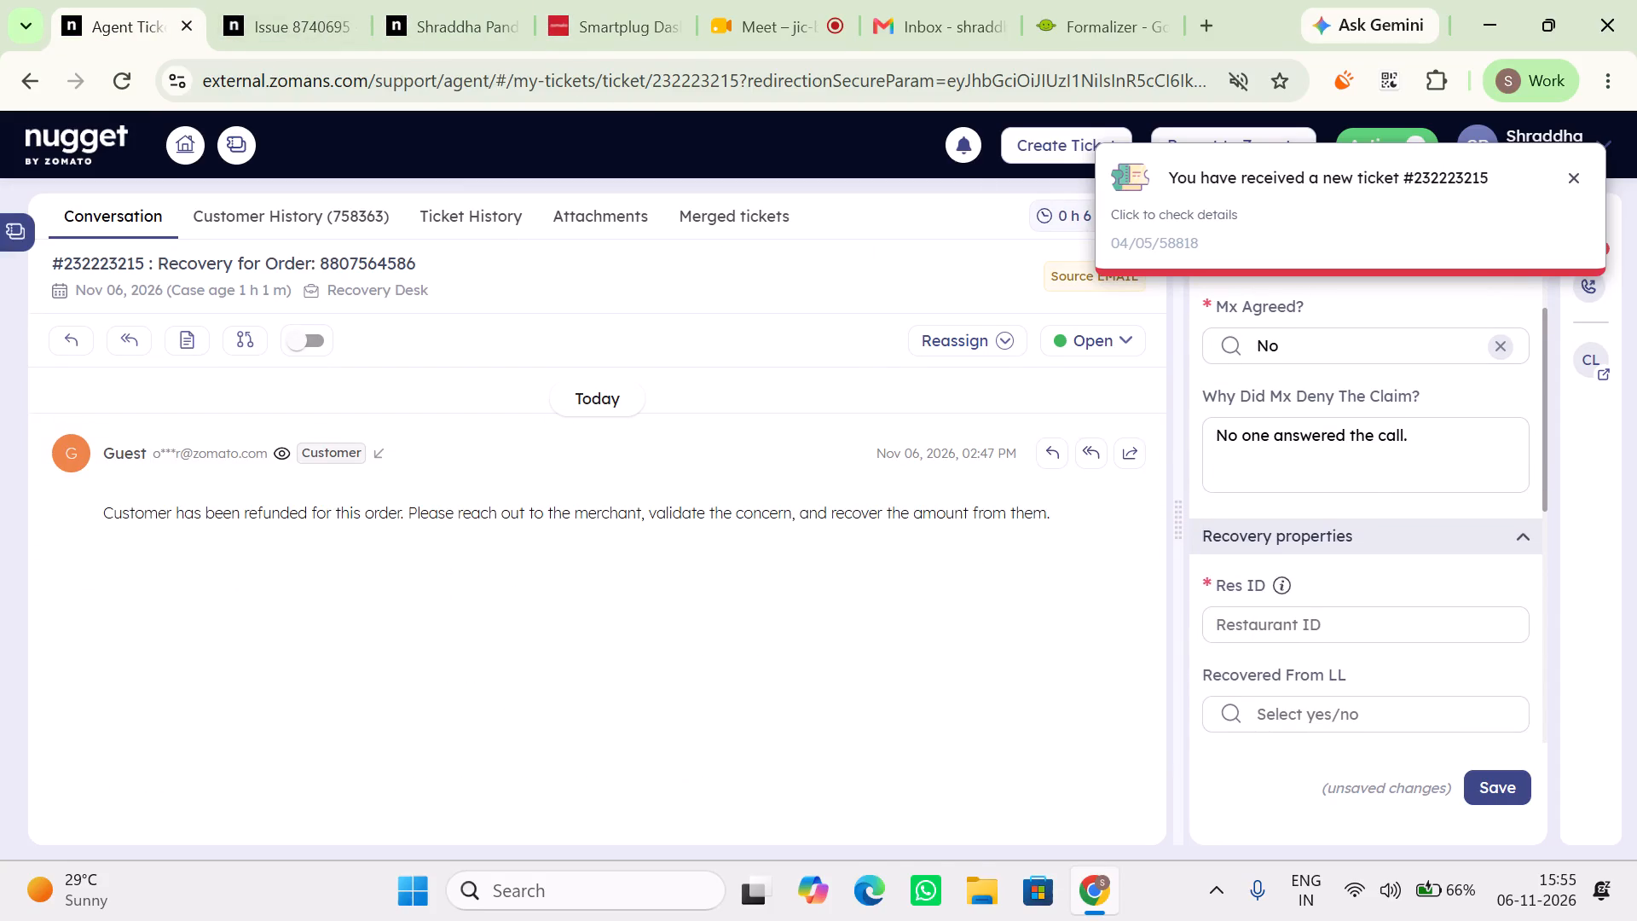
click(333, 0)
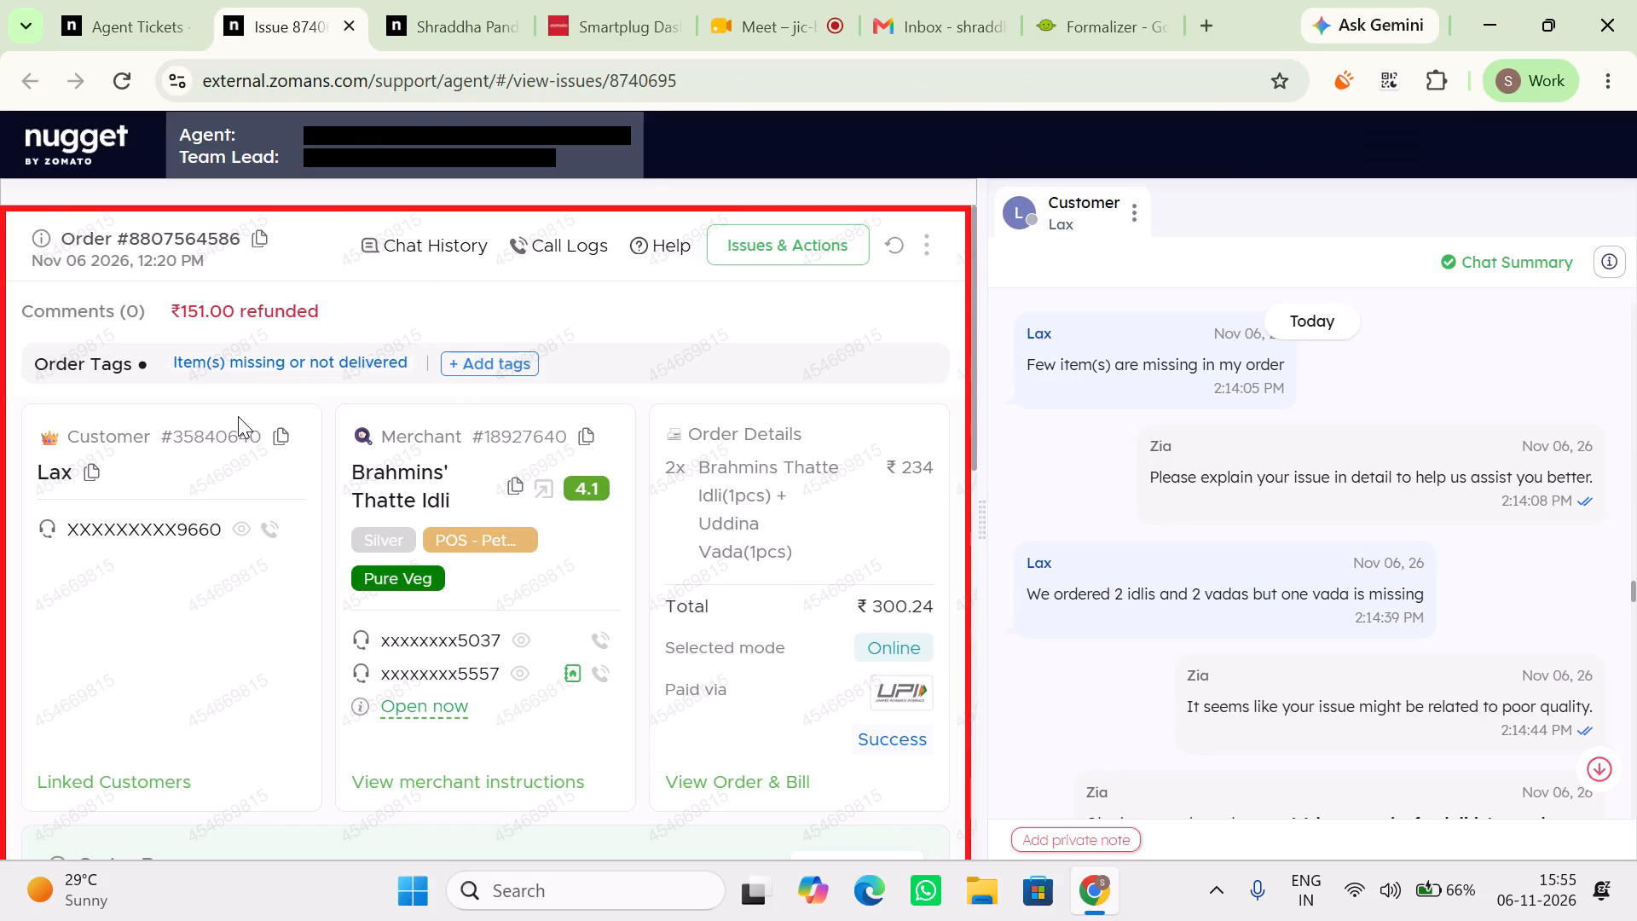
click(587, 428)
click(193, 0)
click(1281, 634)
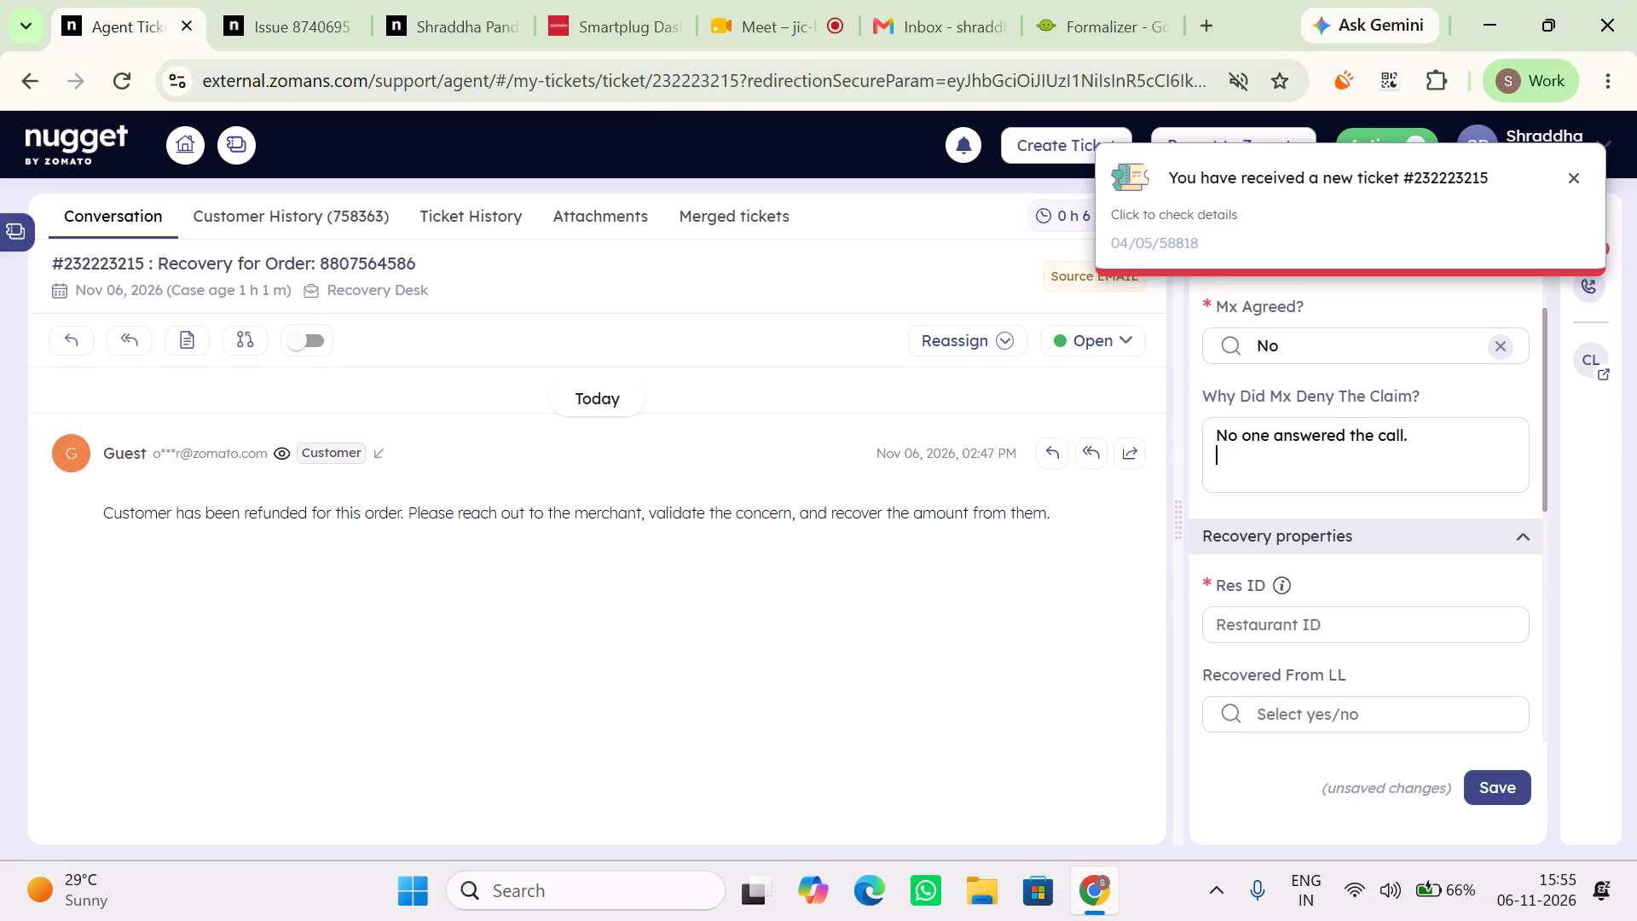
key(ctrl+v)
Open the yes/no choices for Recovered From LL in the ticket's recovery properties.
scroll(1281, 634, up, 4)
scroll(1281, 634, down, 1)
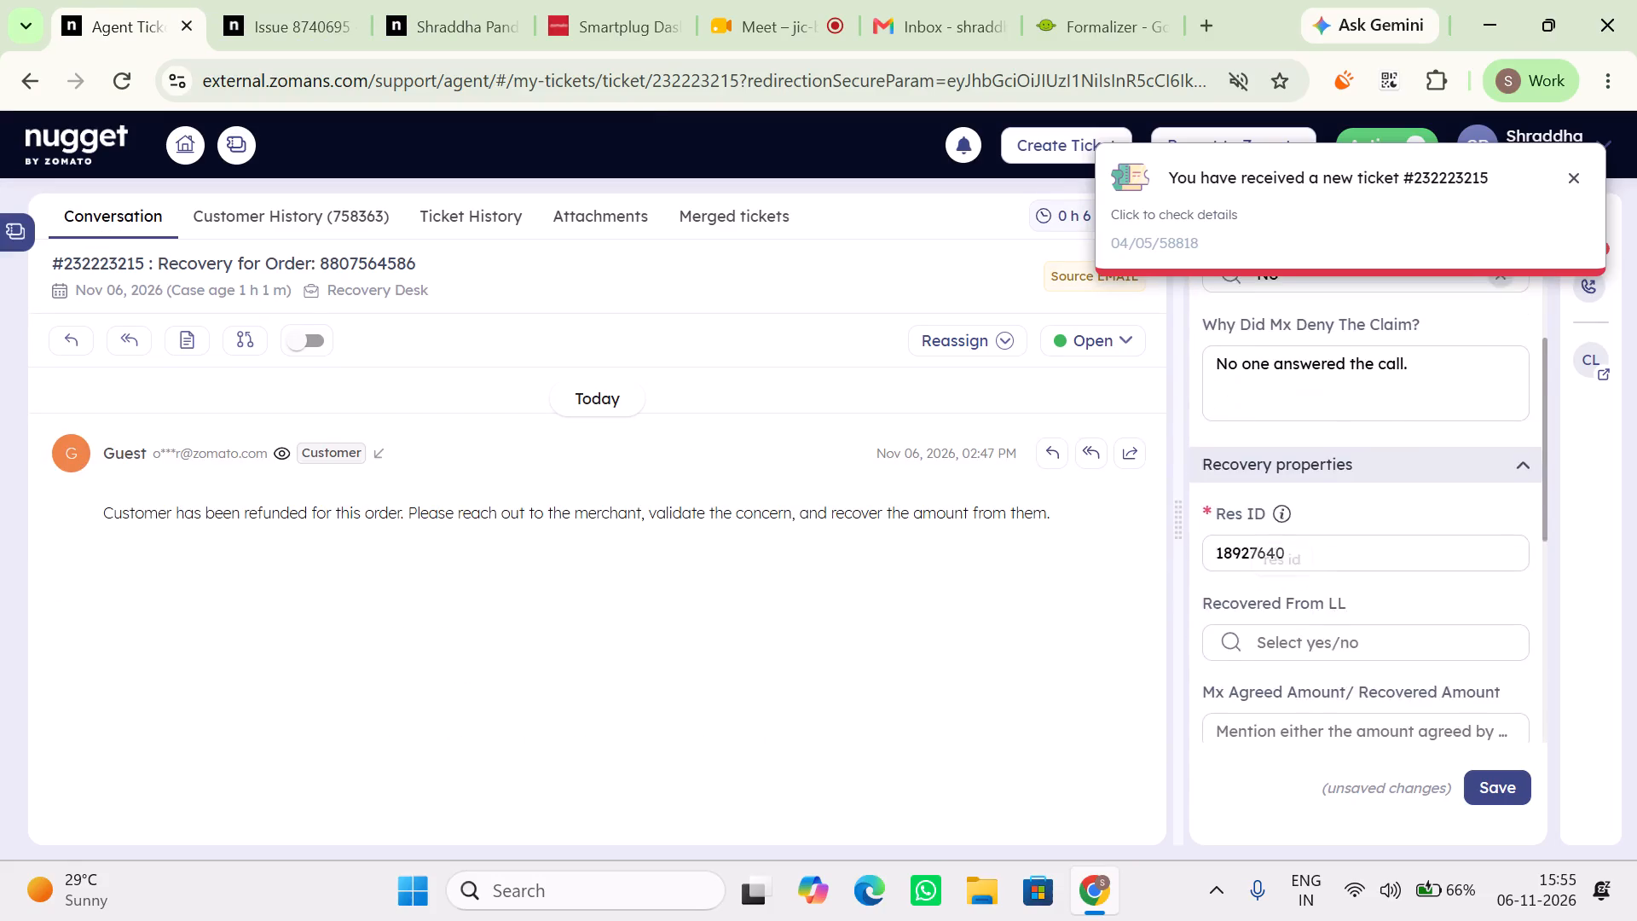
scroll(1281, 634, down, 1)
click(1307, 456)
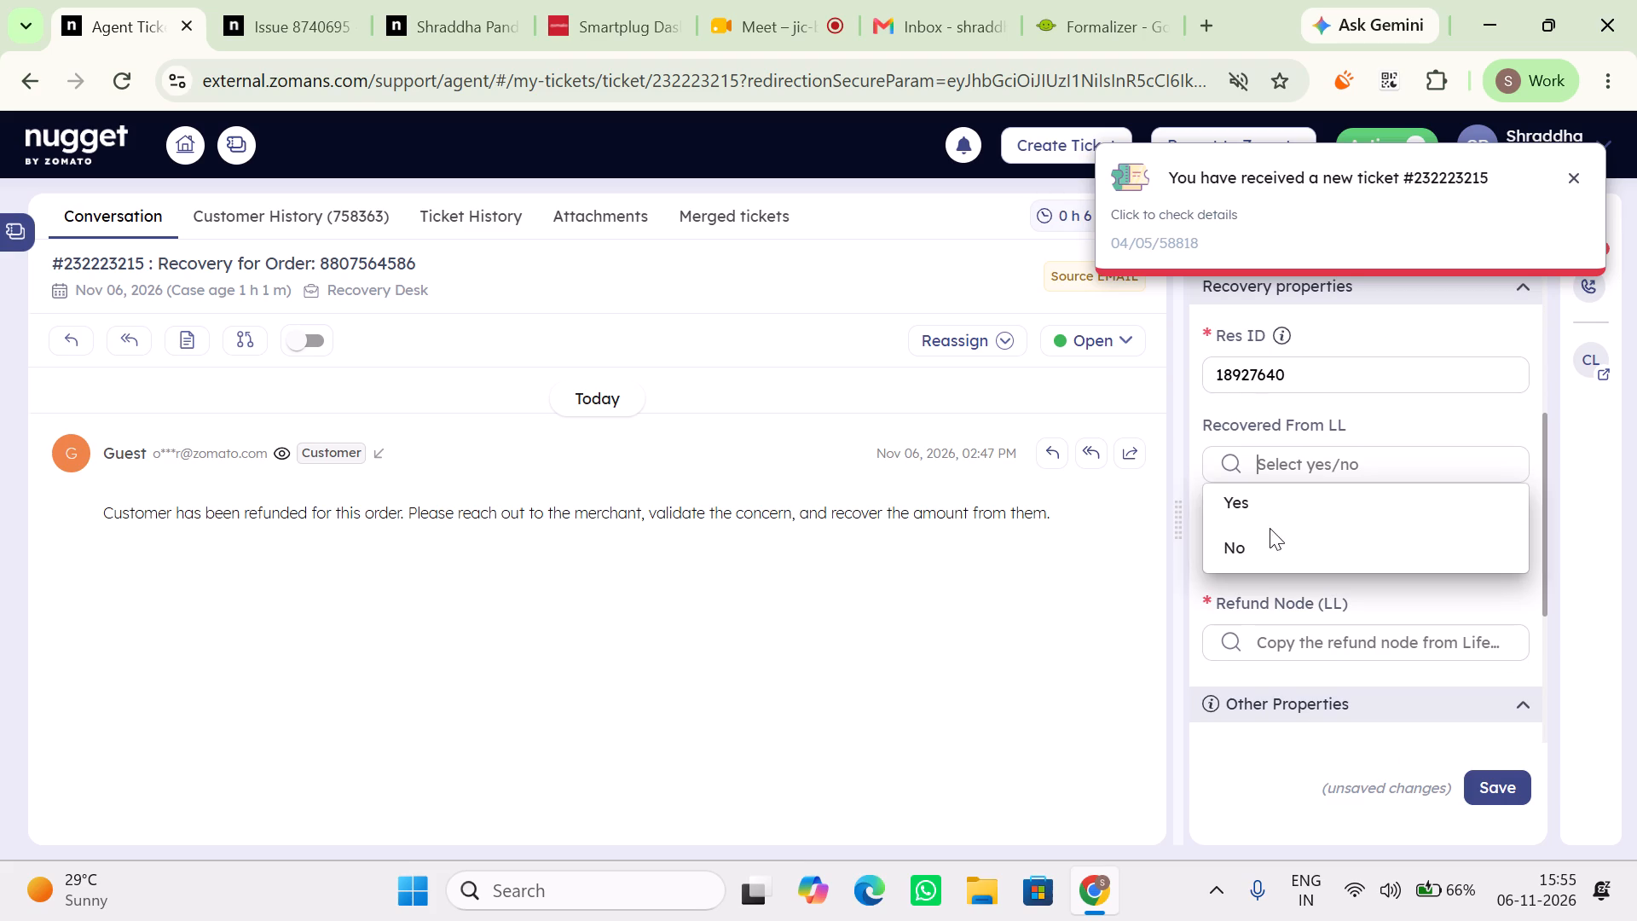
Set Recovered From LL to No in the ticket's recovery properties.
drag(1270, 528, 1256, 528)
scroll(1256, 528, right, 1)
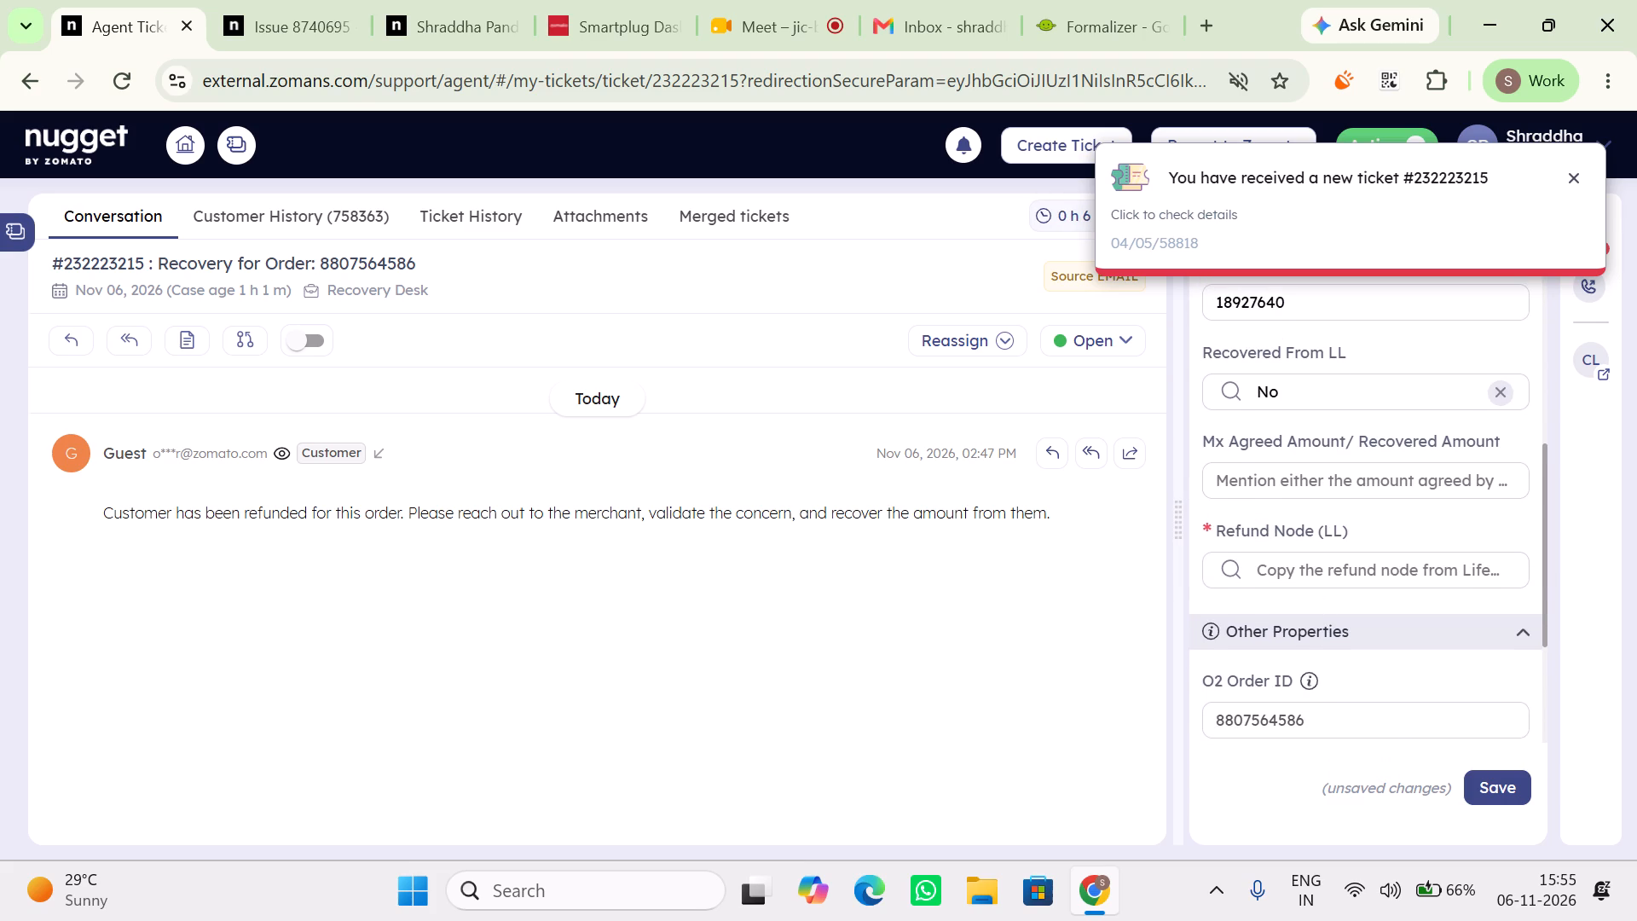
click(1286, 568)
click(237, 0)
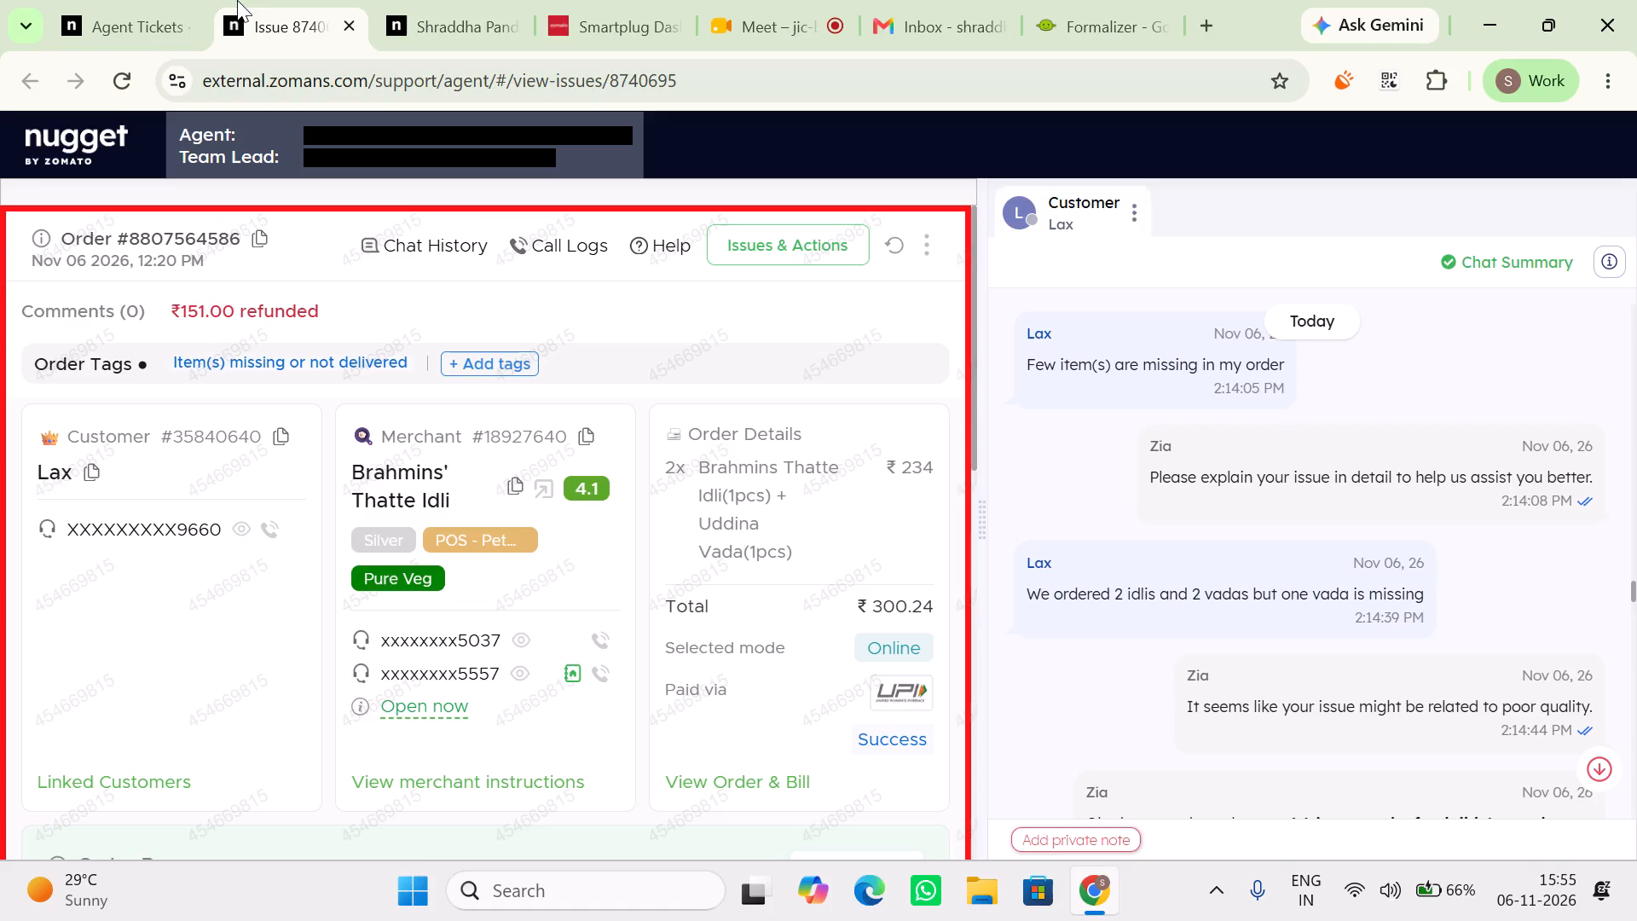
click(145, 0)
click(1224, 662)
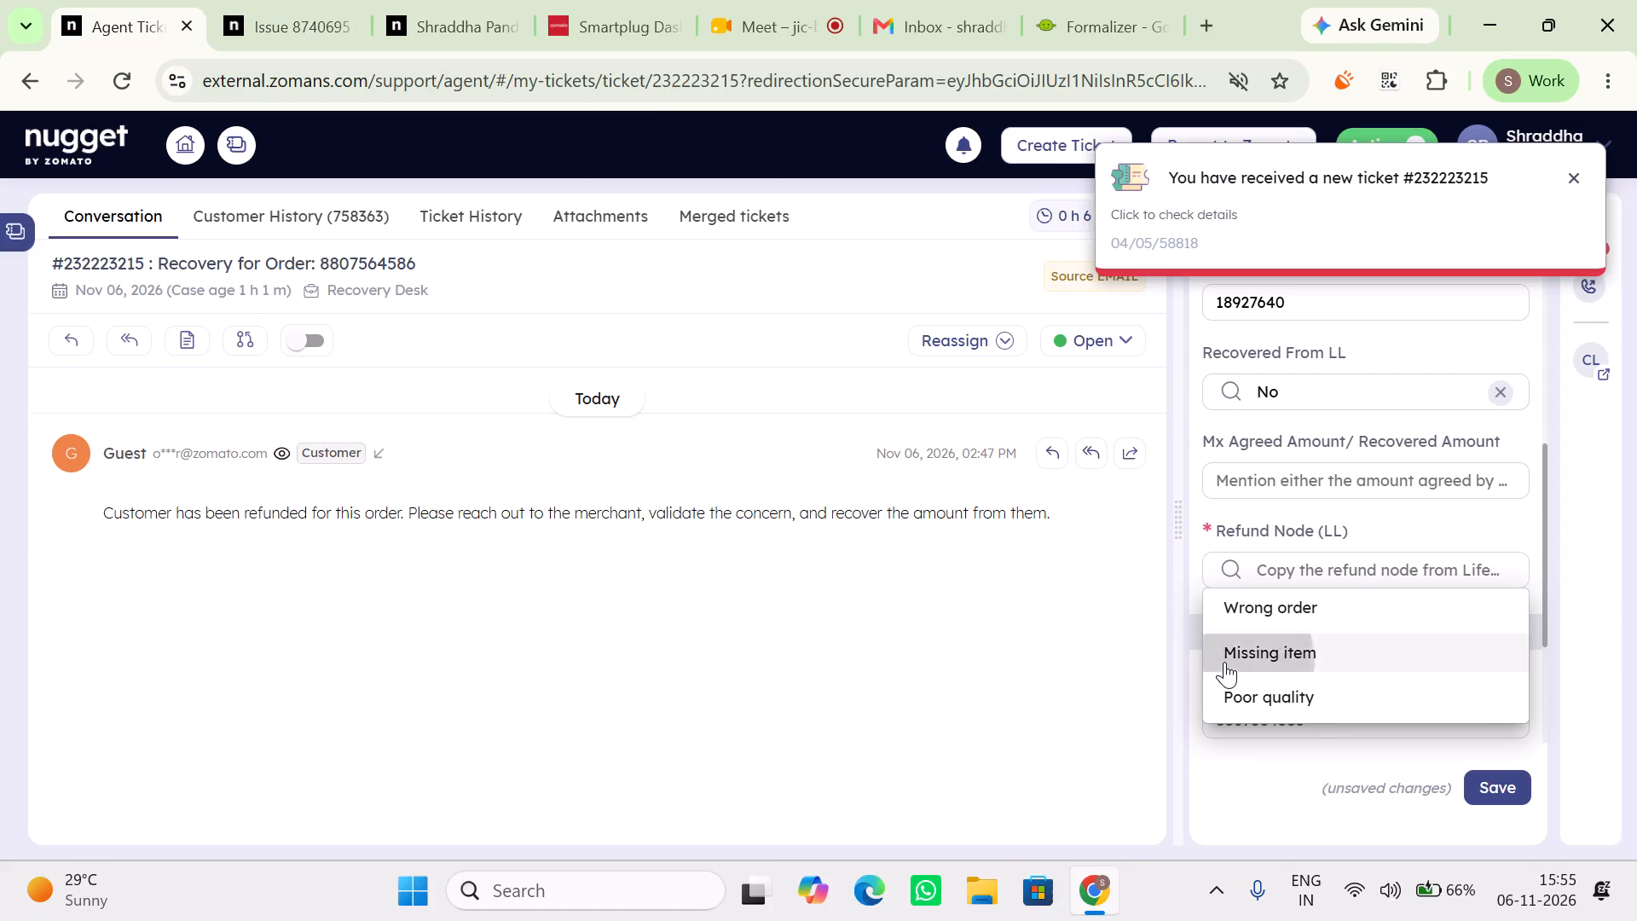
scroll(1224, 662, down, 3)
scroll(1224, 662, up, 1)
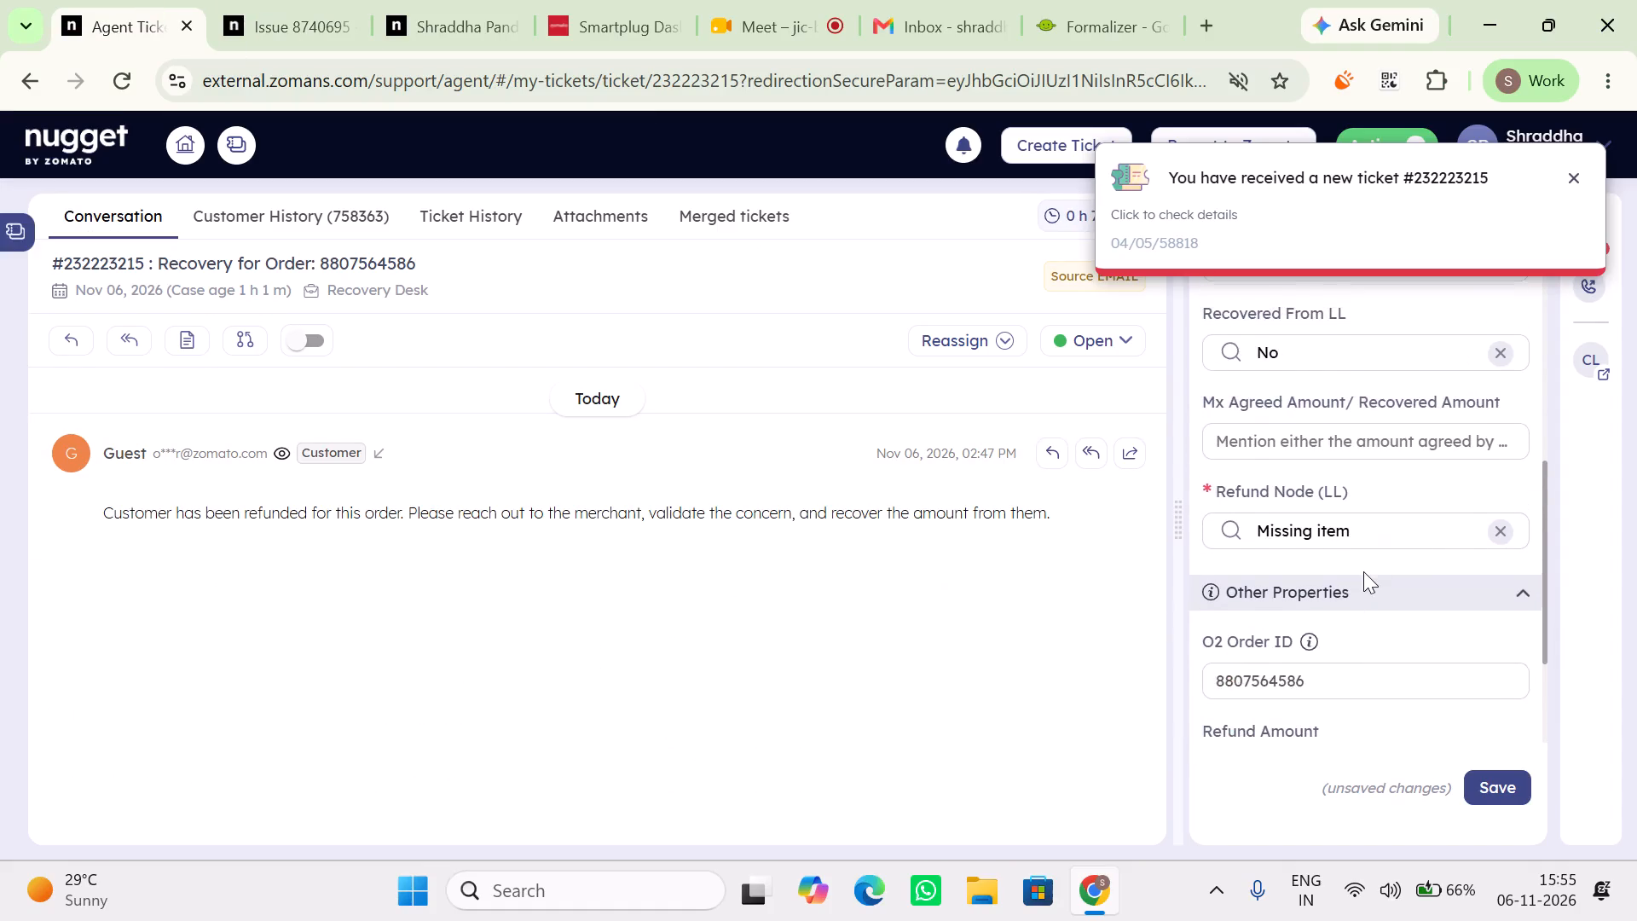
scroll(1363, 571, up, 6)
scroll(1363, 571, down, 4)
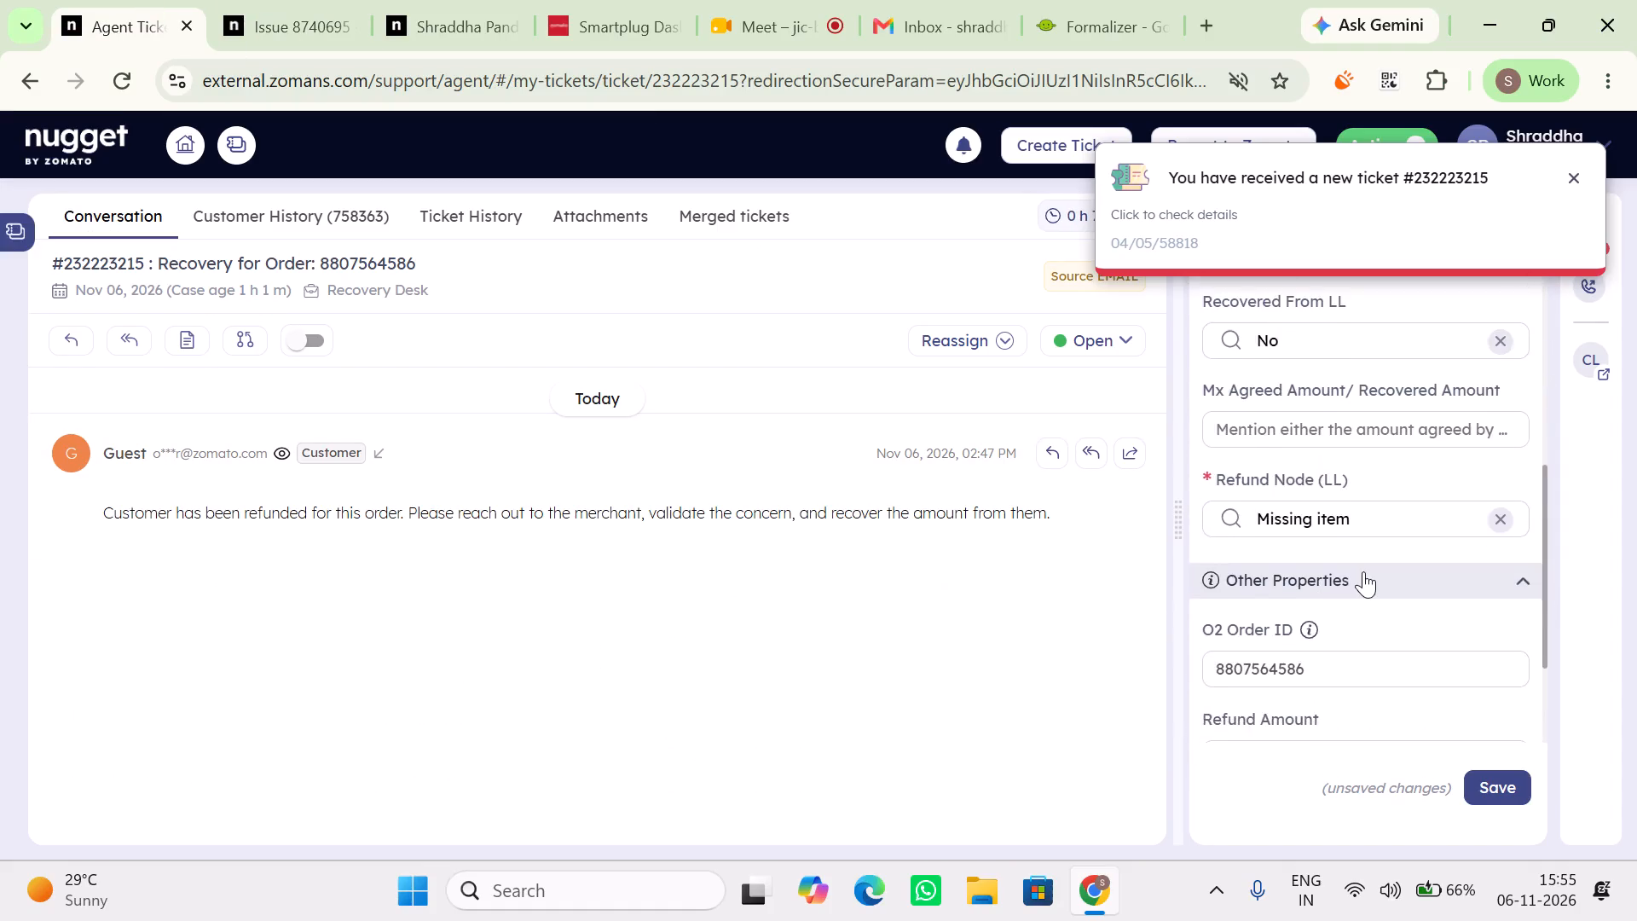
scroll(1363, 571, down, 3)
Start a private note on the ticket, undo the text pasted into it, and switch to the Smartplug dashboard.
click(191, 338)
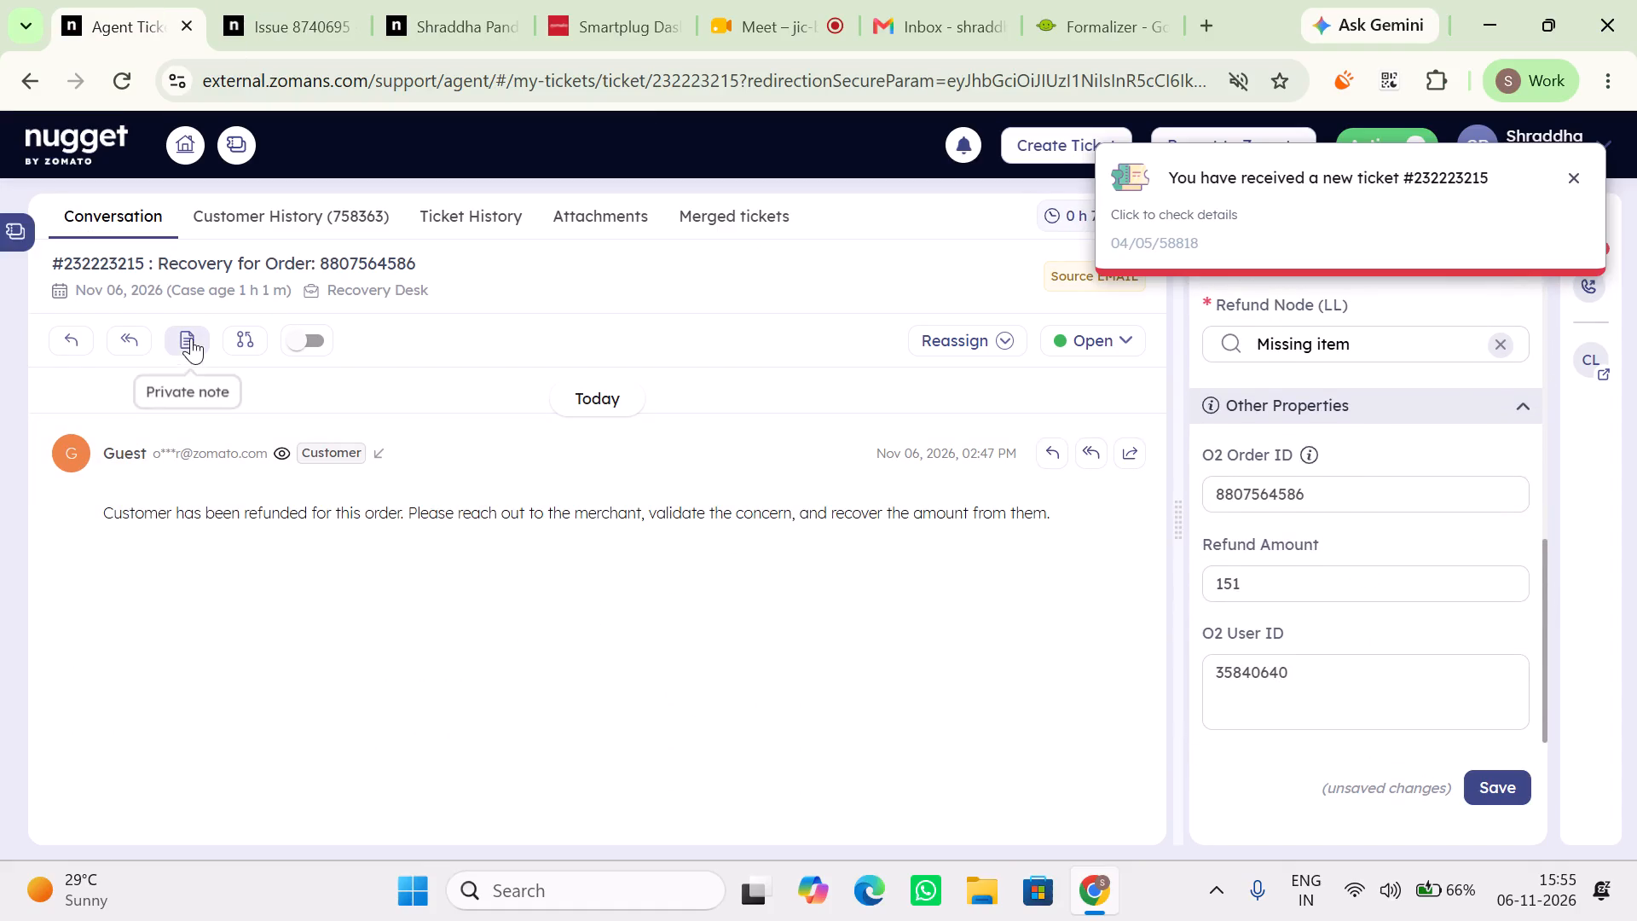
ctrl+click(715, 466)
key(ctrl+v)
key(ctrl+z)
click(580, 0)
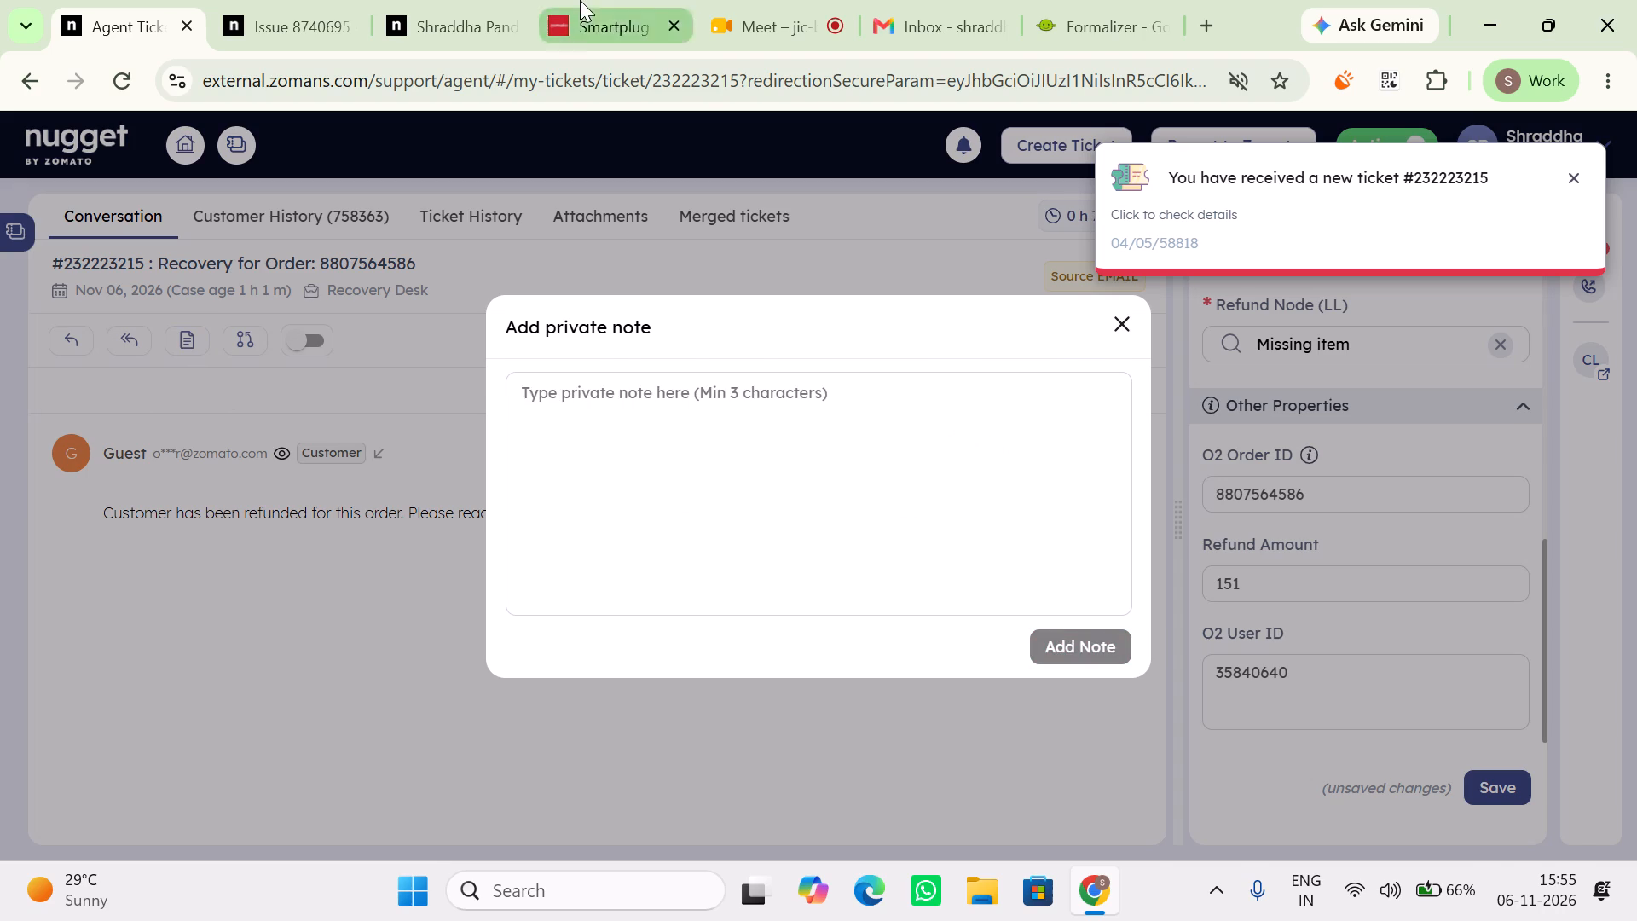
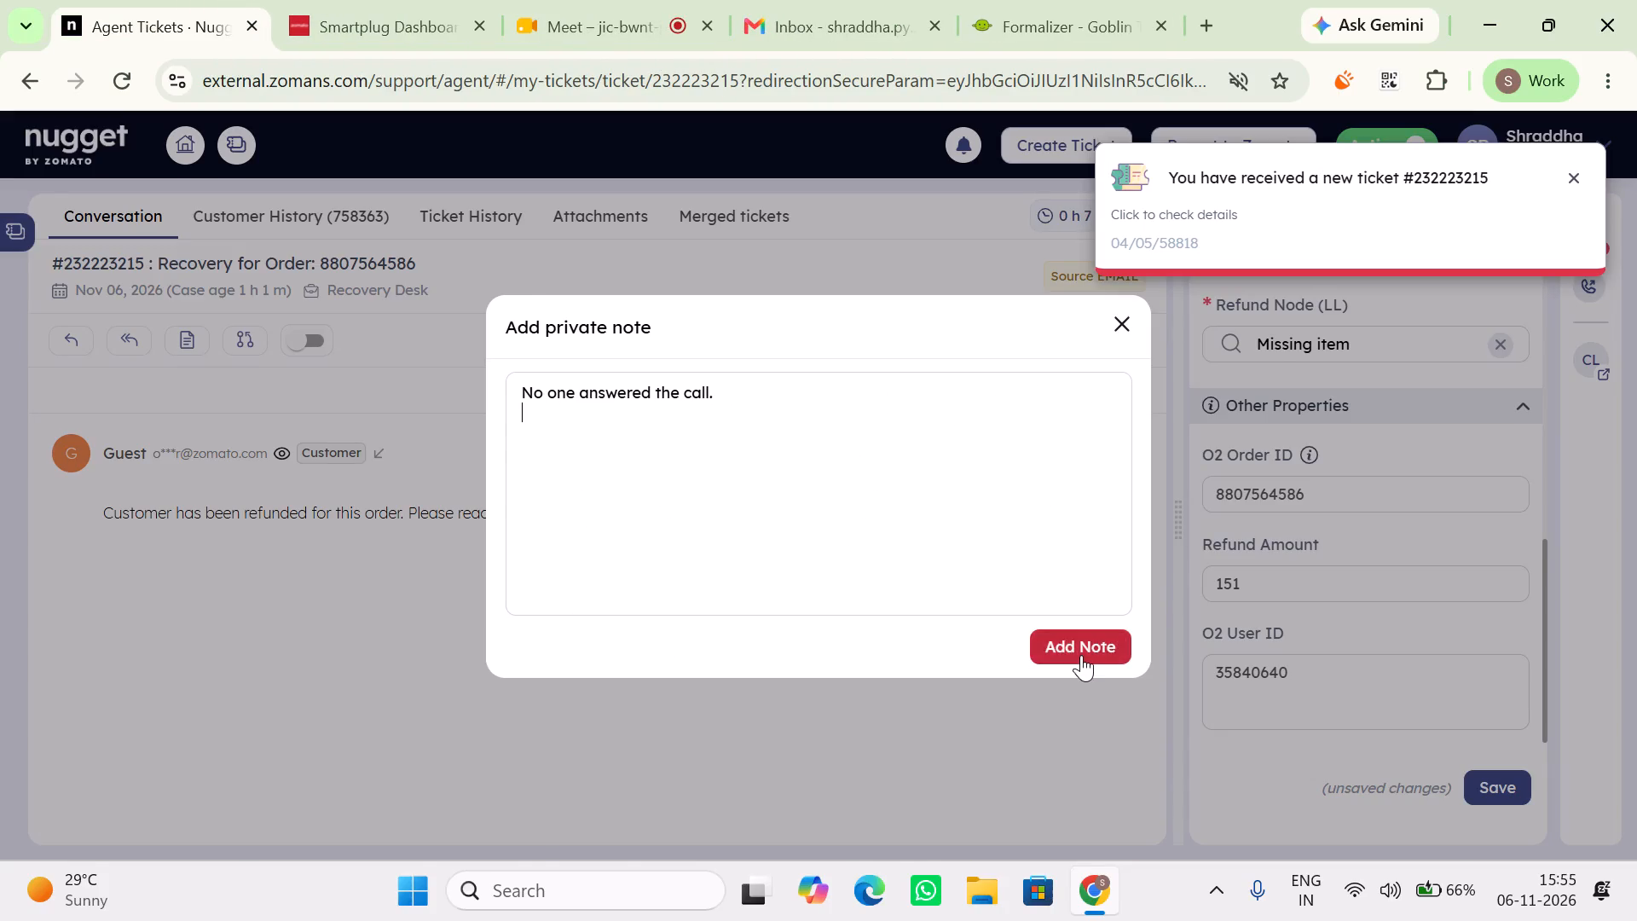
scroll(1291, 561, up, 6)
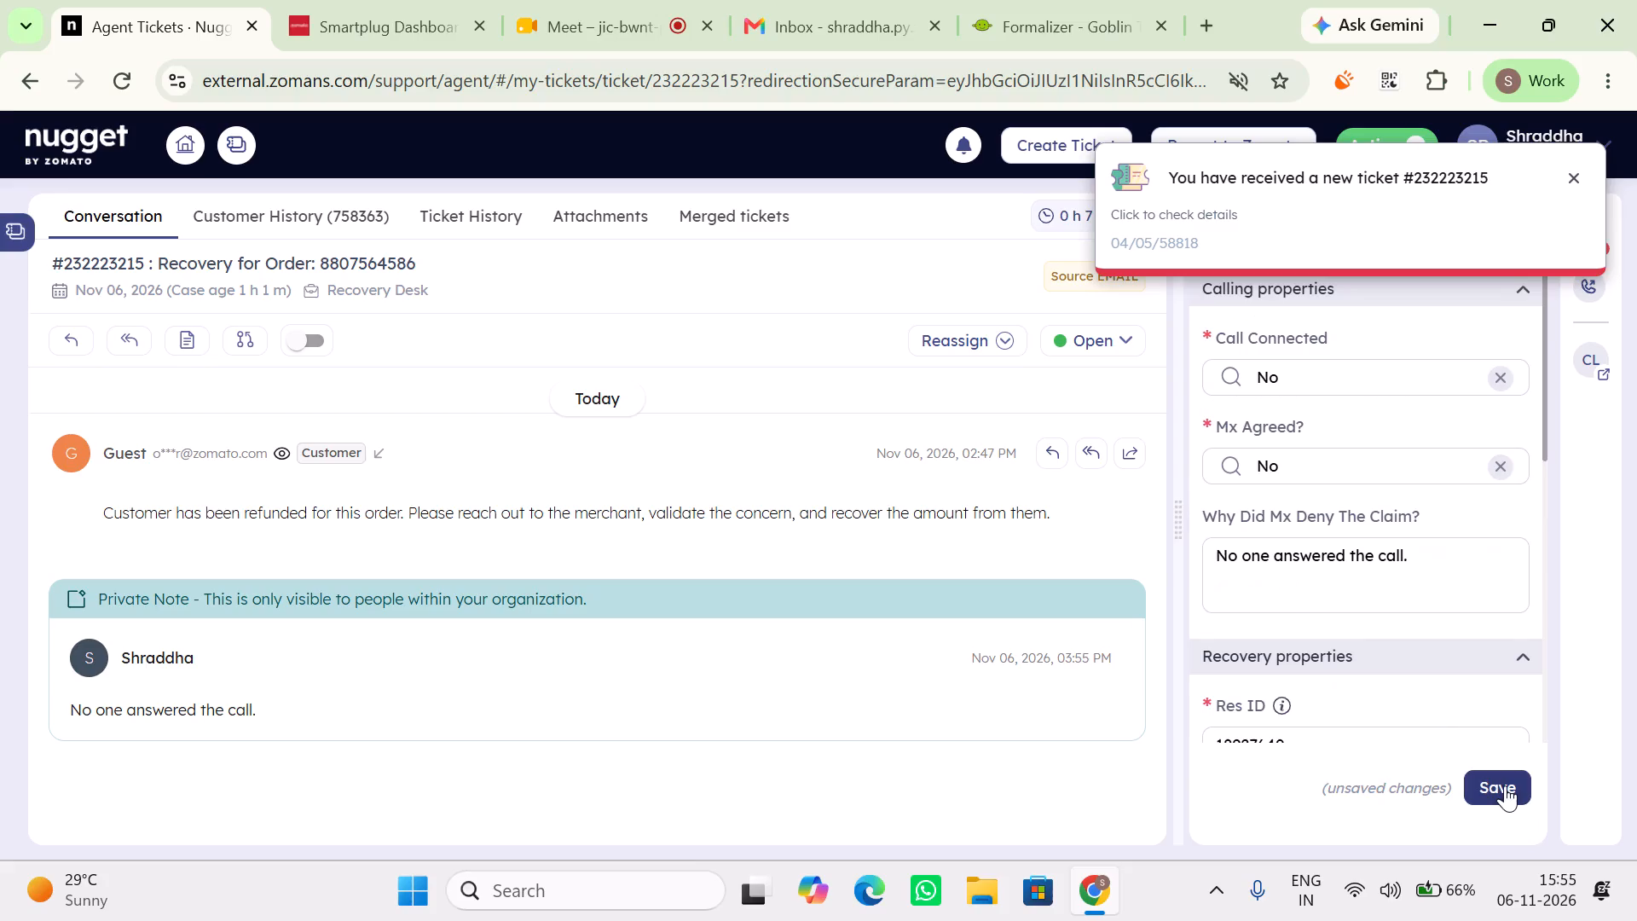
click(1505, 785)
scroll(1318, 661, down, 8)
scroll(1318, 661, up, 3)
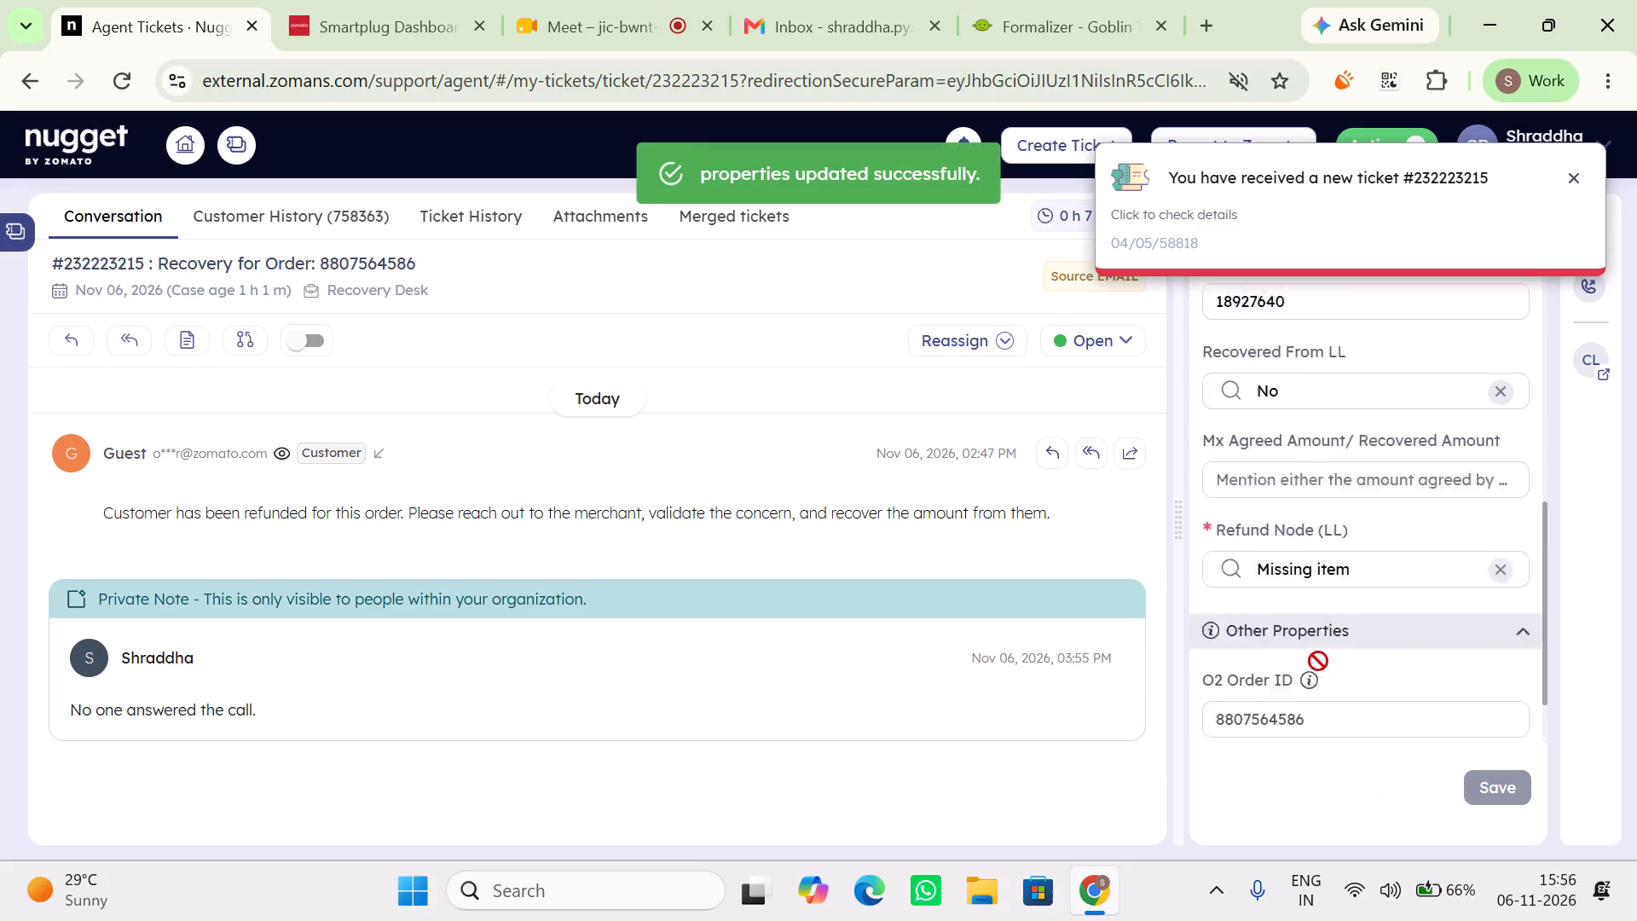
scroll(1318, 661, up, 2)
click(1092, 332)
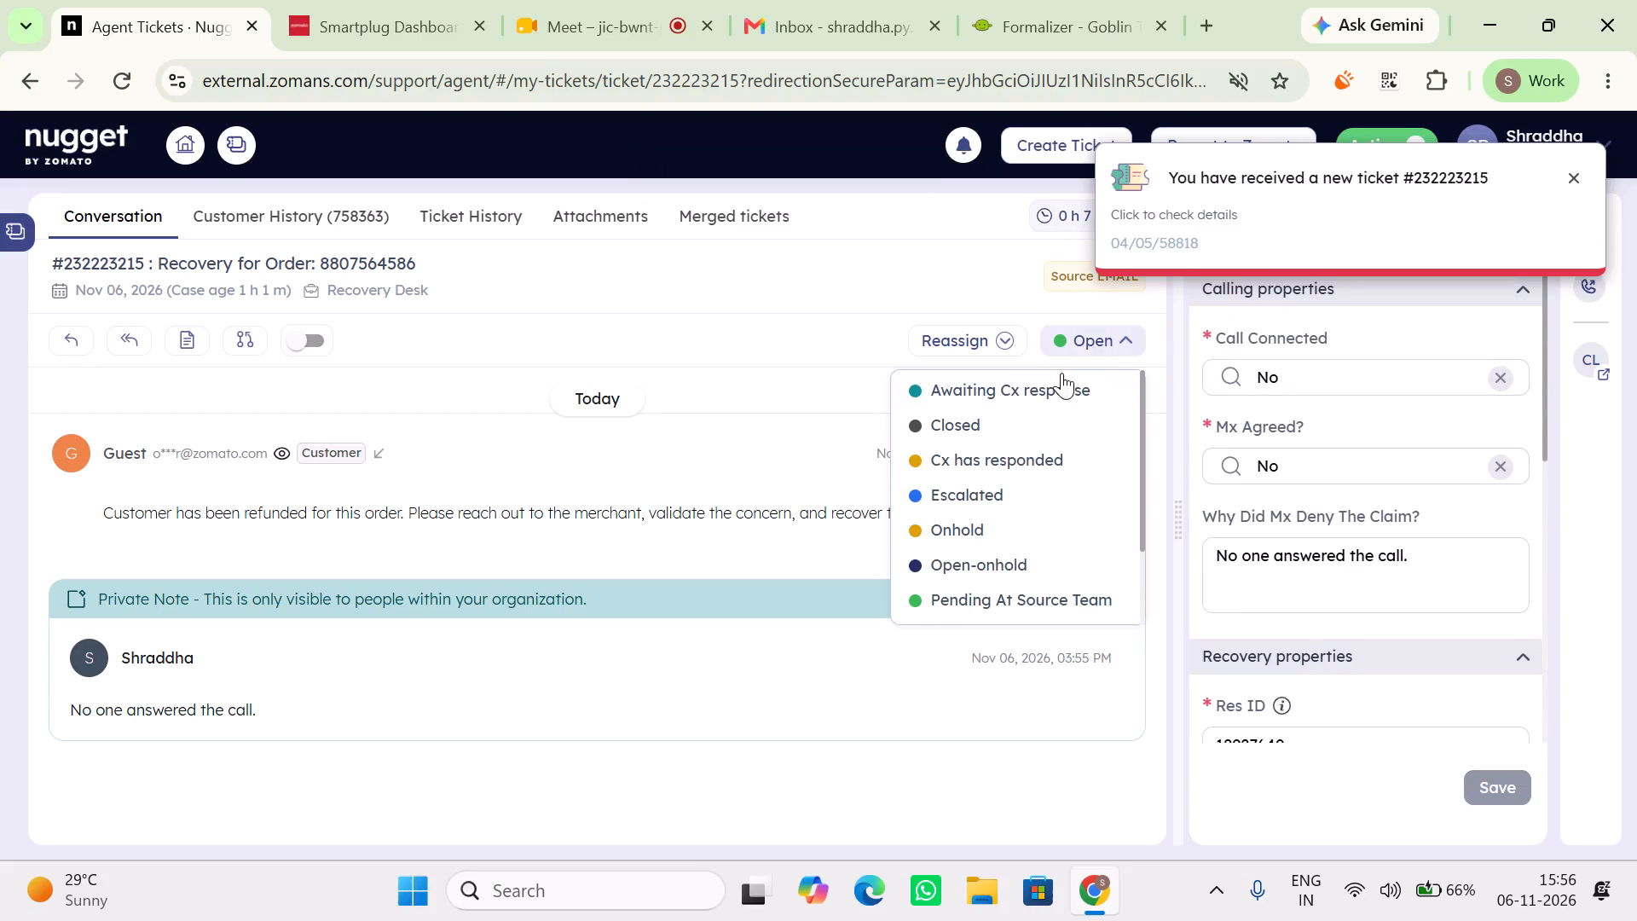
click(972, 426)
click(1092, 539)
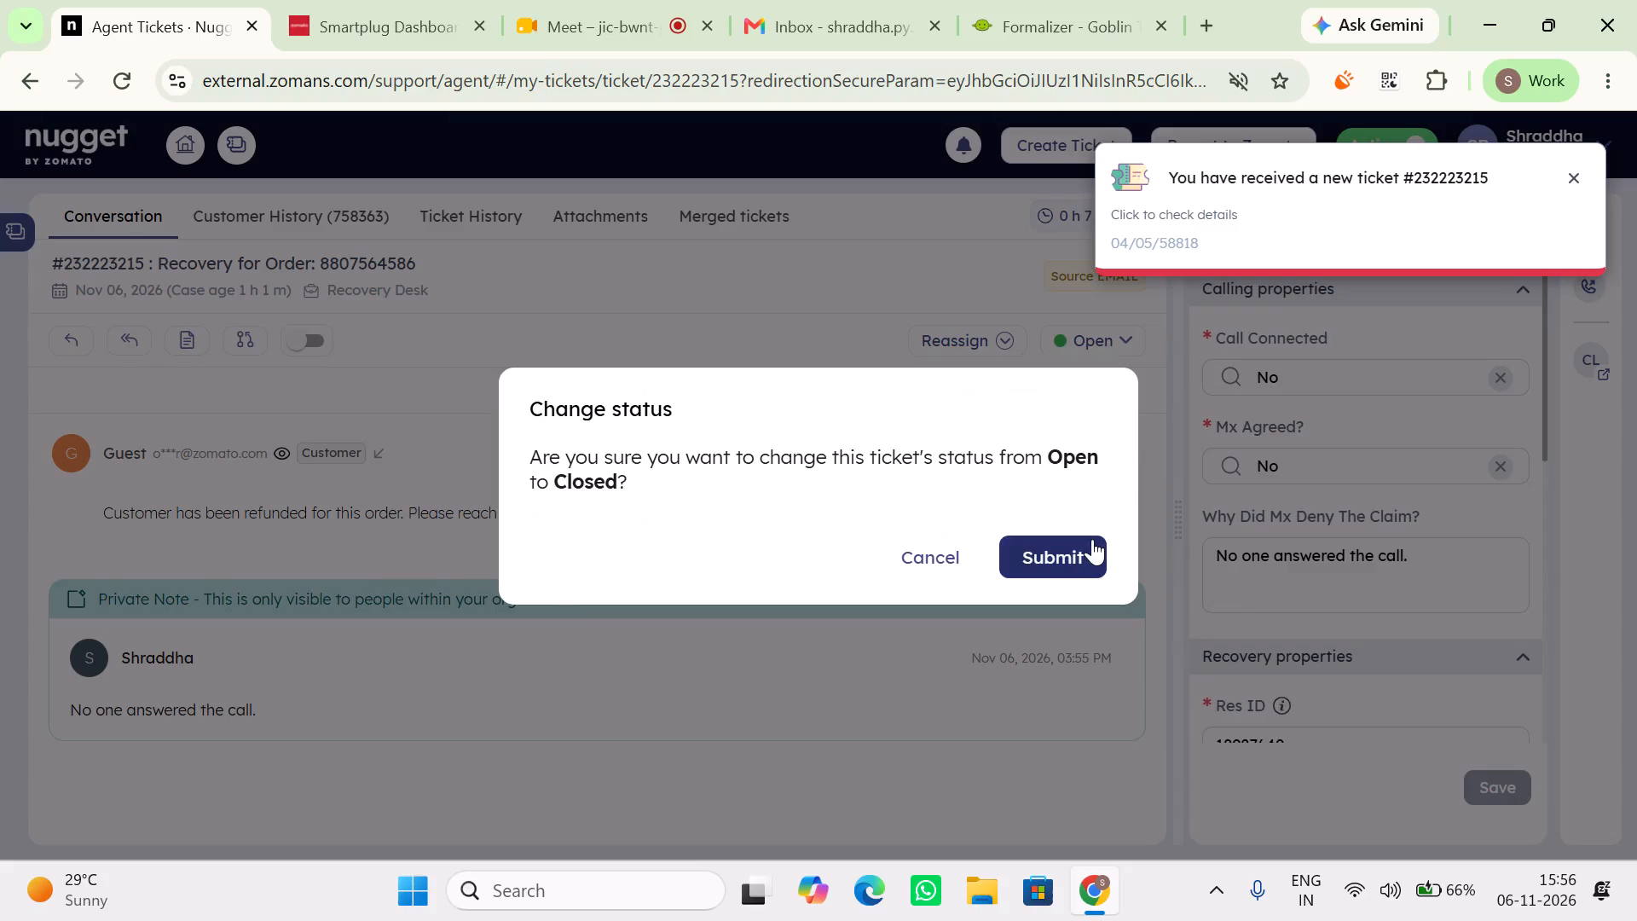
click(1575, 186)
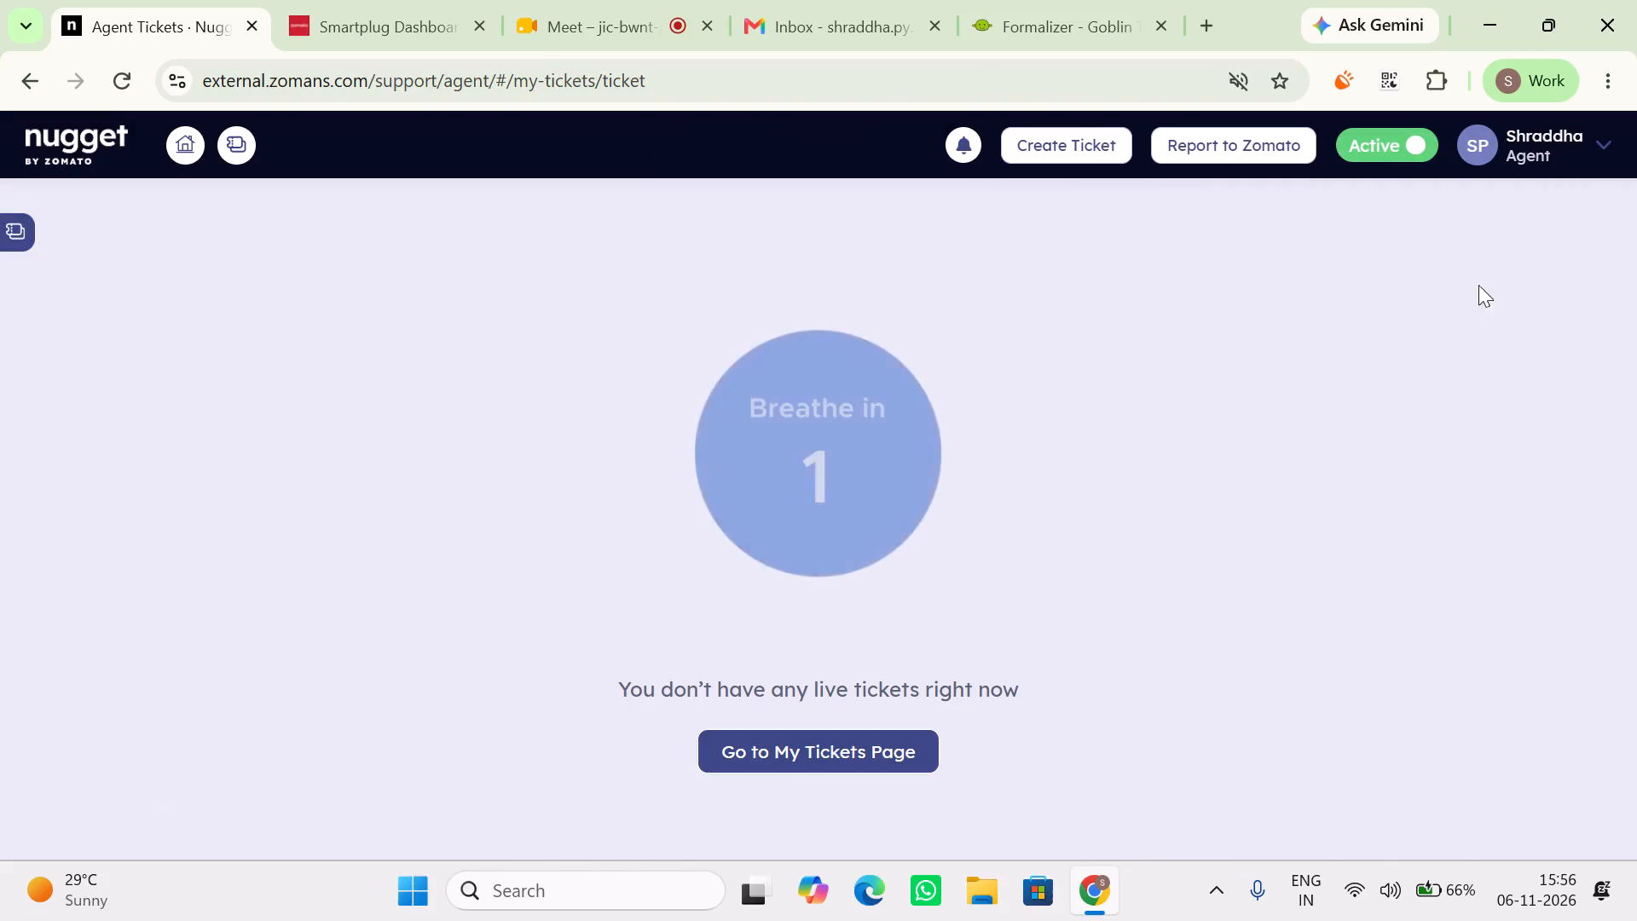
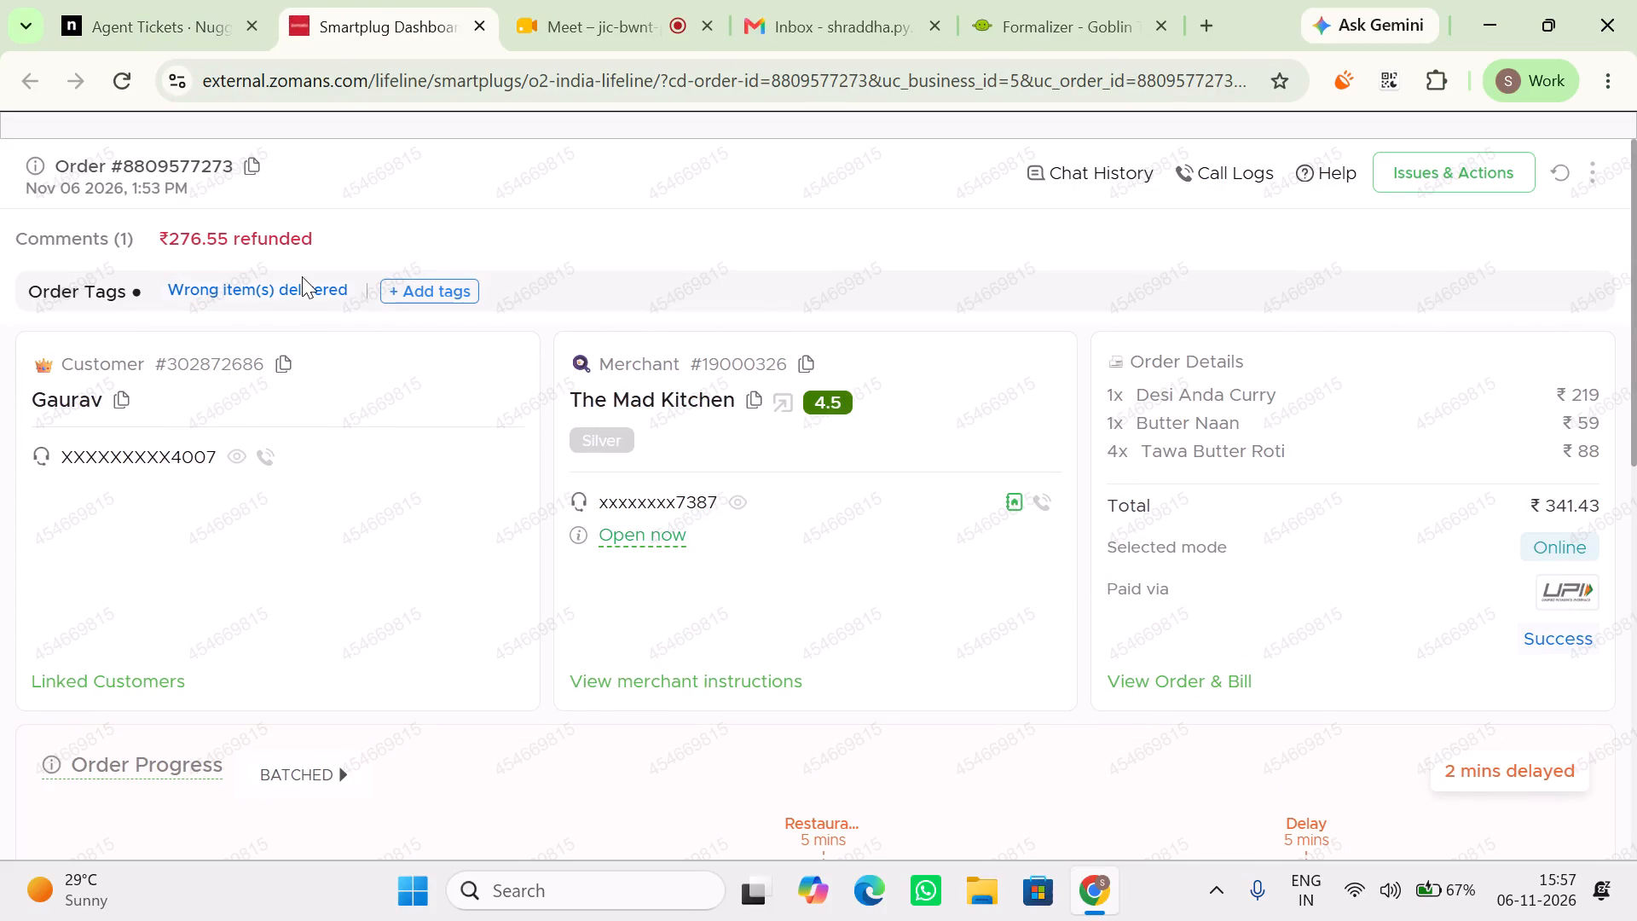
click(281, 279)
scroll(625, 497, down, 2)
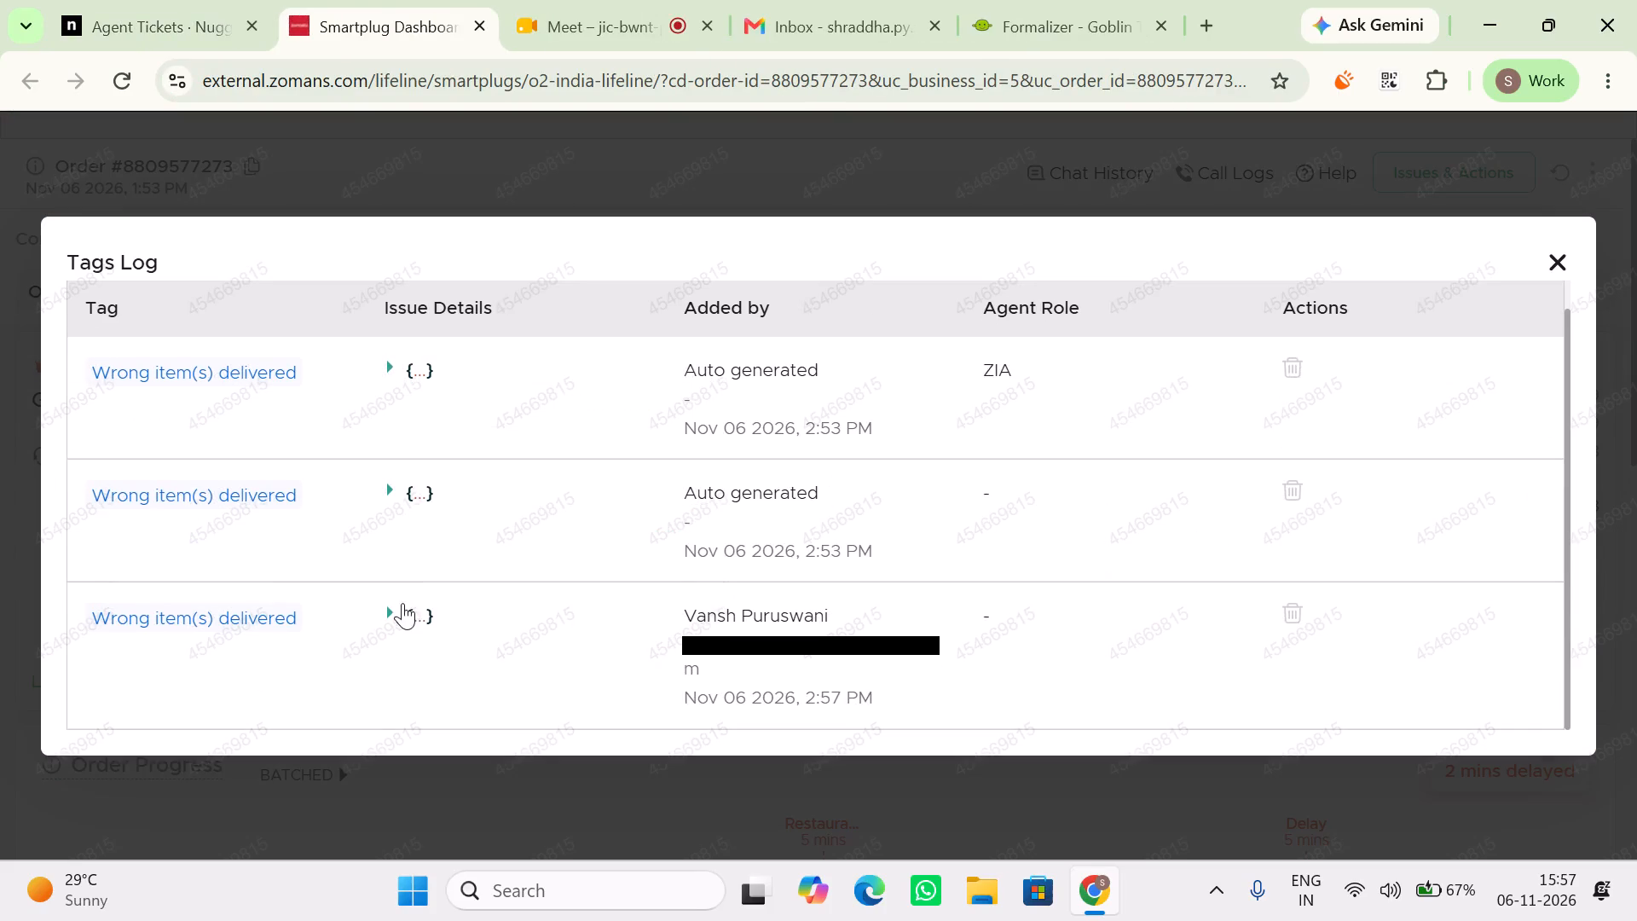
click(402, 603)
scroll(534, 693, down, 1)
triple_click(455, 429)
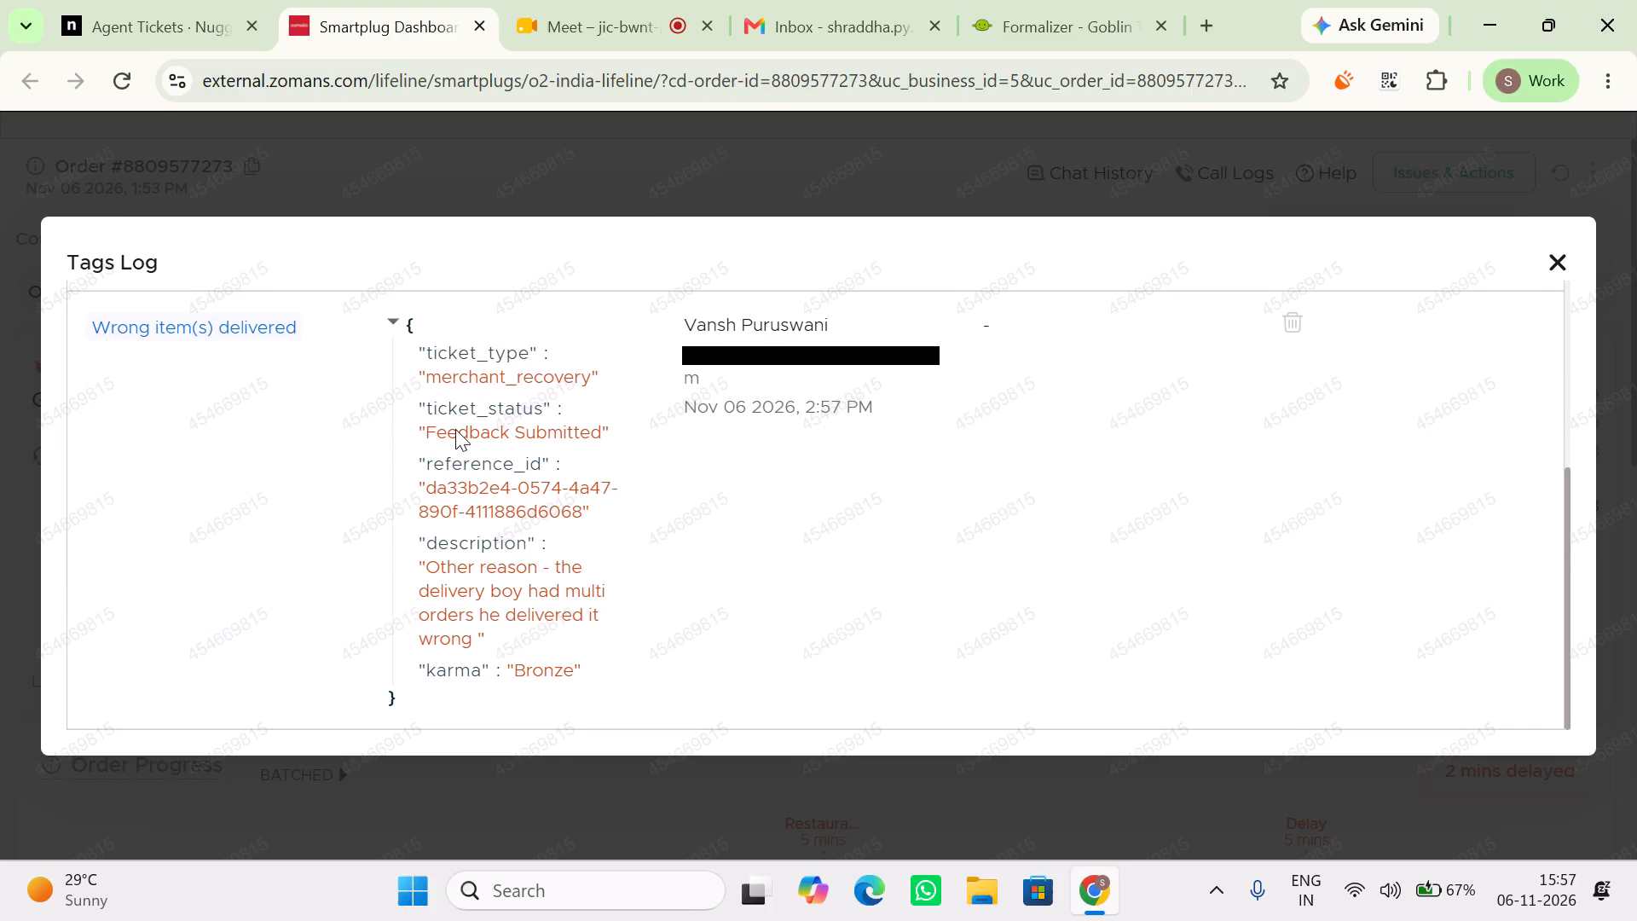
click(455, 429)
click(415, 434)
drag(423, 427, 634, 429)
key(ctrl+c)
click(143, 0)
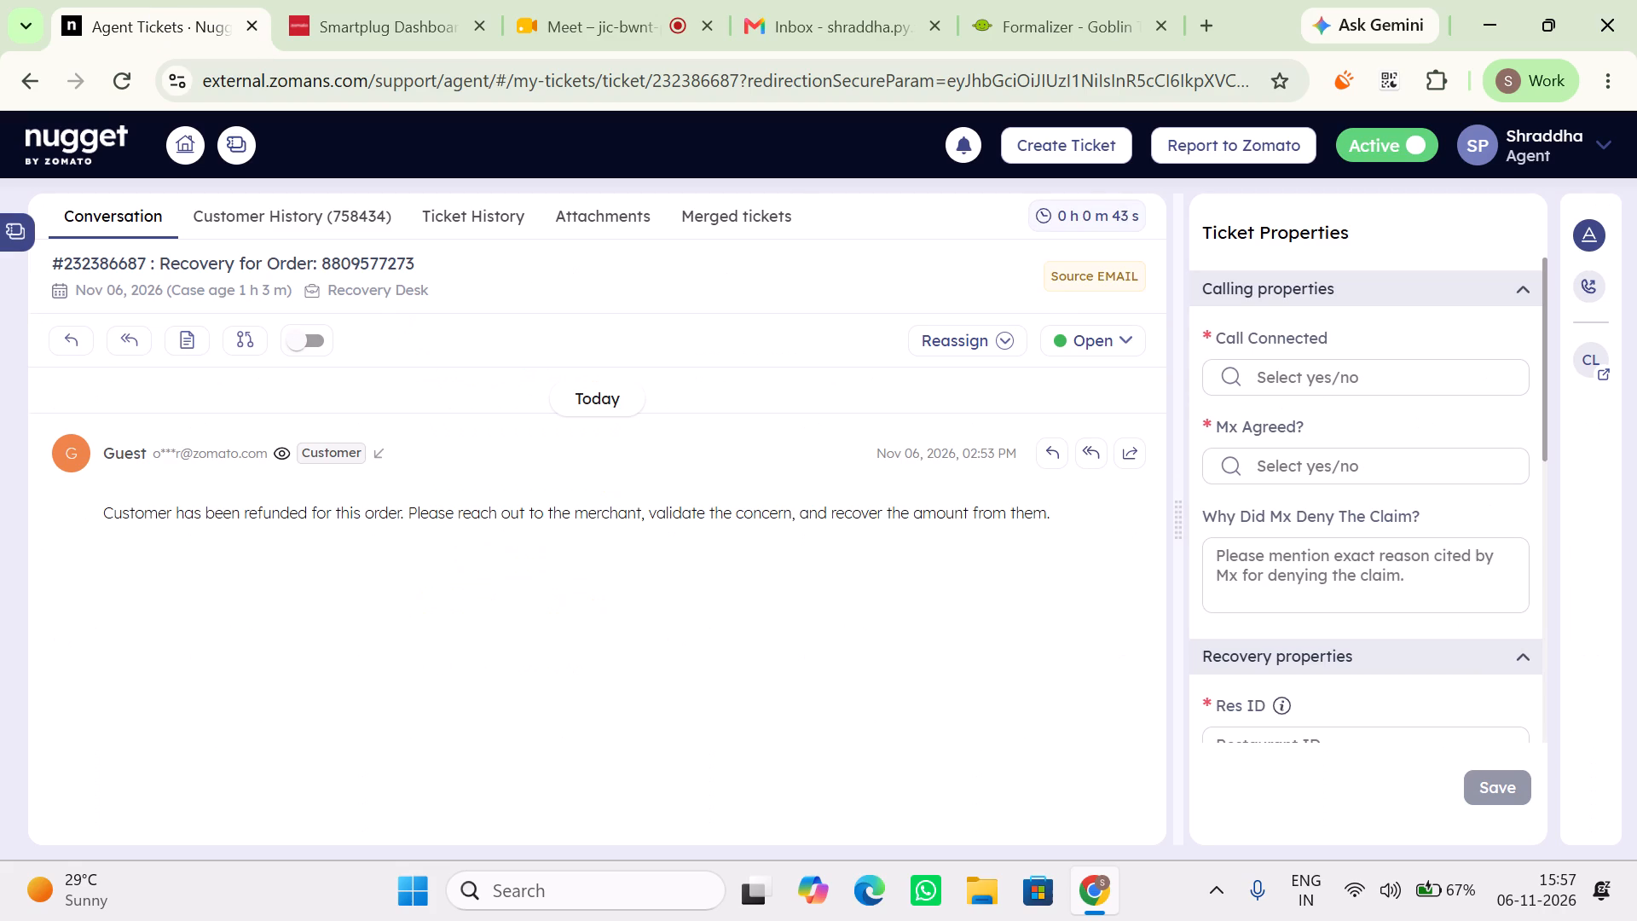
scroll(1312, 388, up, 3)
drag(1274, 401, 1351, 365)
click(1351, 365)
click(1264, 460)
click(1321, 472)
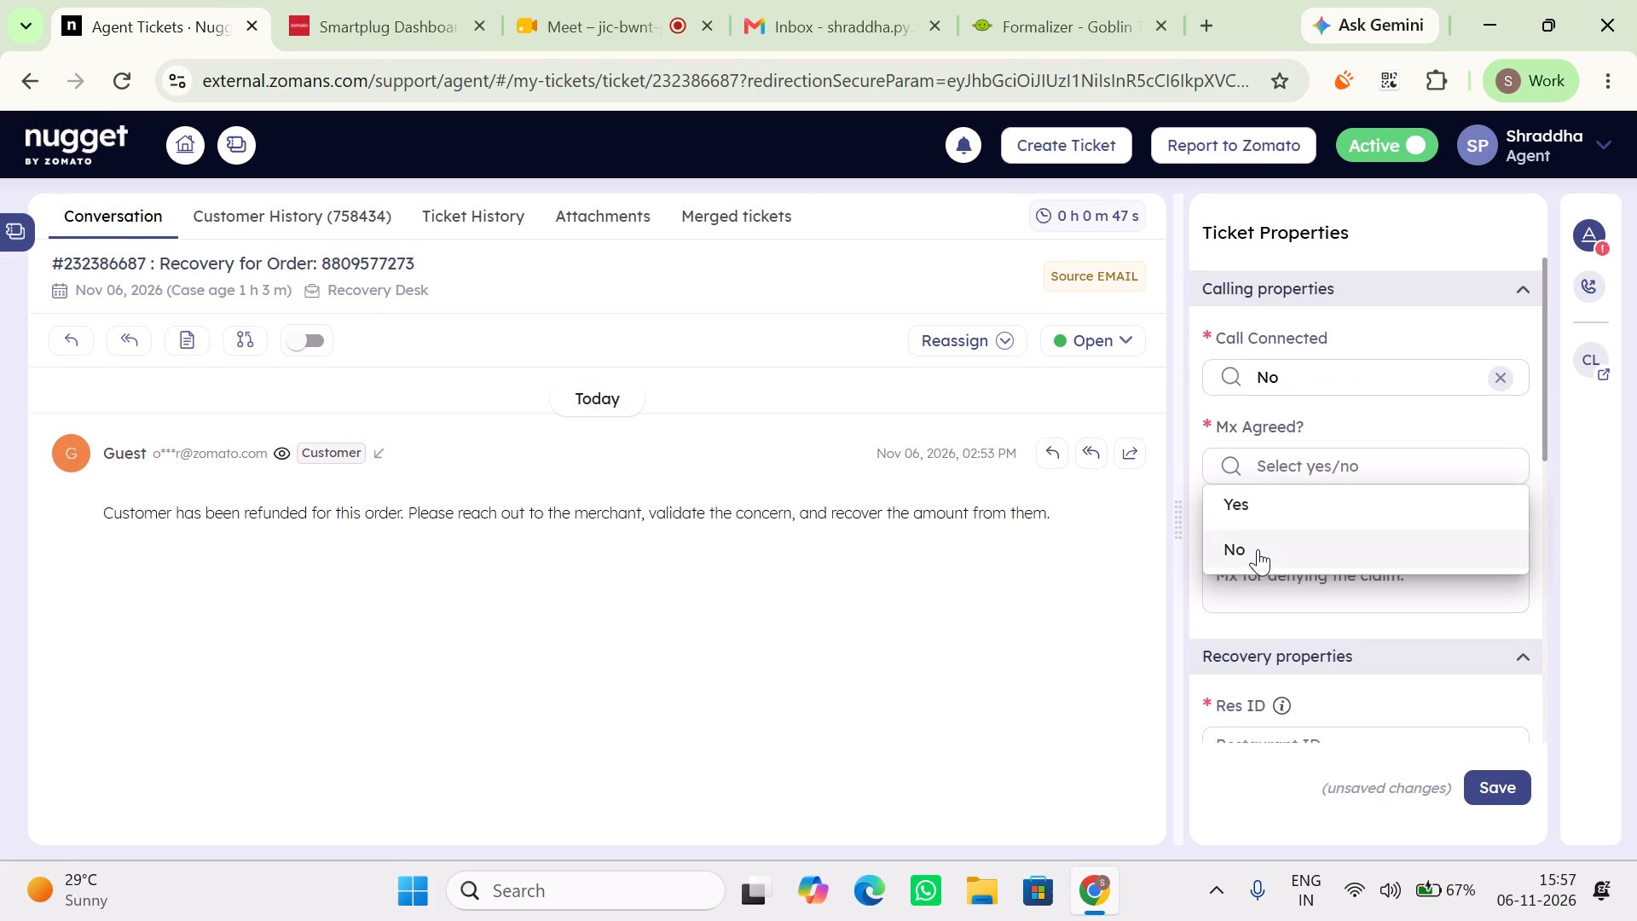
click(1258, 549)
click(1308, 573)
key(ctrl+v)
scroll(1258, 641, down, 1)
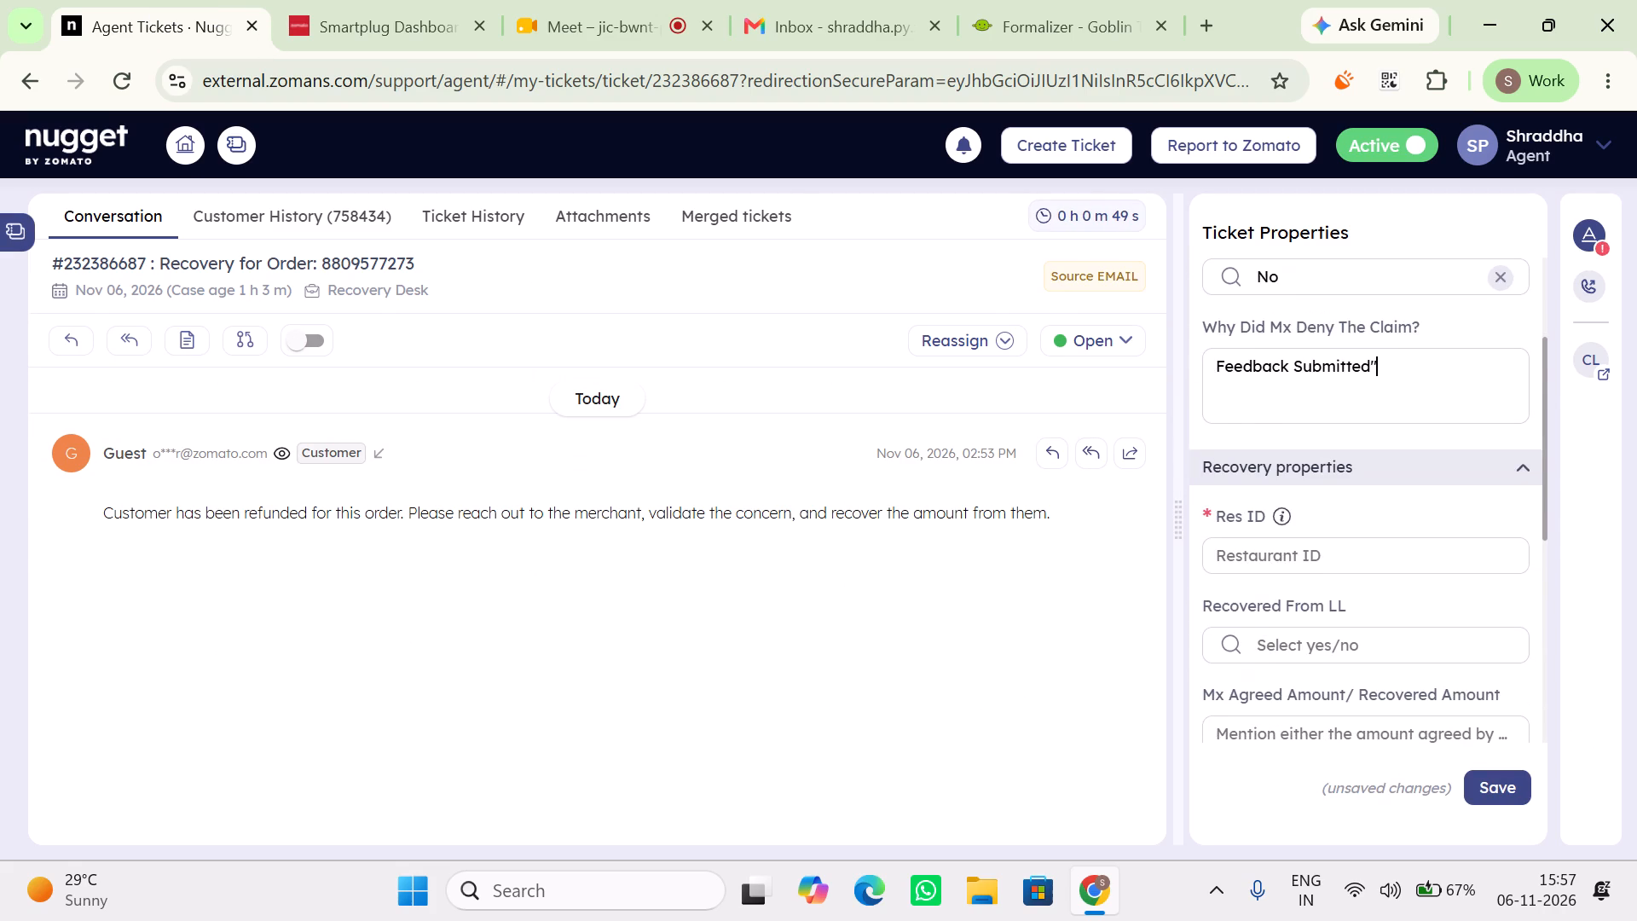
click(382, 6)
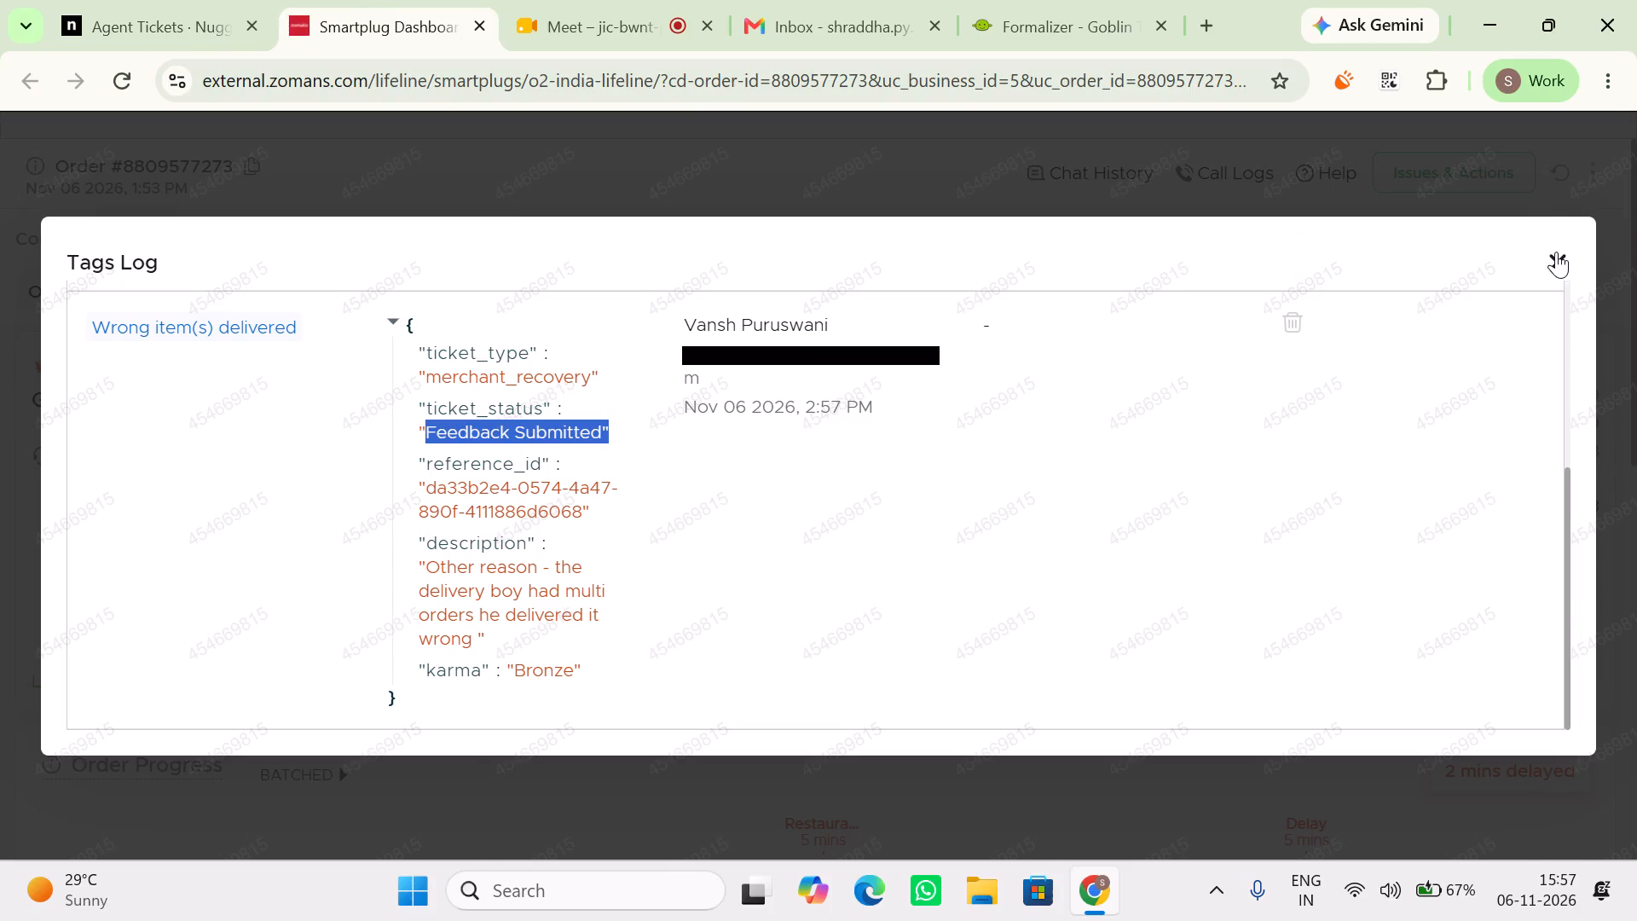
click(1556, 252)
click(807, 362)
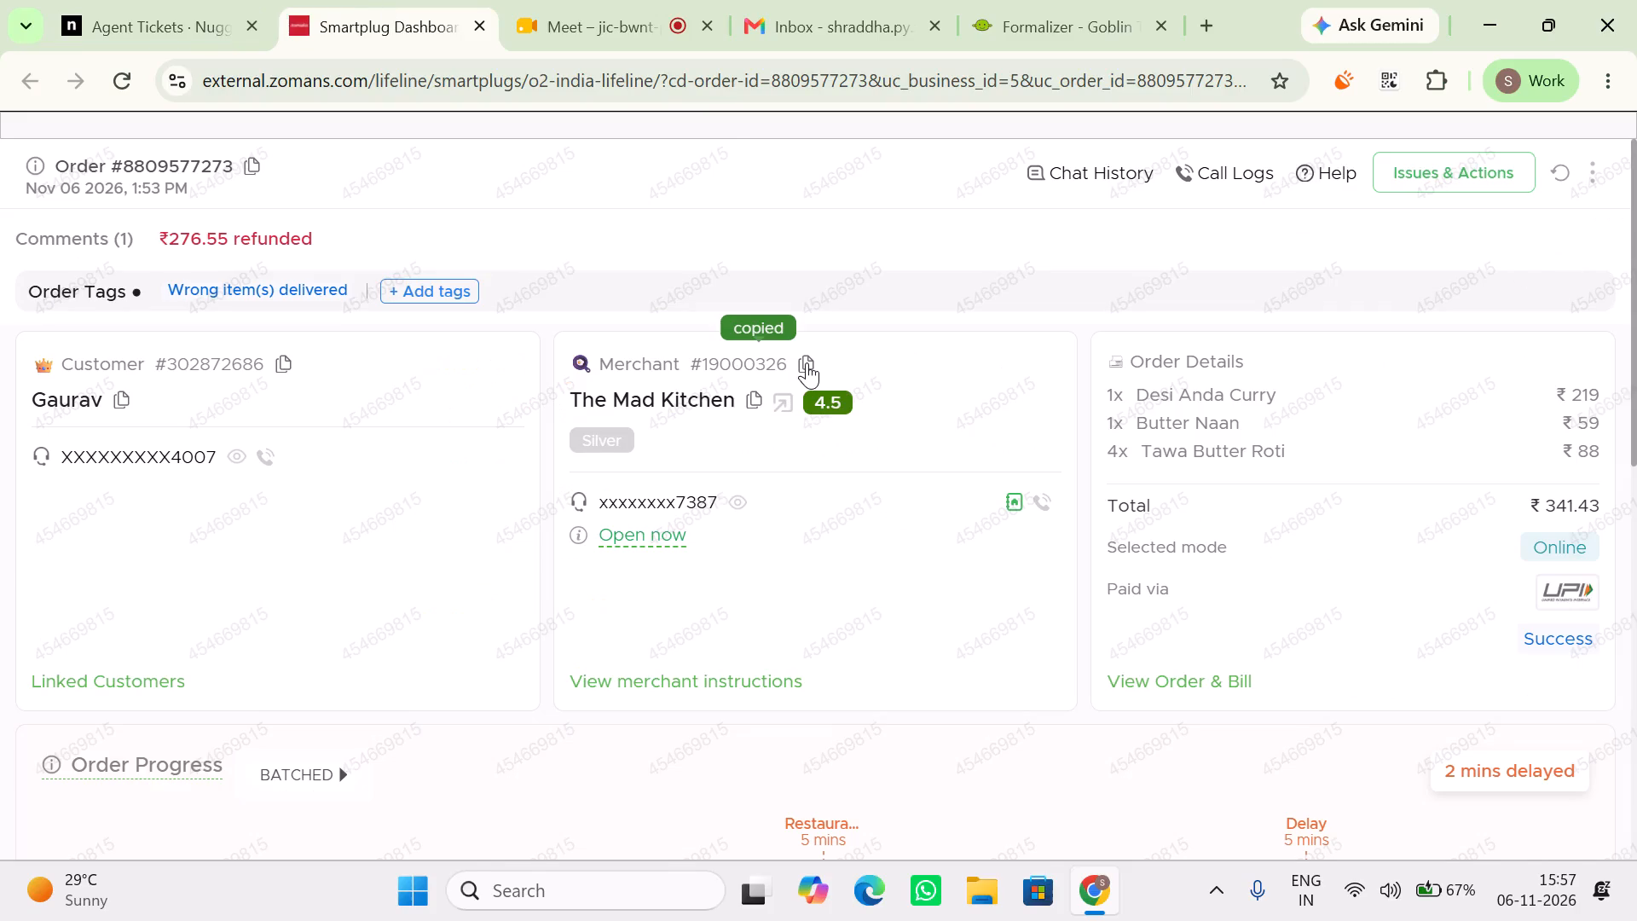
click(94, 0)
click(1265, 552)
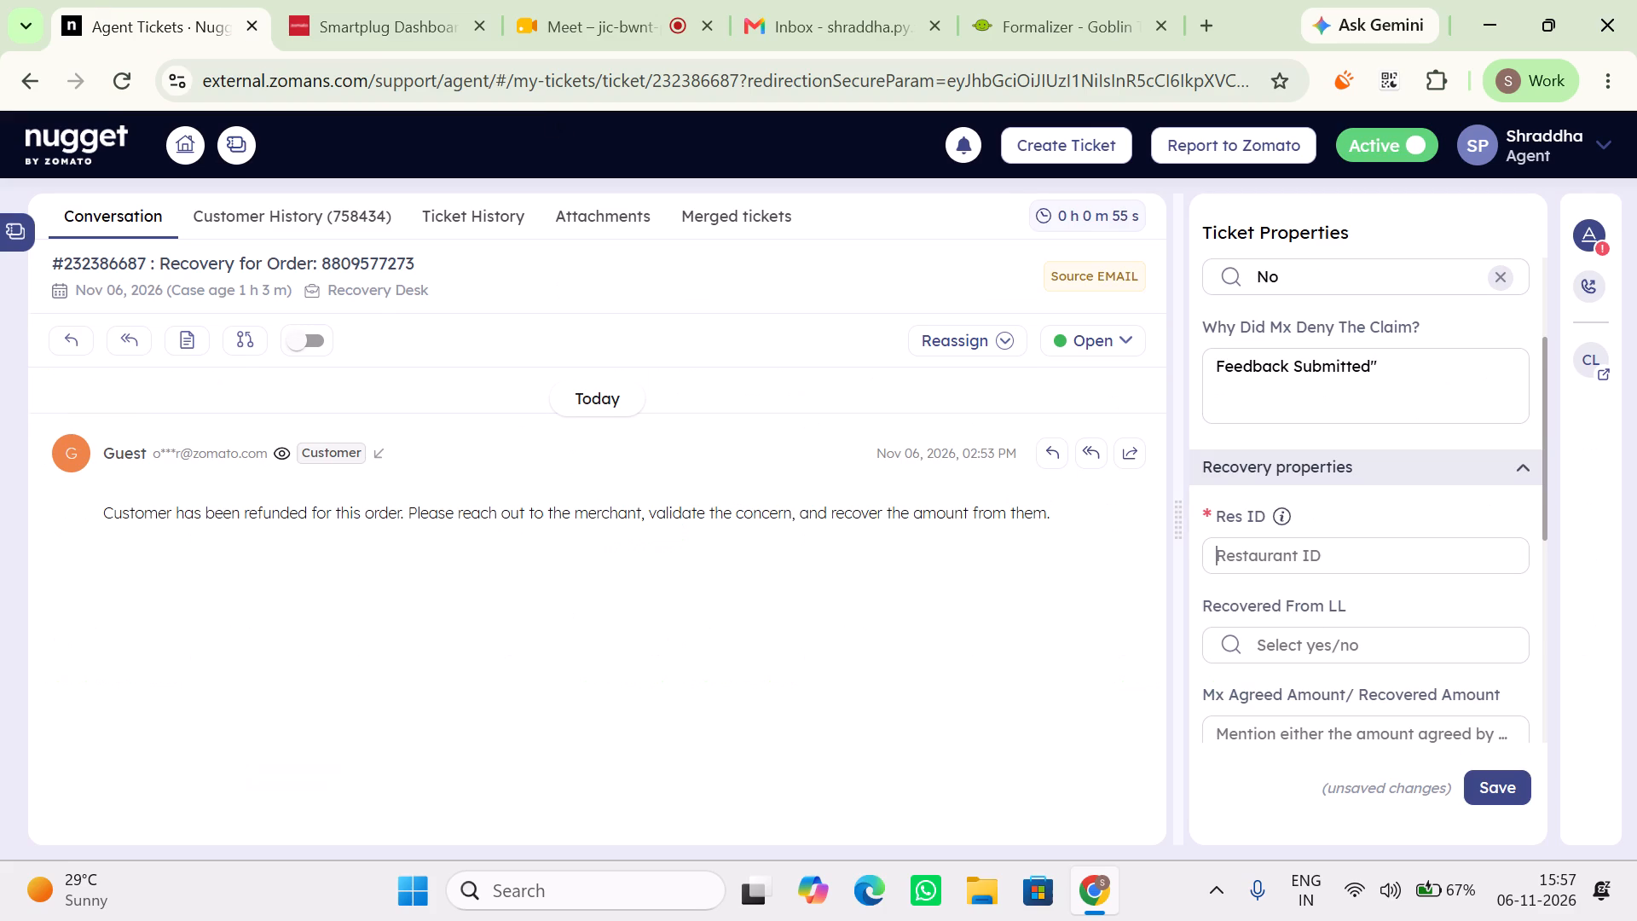
key(ctrl+v)
Set Recovered From LL to No and the Refund Node (LL) to Wrong order in the recovery properties.
scroll(1265, 552, down, 1)
click(1331, 524)
click(1267, 608)
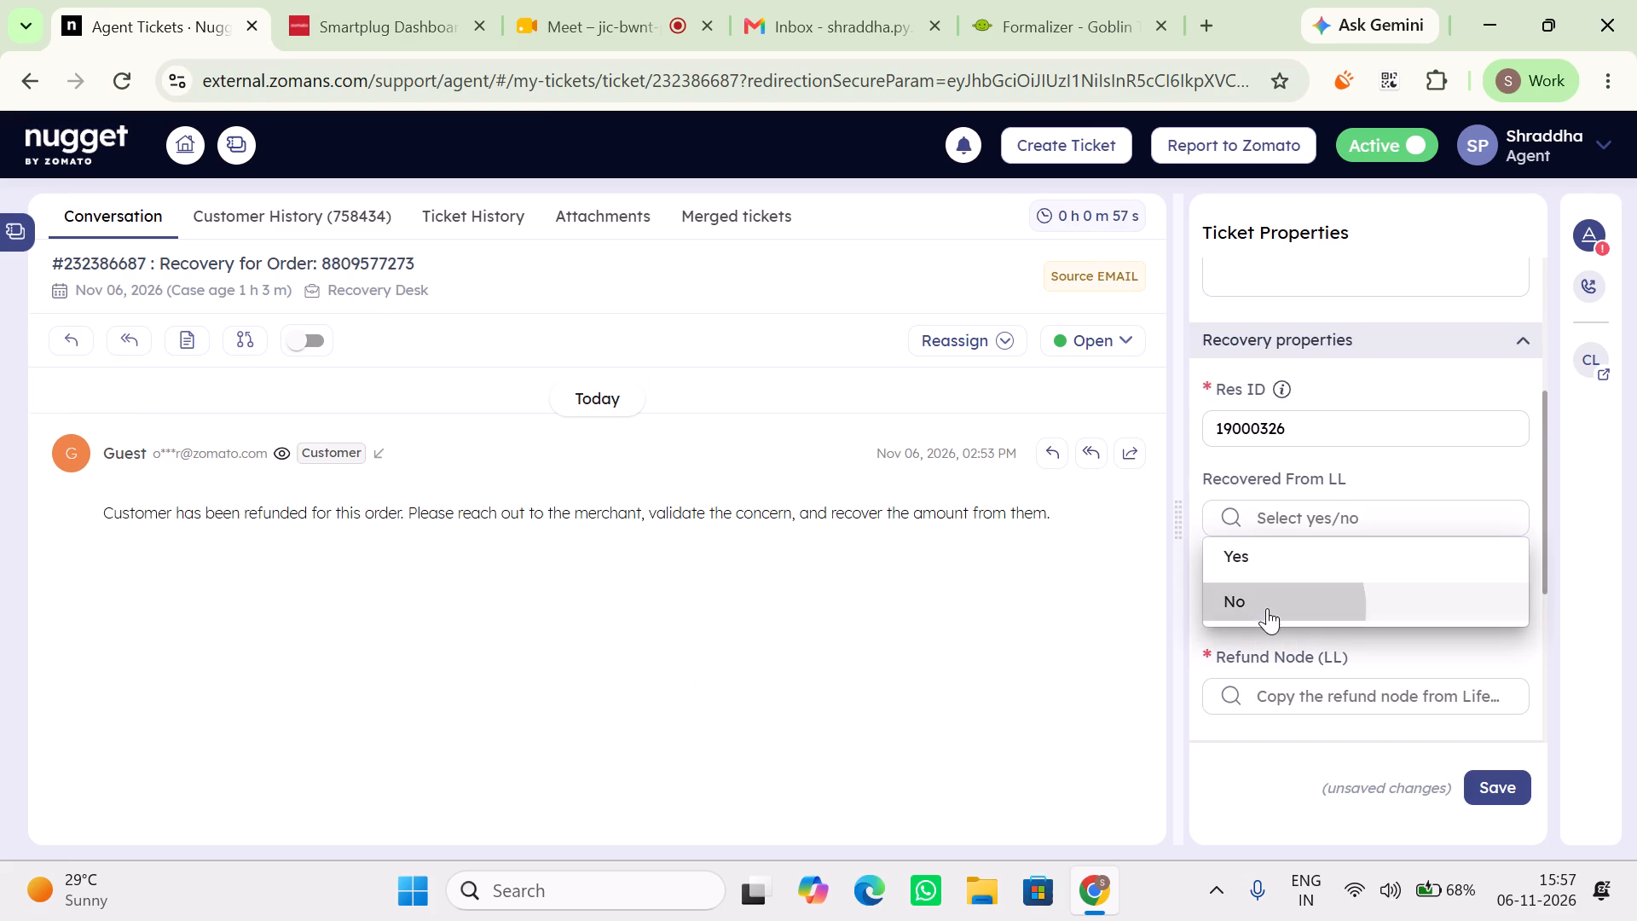
scroll(1267, 608, down, 1)
click(1312, 437)
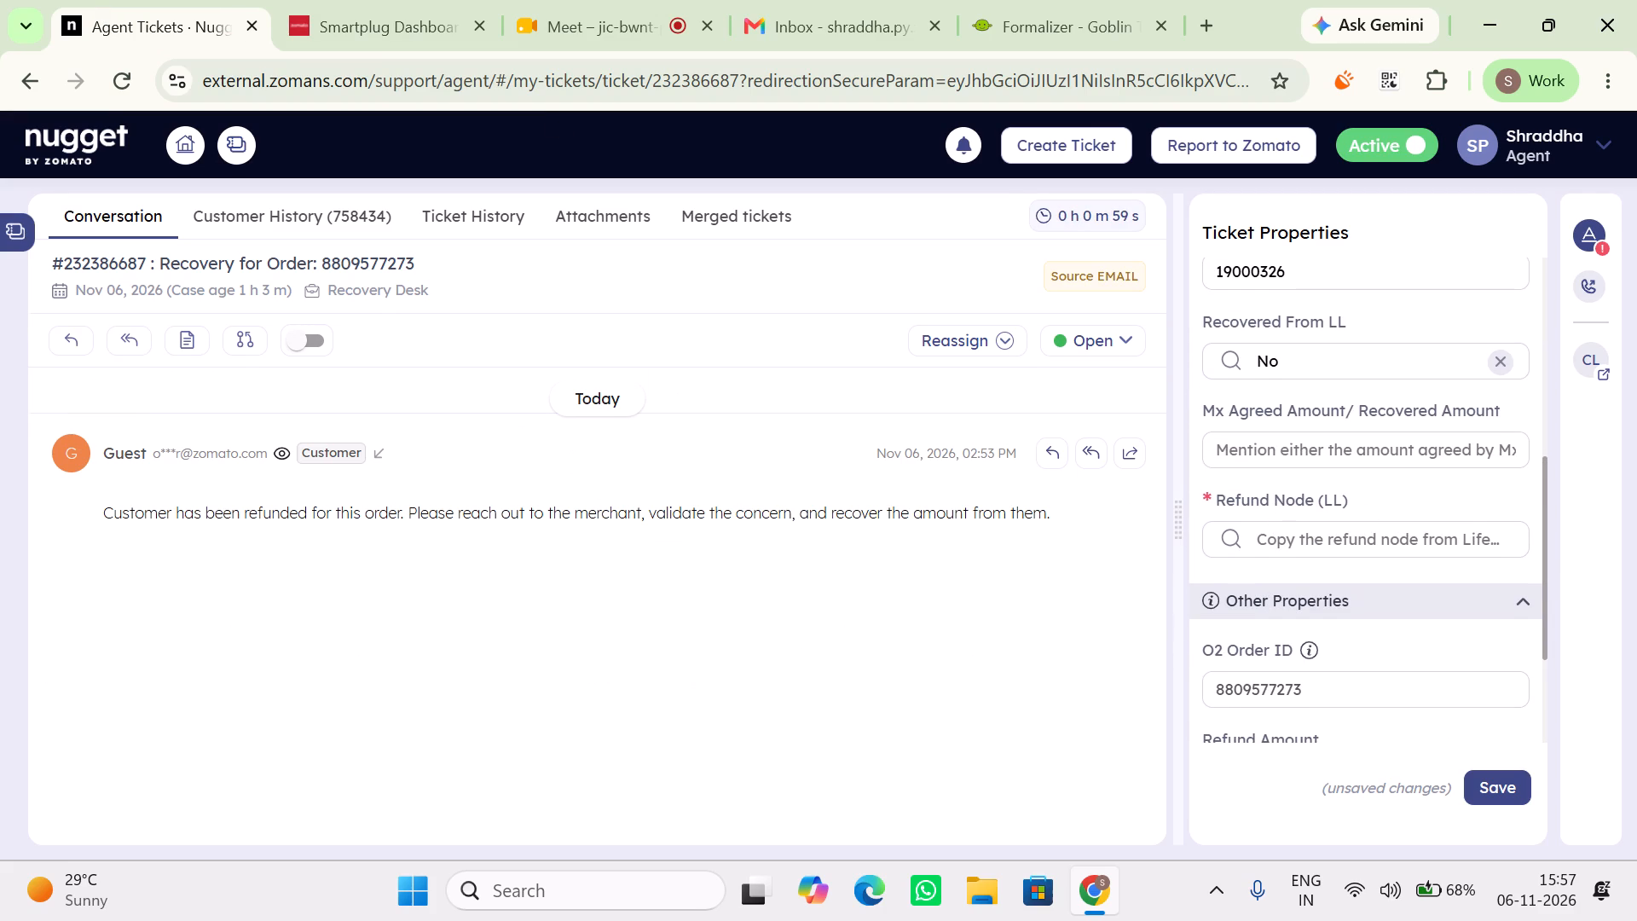
click(1261, 542)
click(379, 0)
click(241, 0)
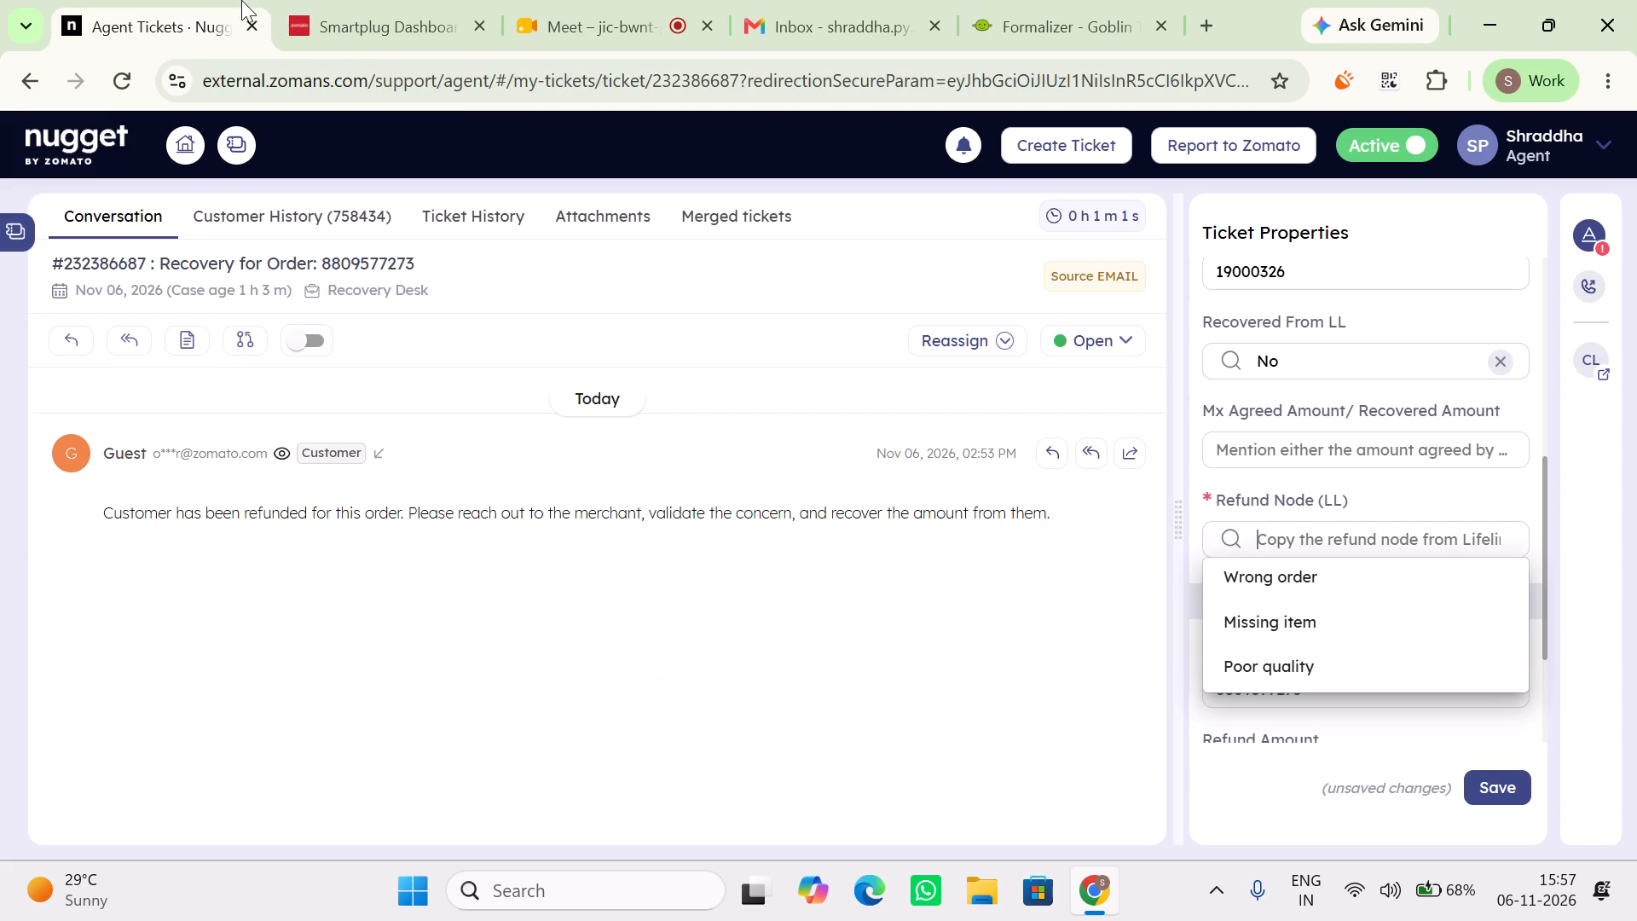
click(1263, 566)
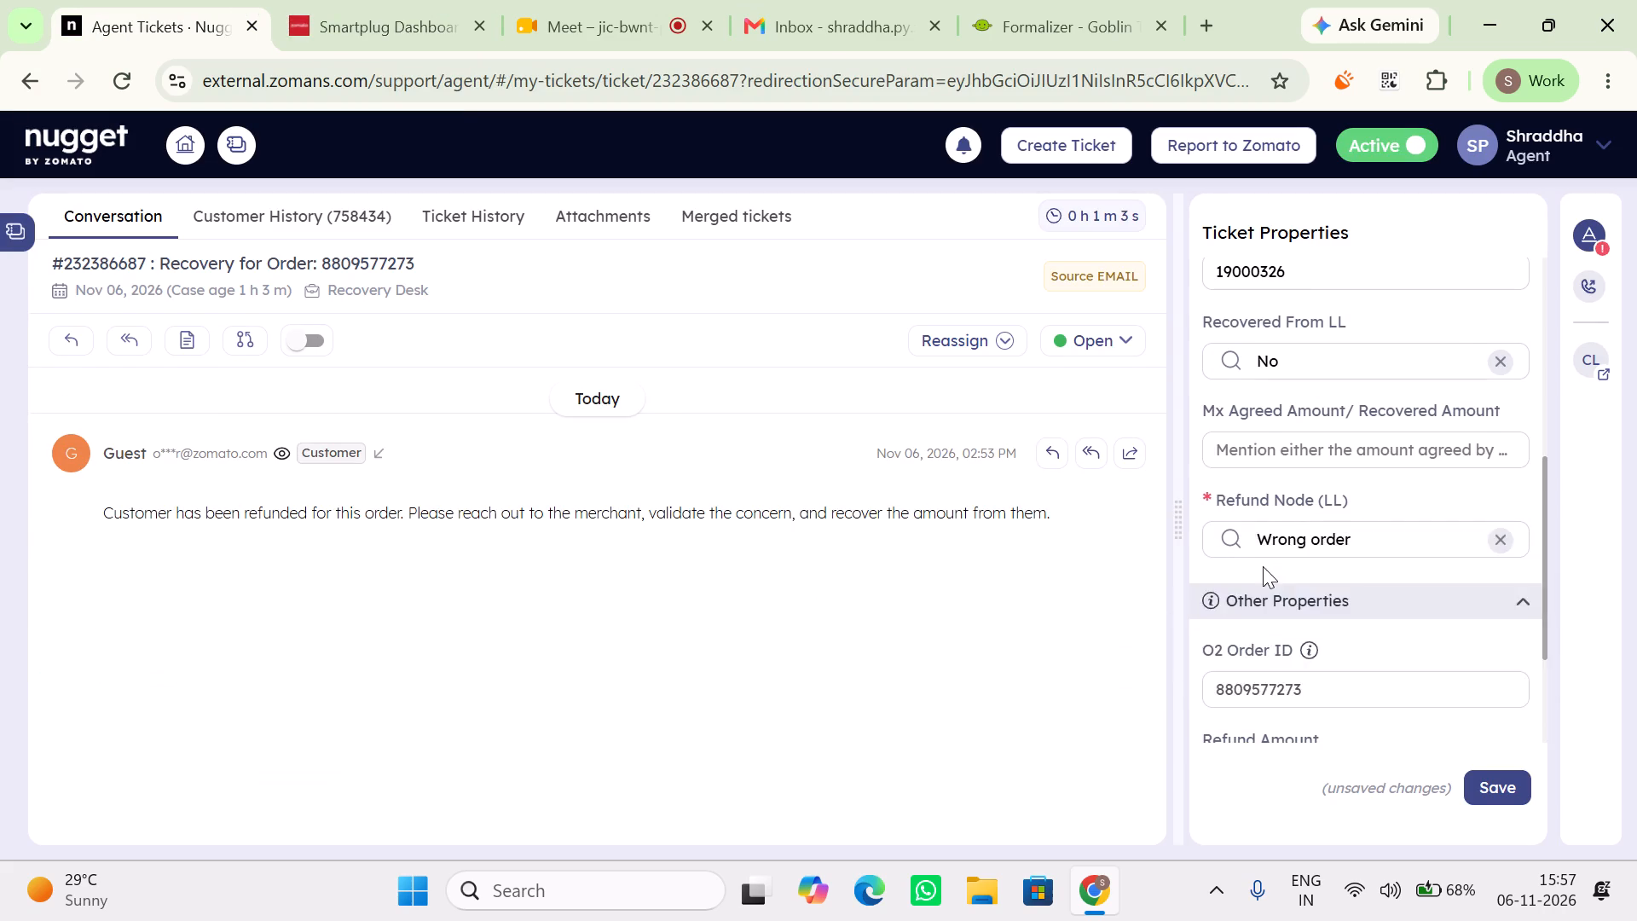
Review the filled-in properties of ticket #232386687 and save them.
scroll(1263, 566, down, 1)
scroll(1396, 634, down, 3)
scroll(1396, 634, up, 2)
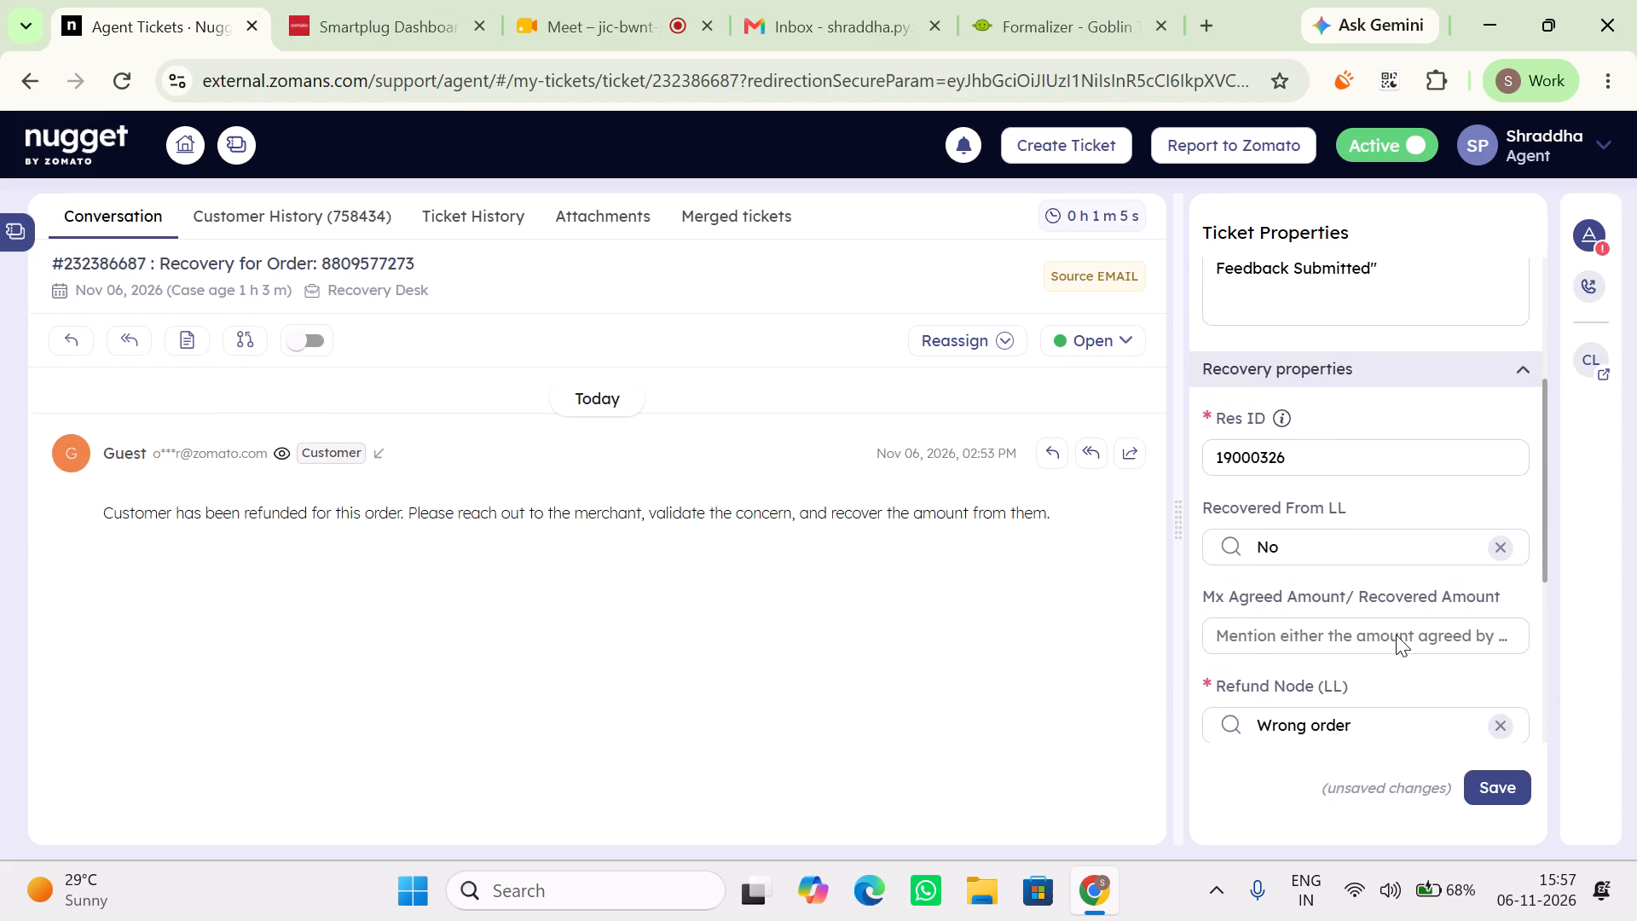
scroll(1396, 634, up, 4)
click(1515, 791)
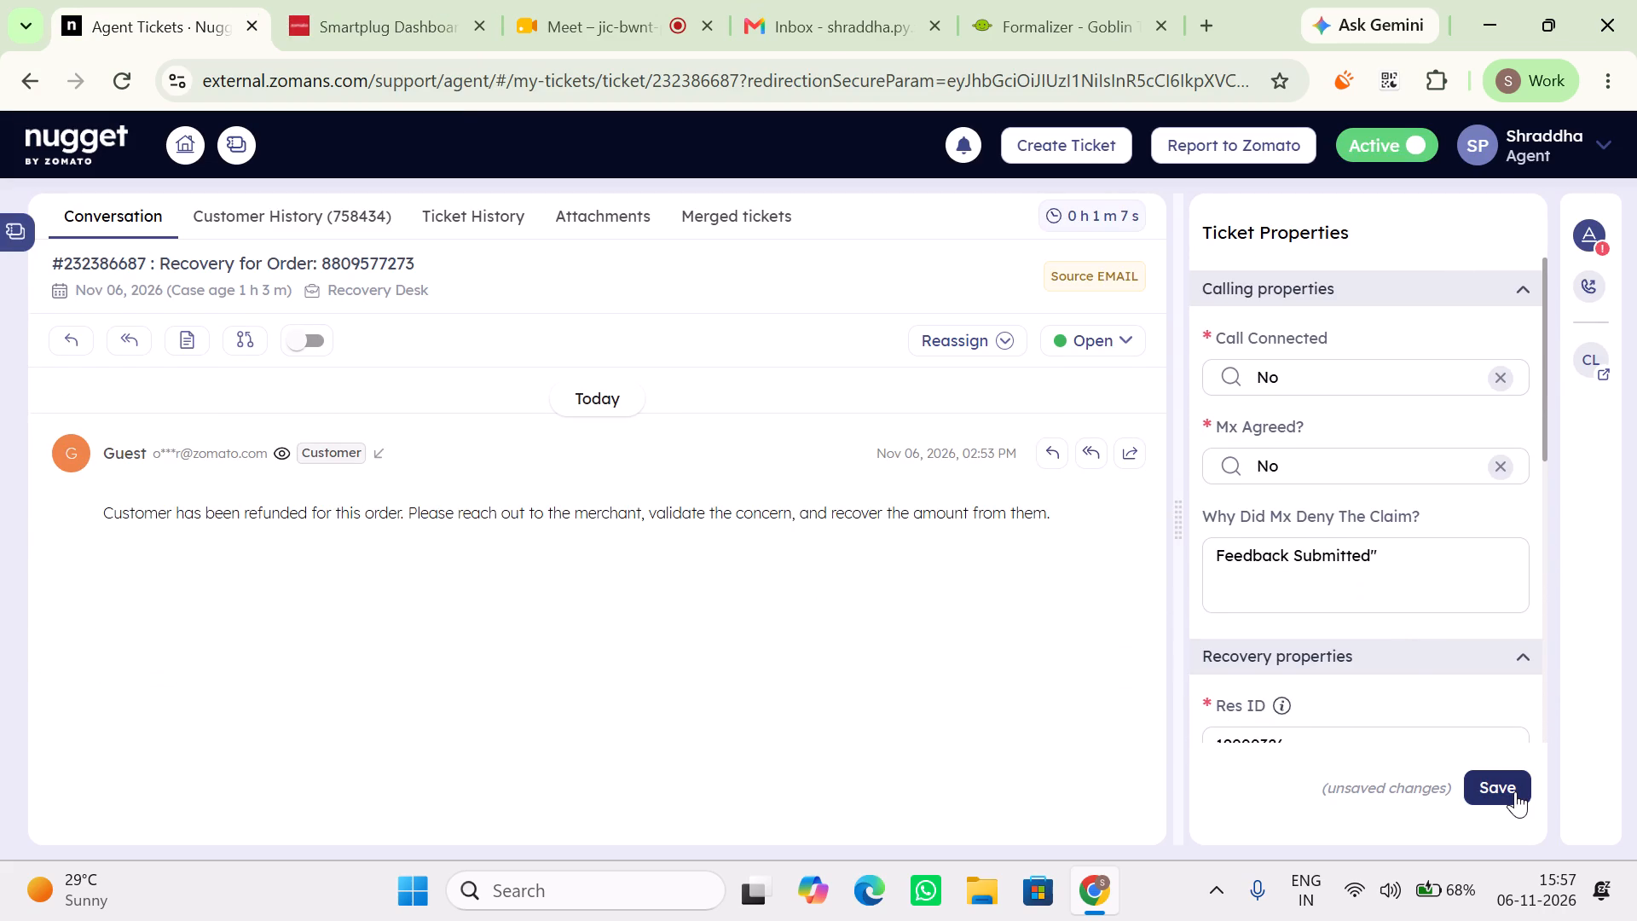
scroll(1386, 592, down, 7)
scroll(1386, 592, up, 7)
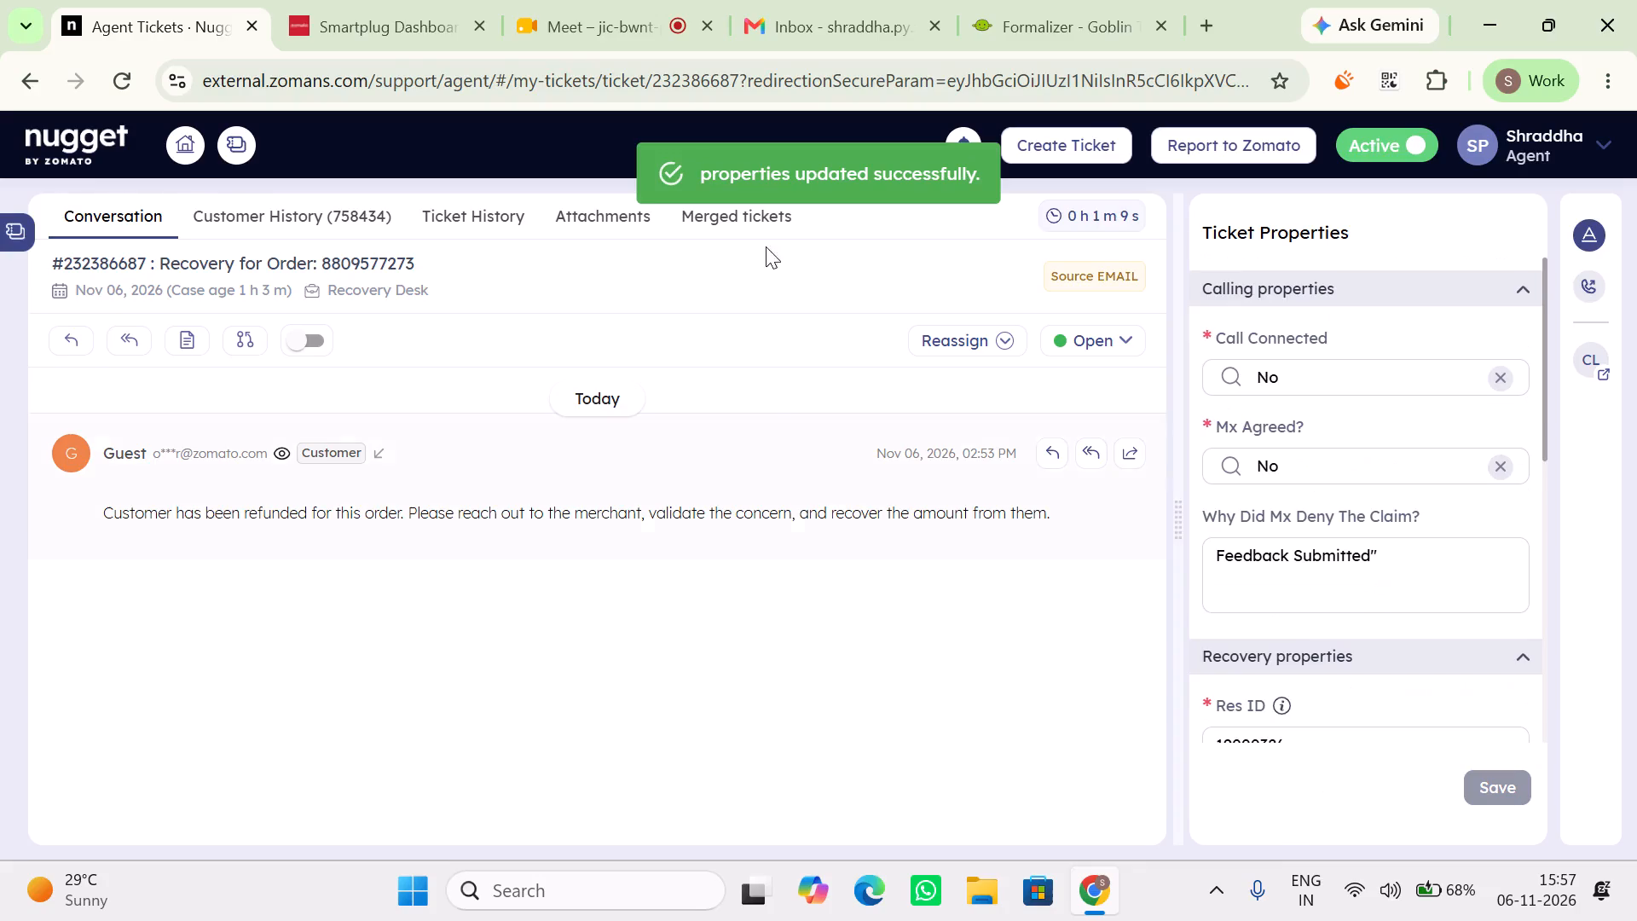
click(373, 0)
click(473, 18)
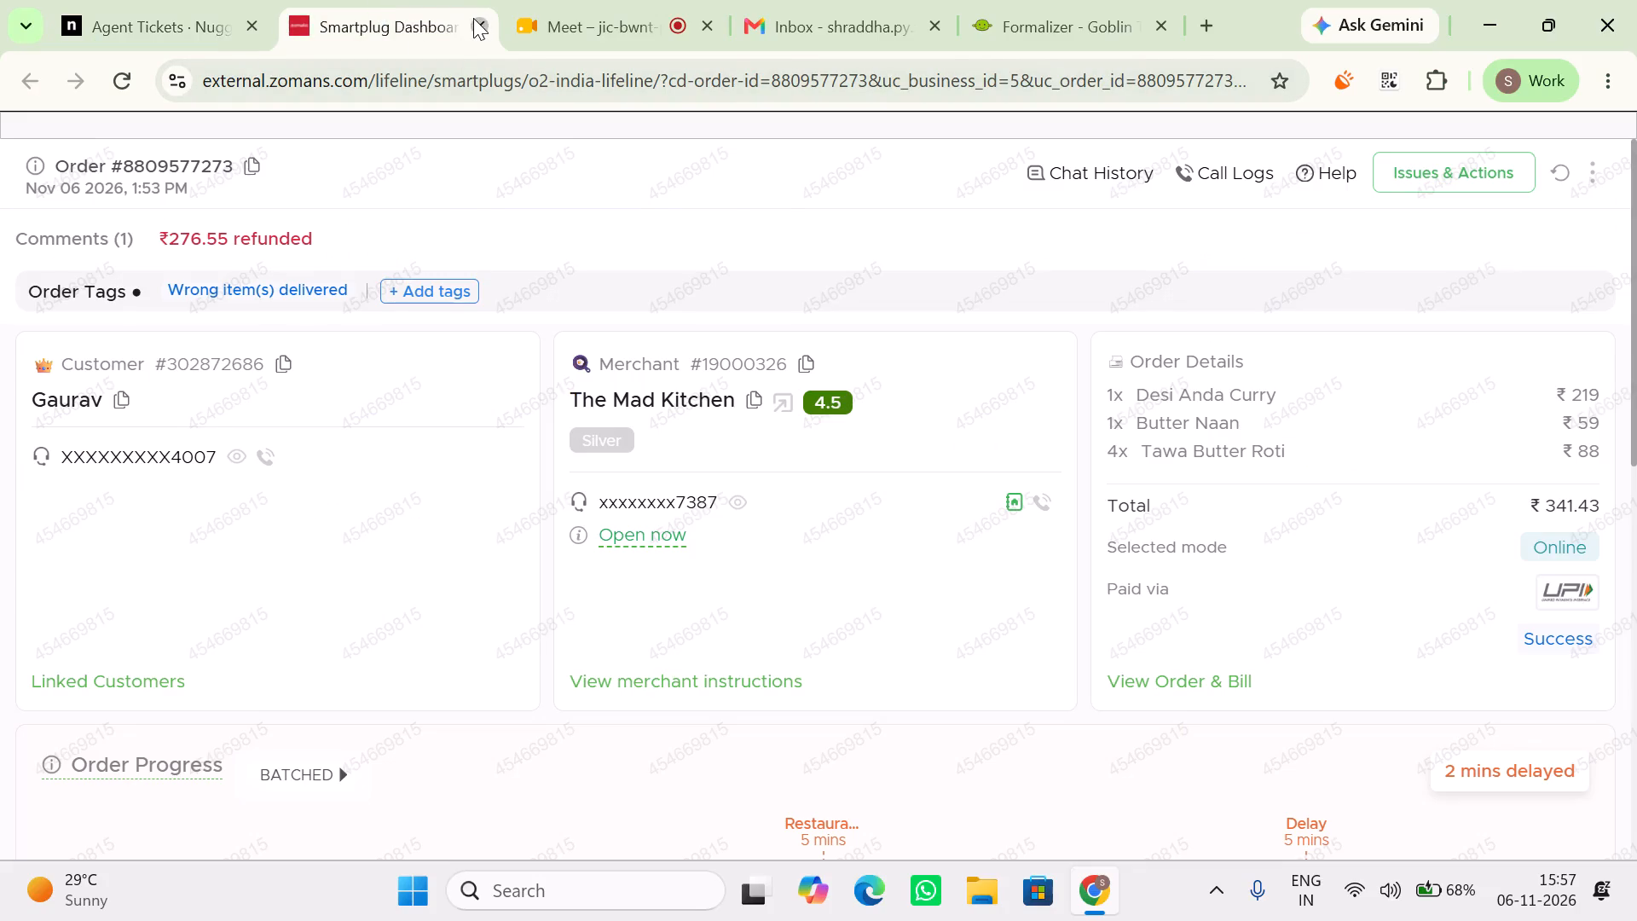
click(182, 0)
scroll(1303, 434, up, 4)
scroll(1303, 434, down, 1)
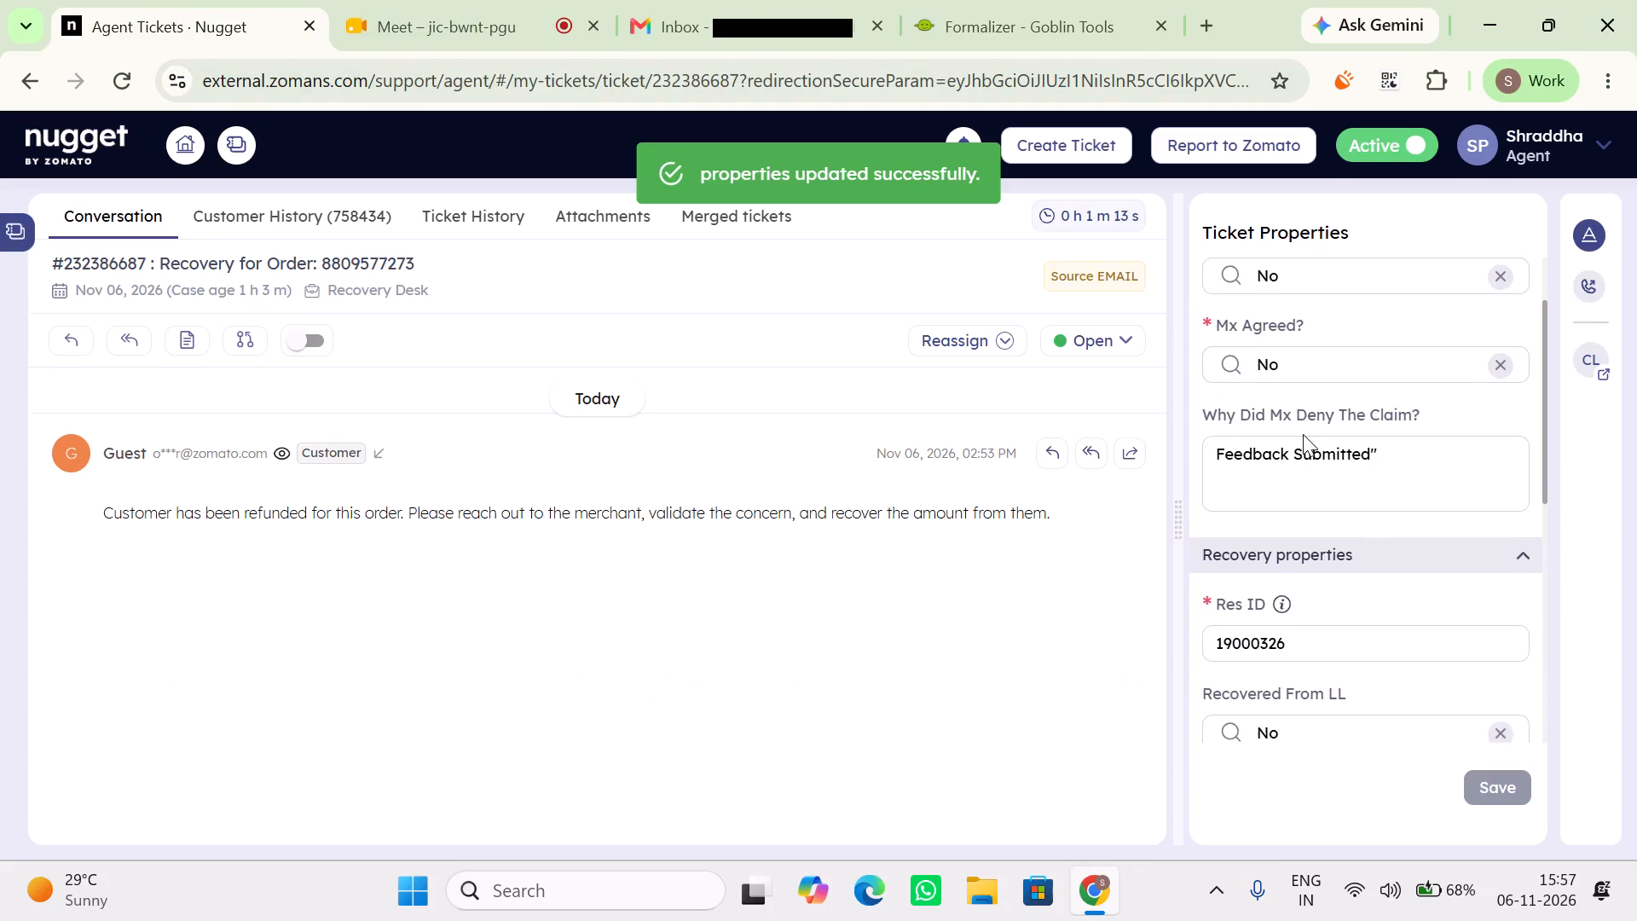
scroll(1303, 434, down, 3)
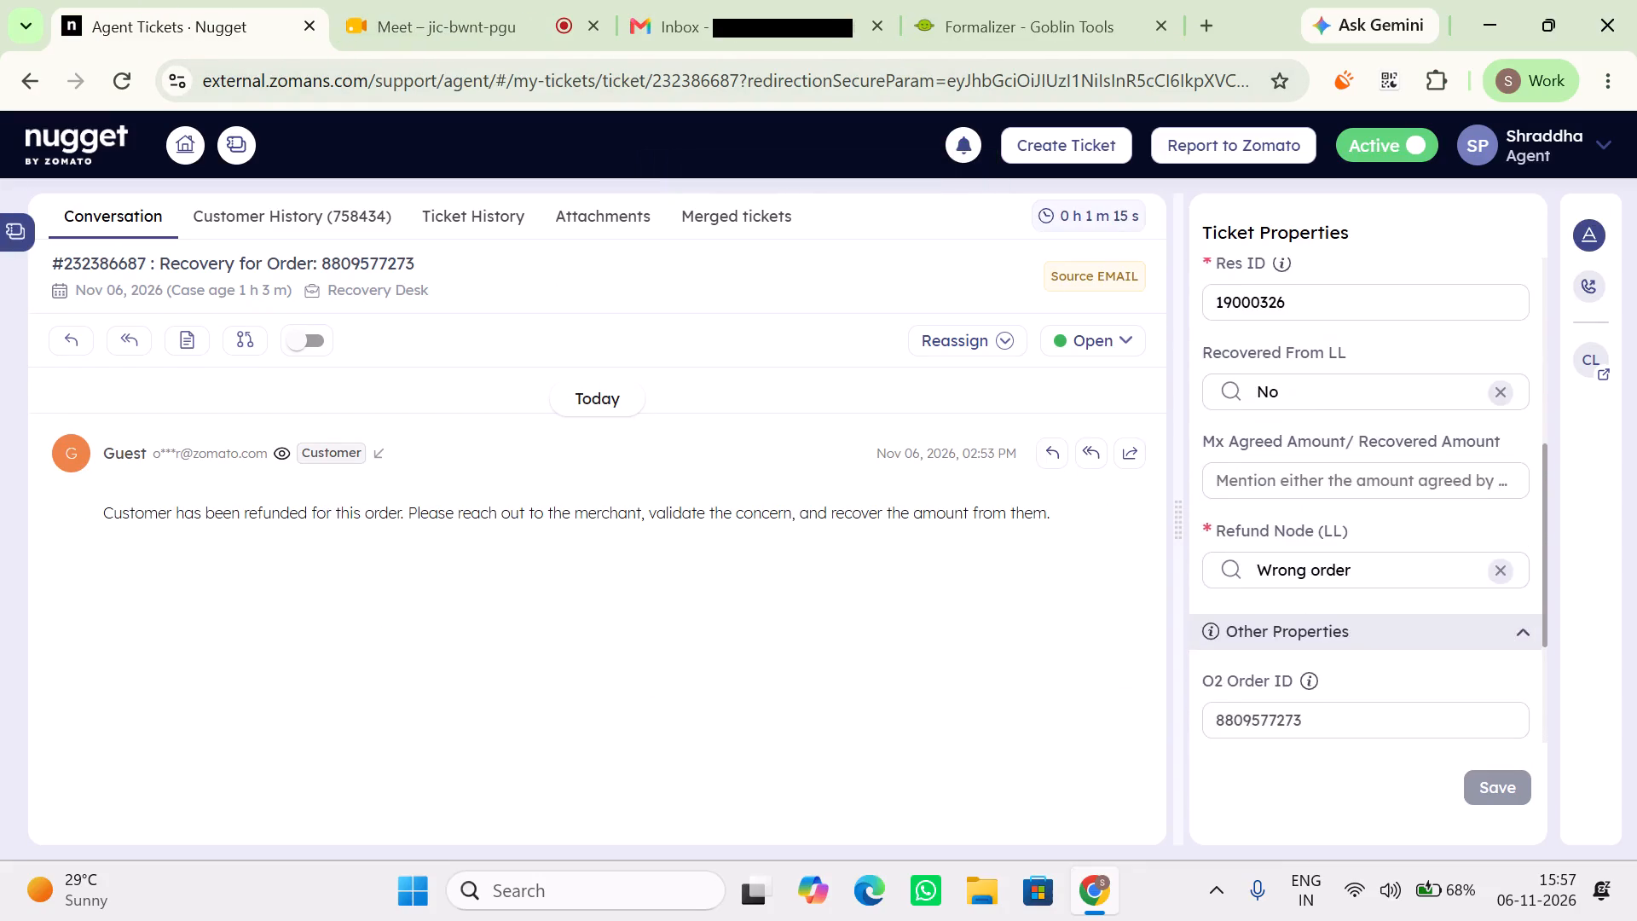
scroll(1303, 434, down, 2)
scroll(1303, 434, up, 5)
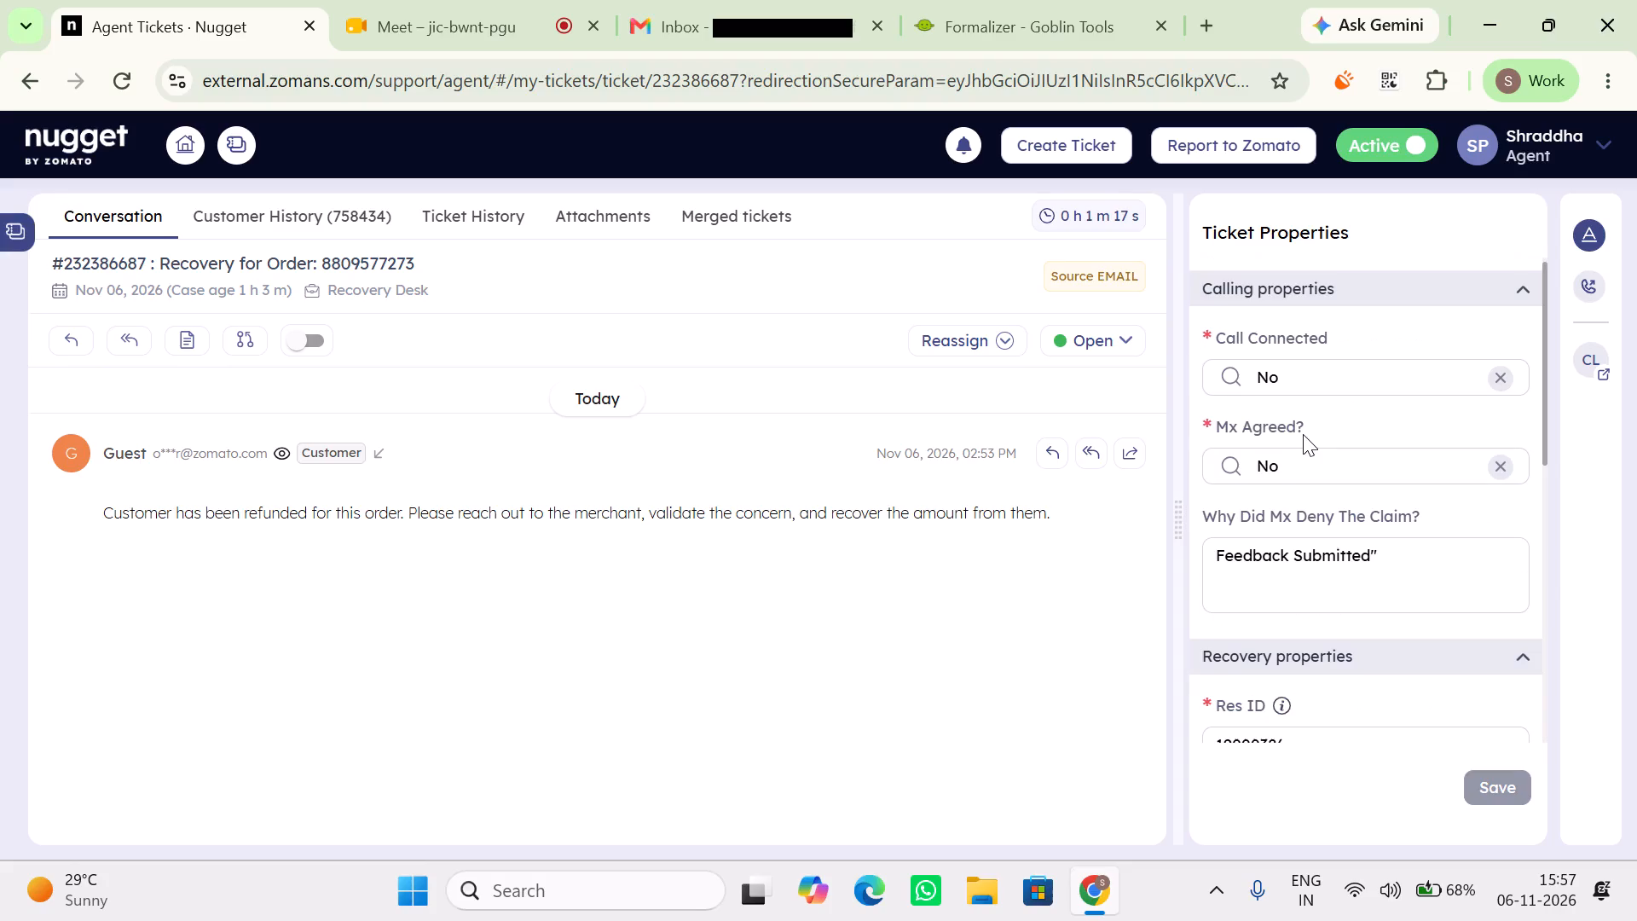
triple_click(1311, 562)
key(ctrl+c)
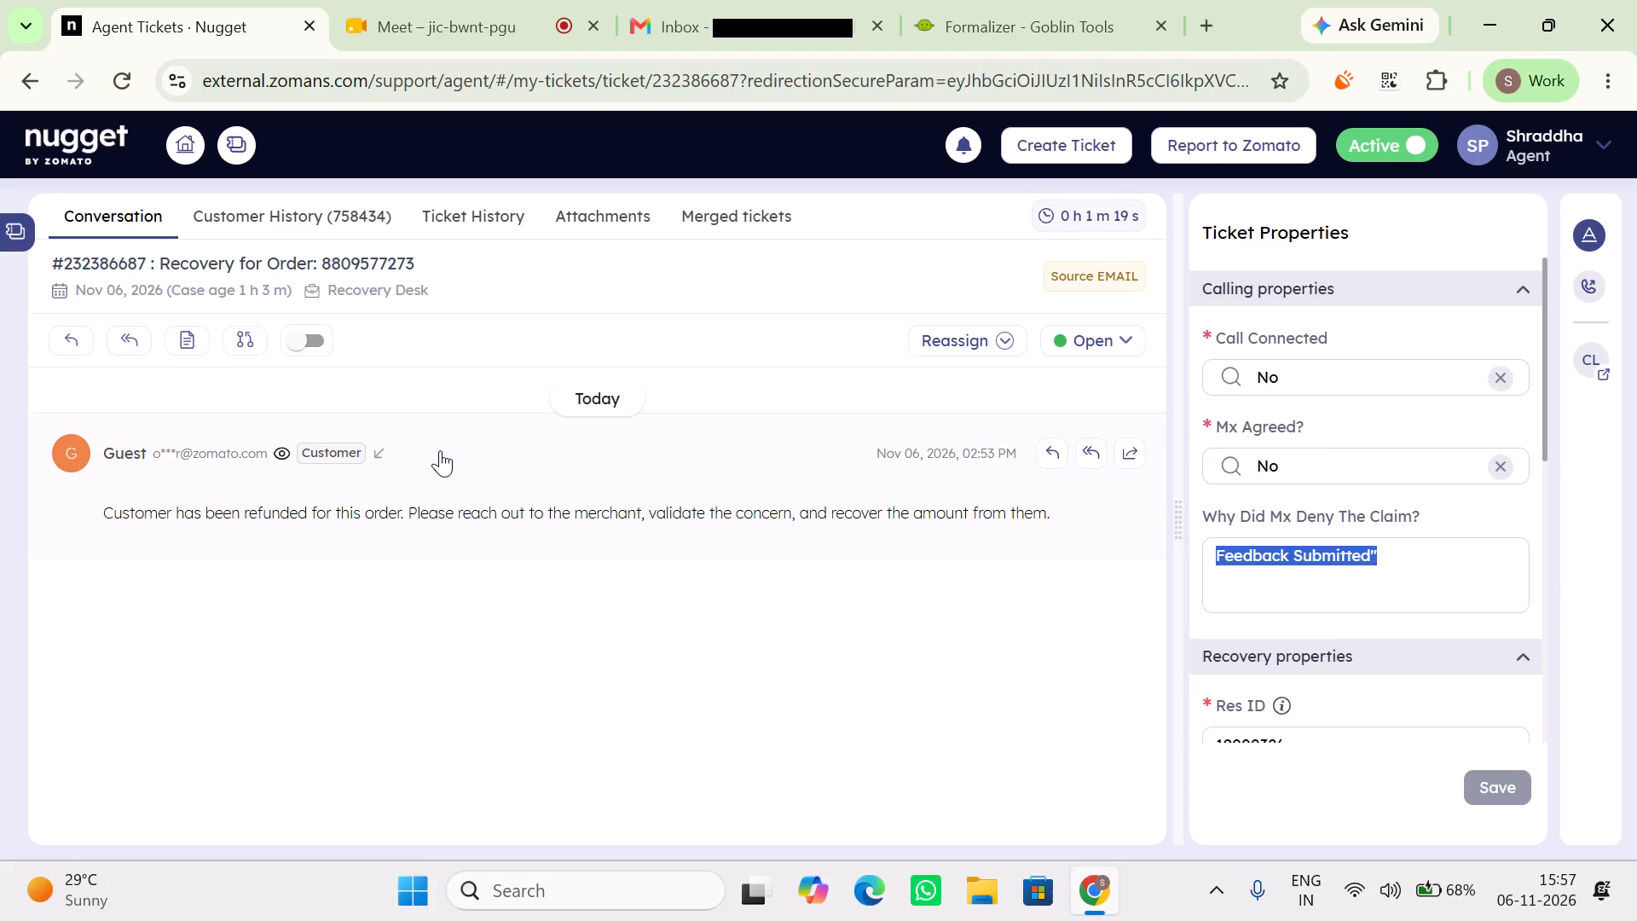
click(200, 336)
click(598, 498)
key(ctrl+v)
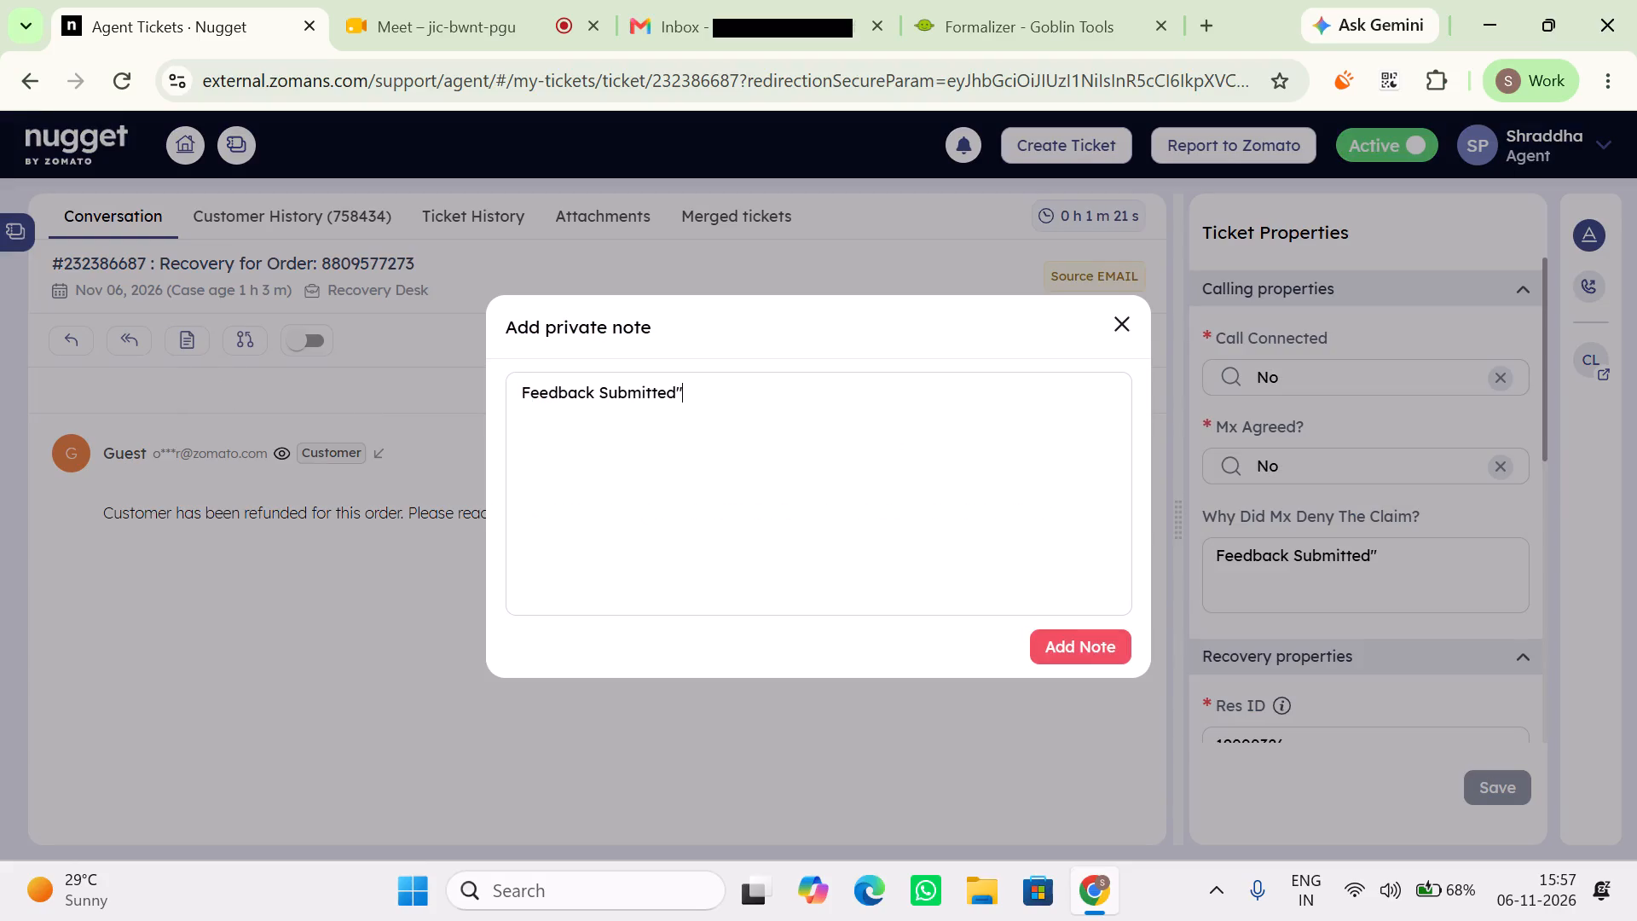
click(1085, 628)
click(1108, 339)
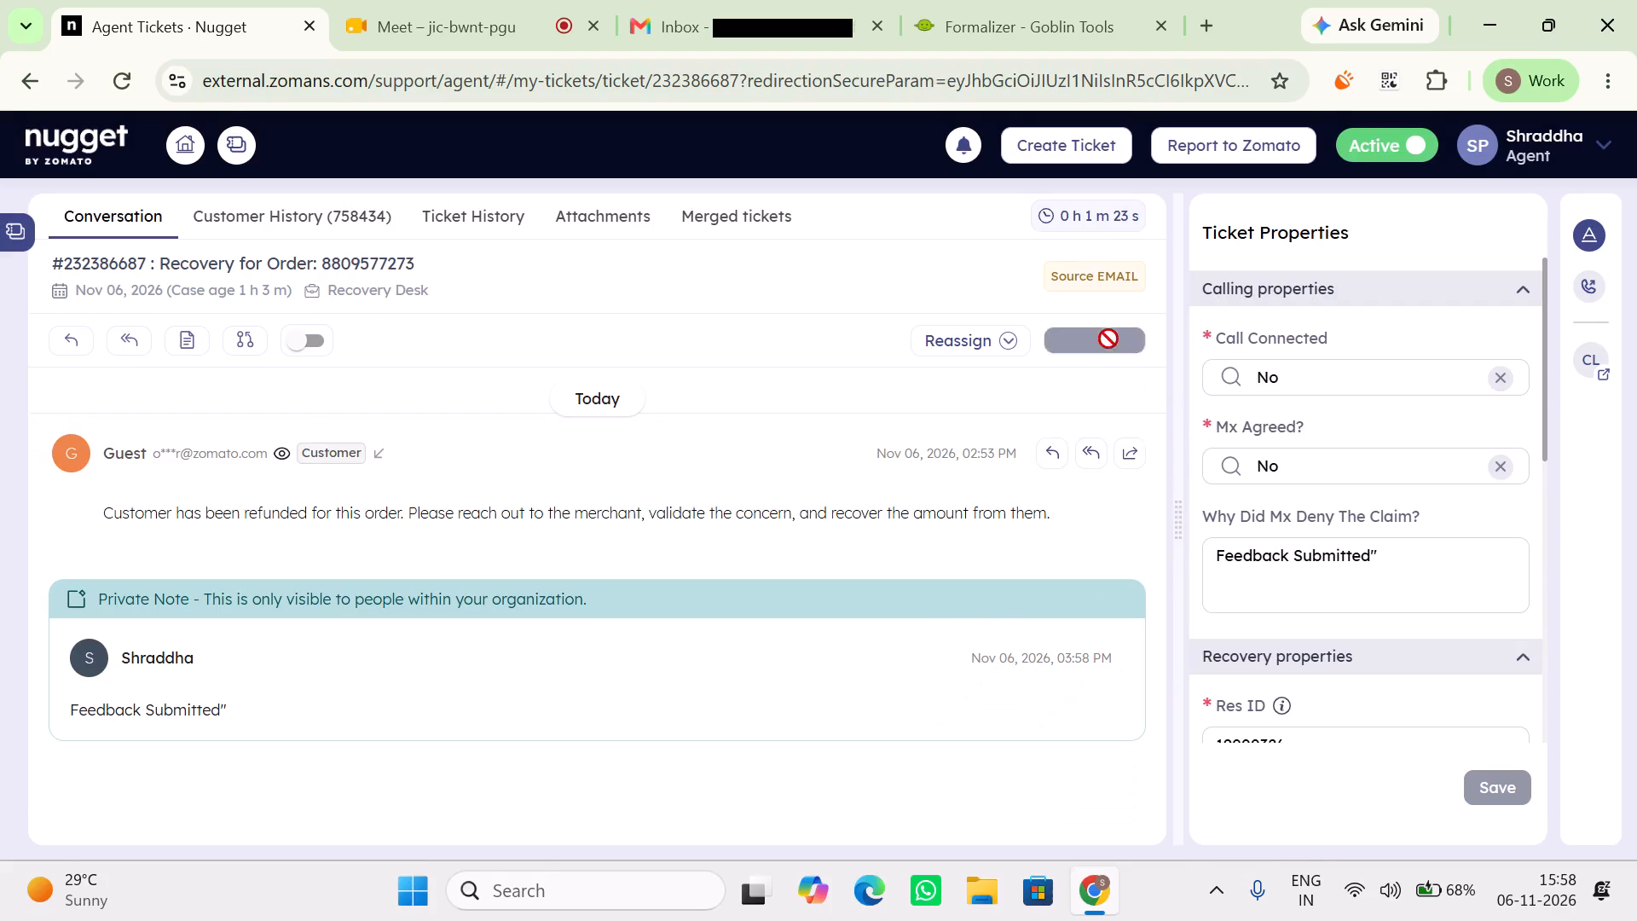
double_click(1003, 441)
click(1053, 559)
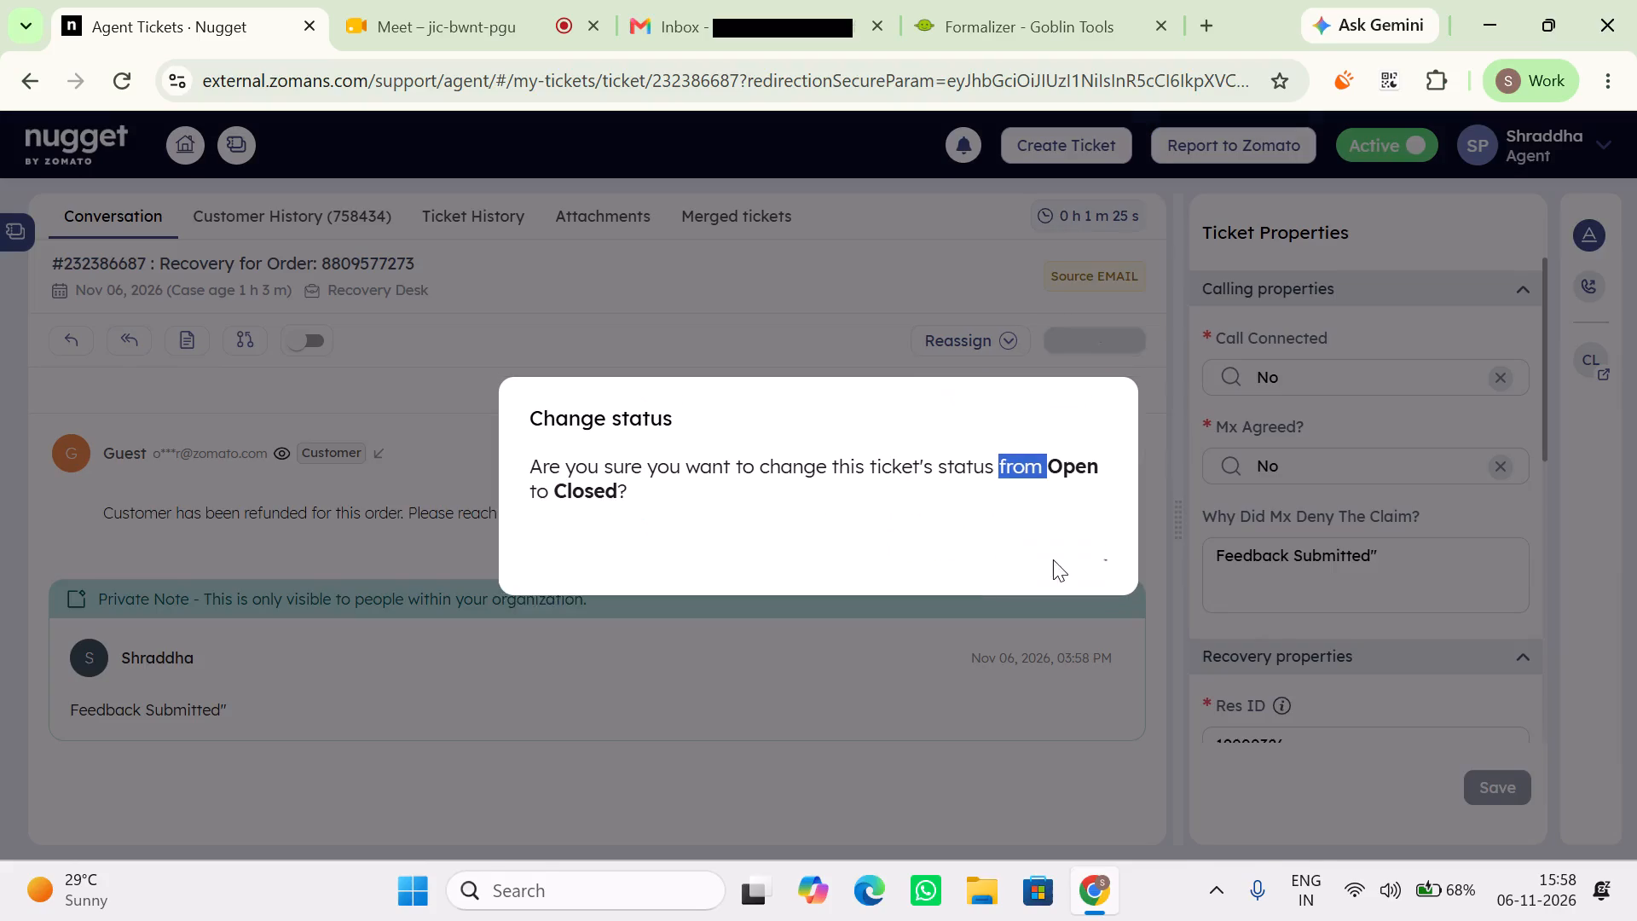
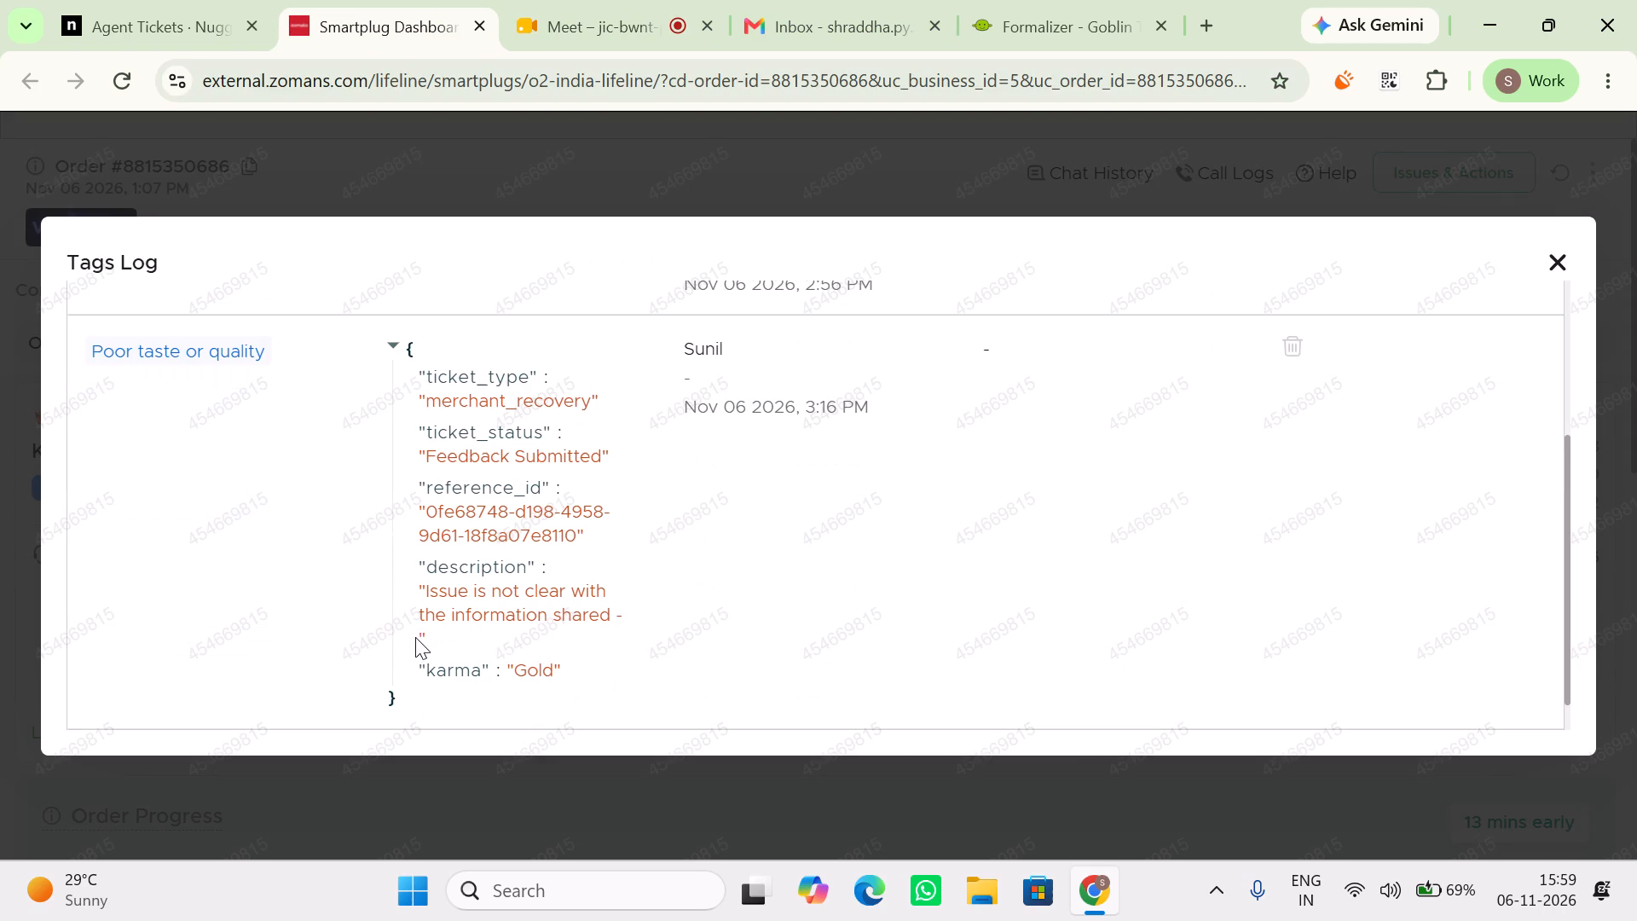
scroll(415, 637, down, 1)
triple_click(483, 465)
click(483, 465)
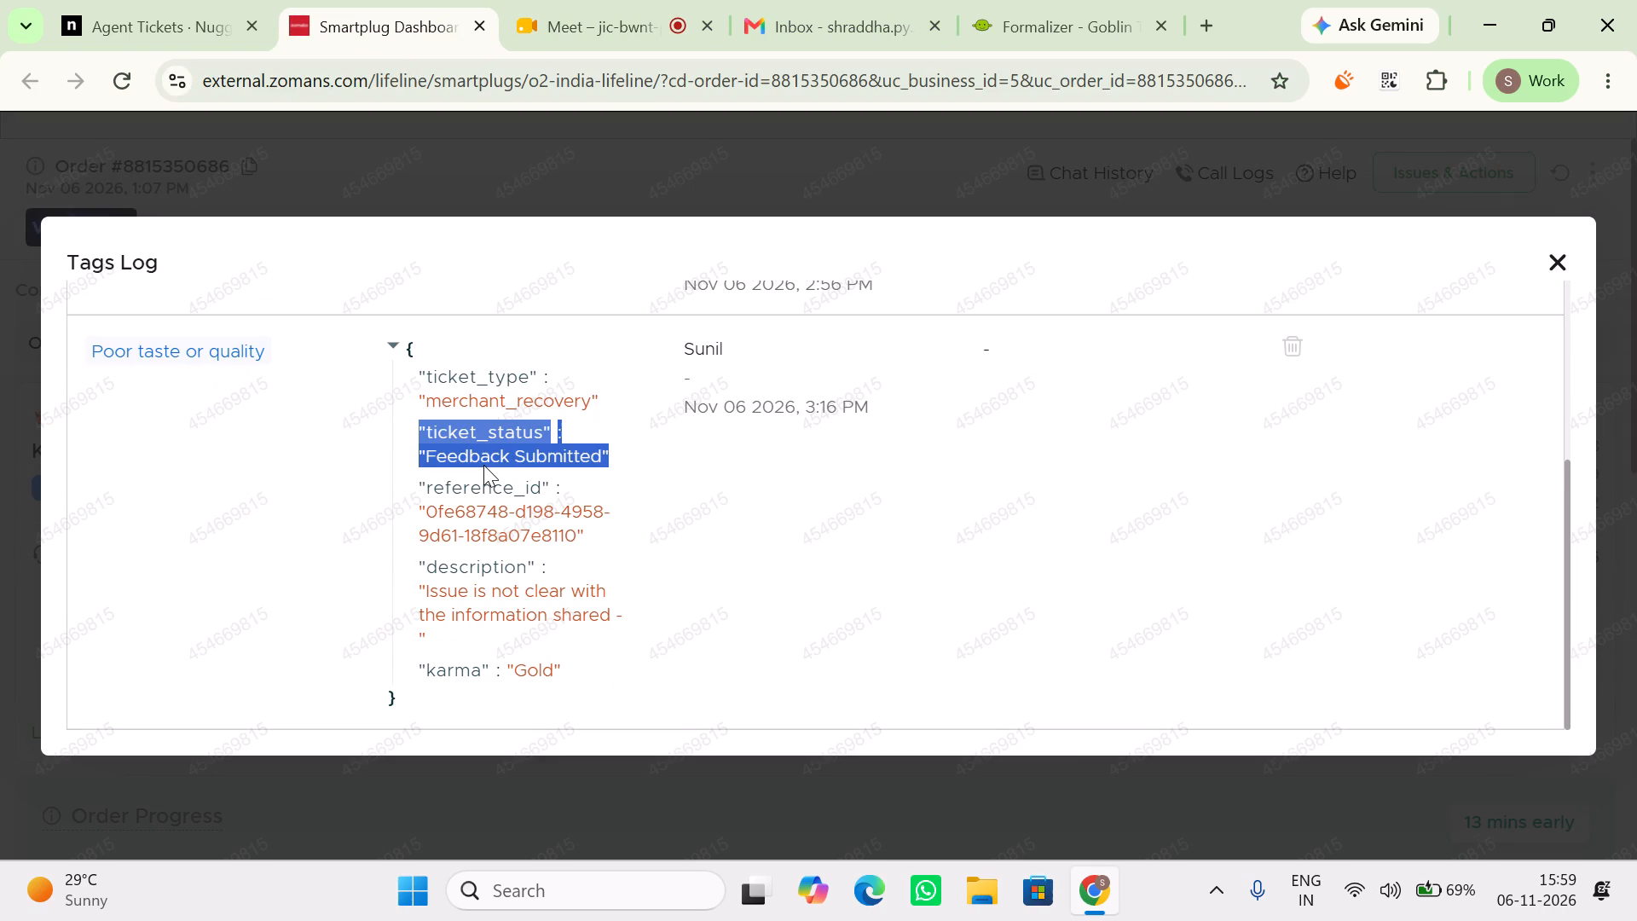
click(429, 463)
drag(420, 456, 591, 440)
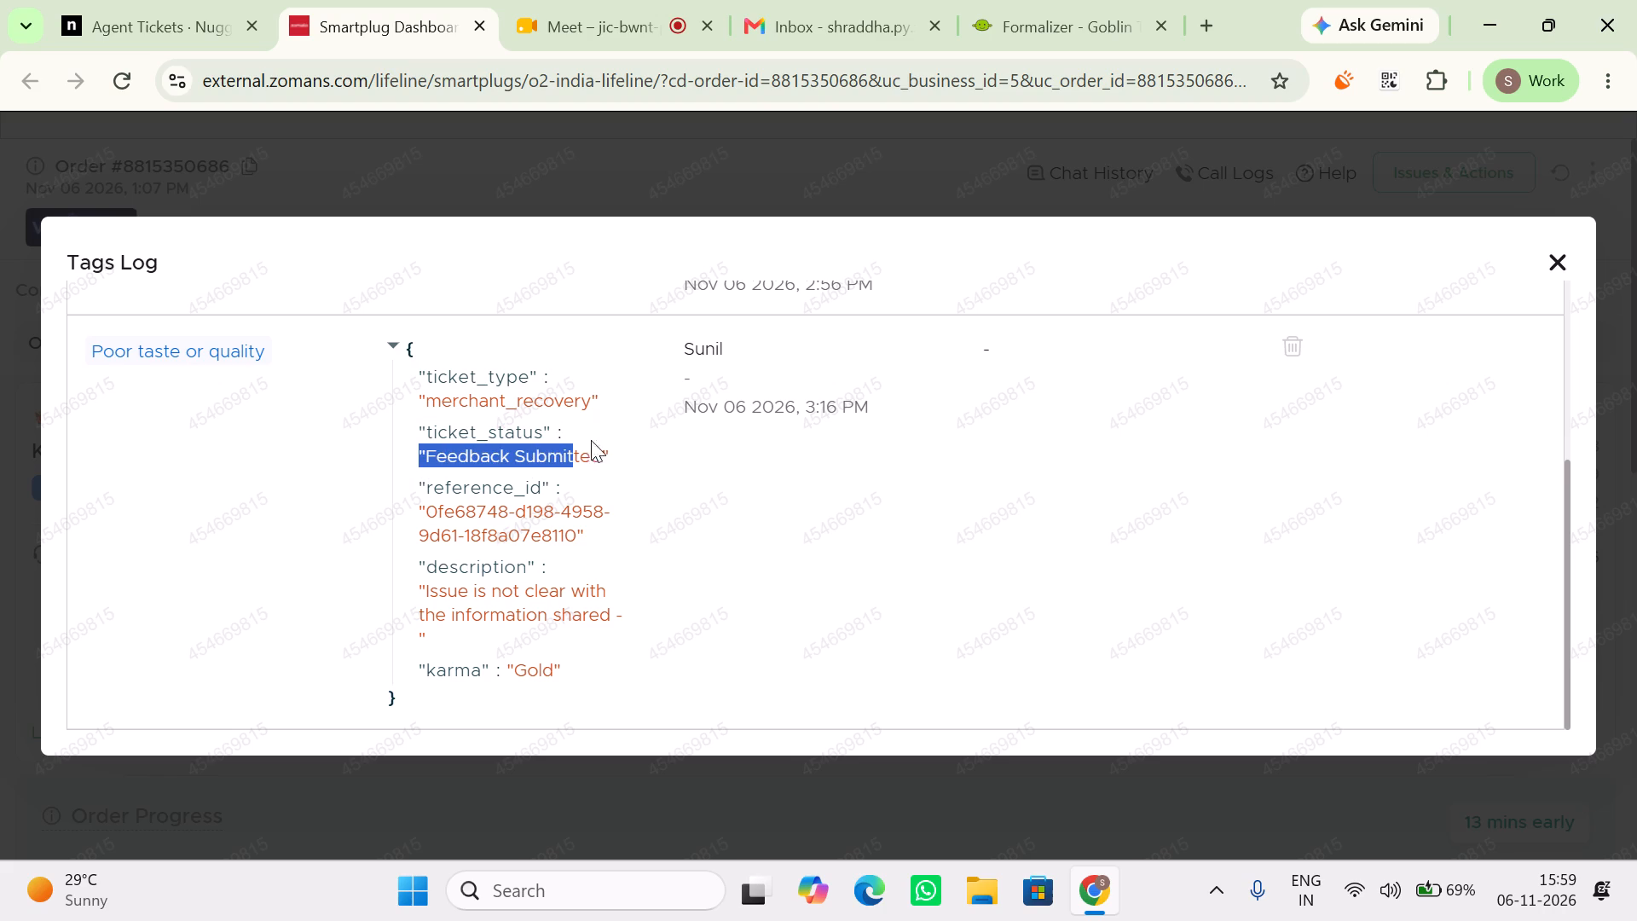
drag(591, 440, 629, 449)
key(ctrl+c)
key(ctrl+c)
scroll(629, 449, up, 5)
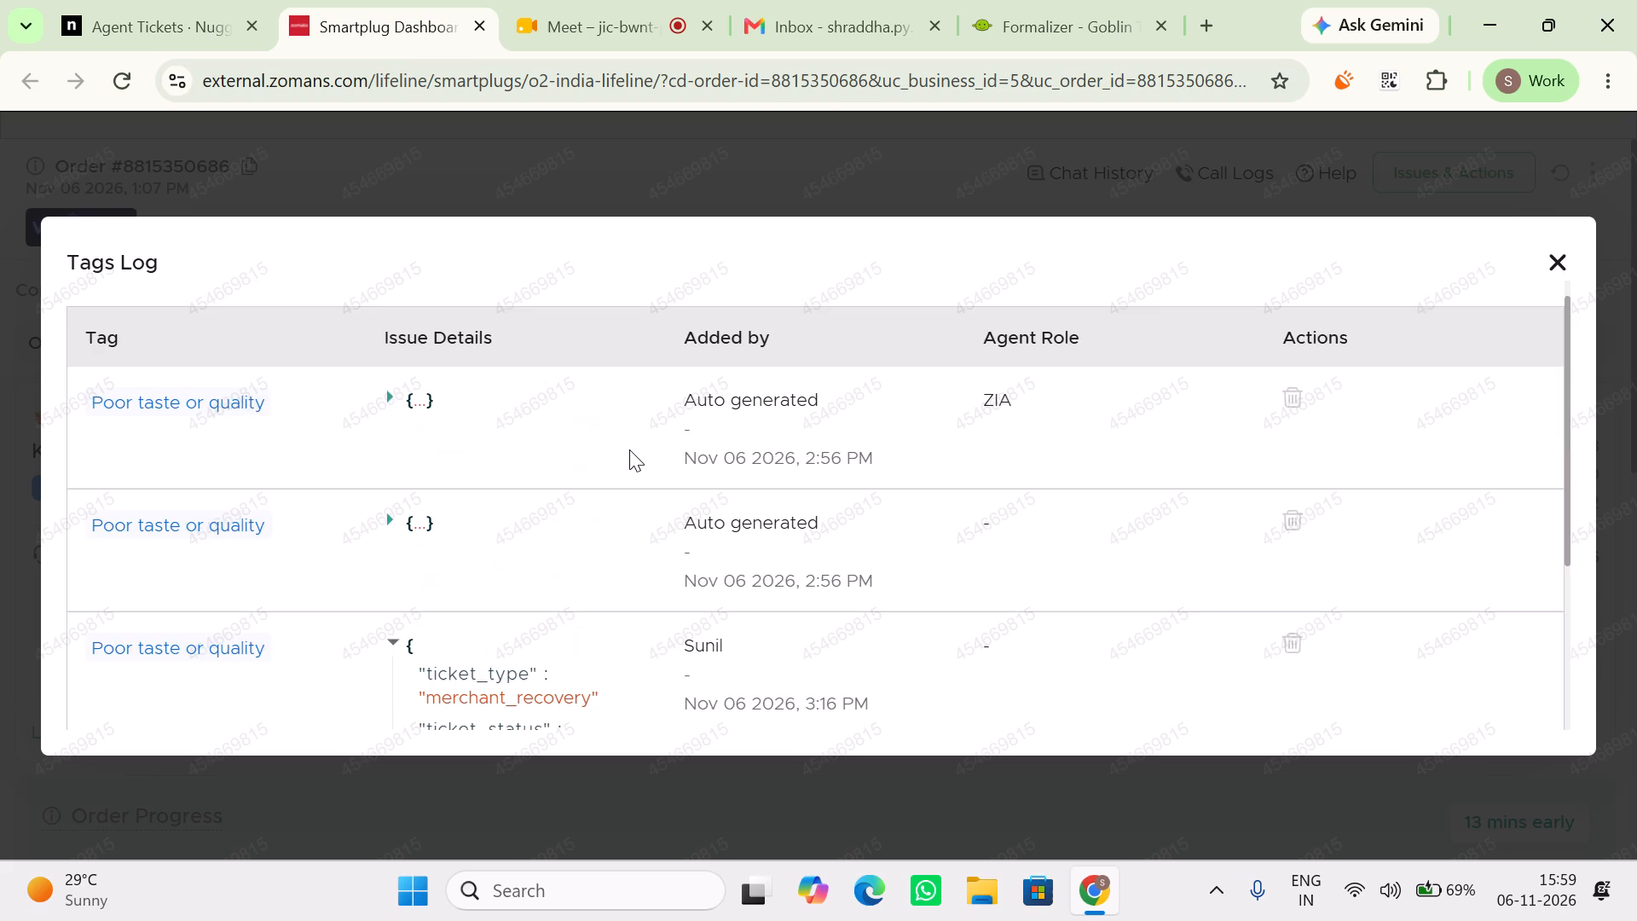
scroll(629, 449, down, 5)
scroll(629, 449, up, 2)
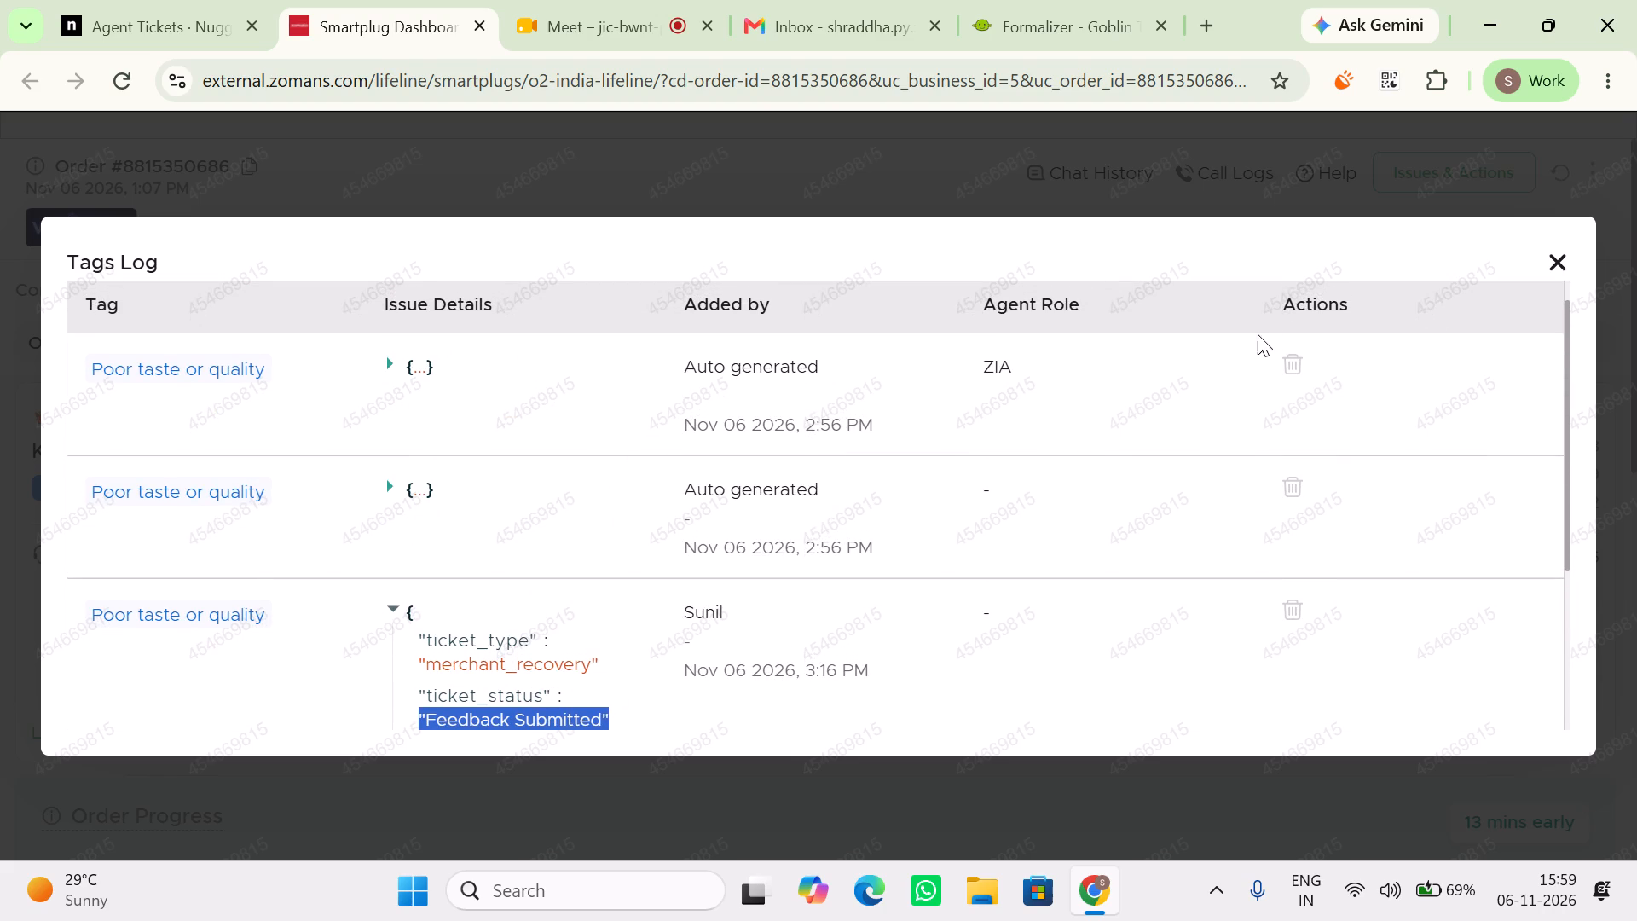
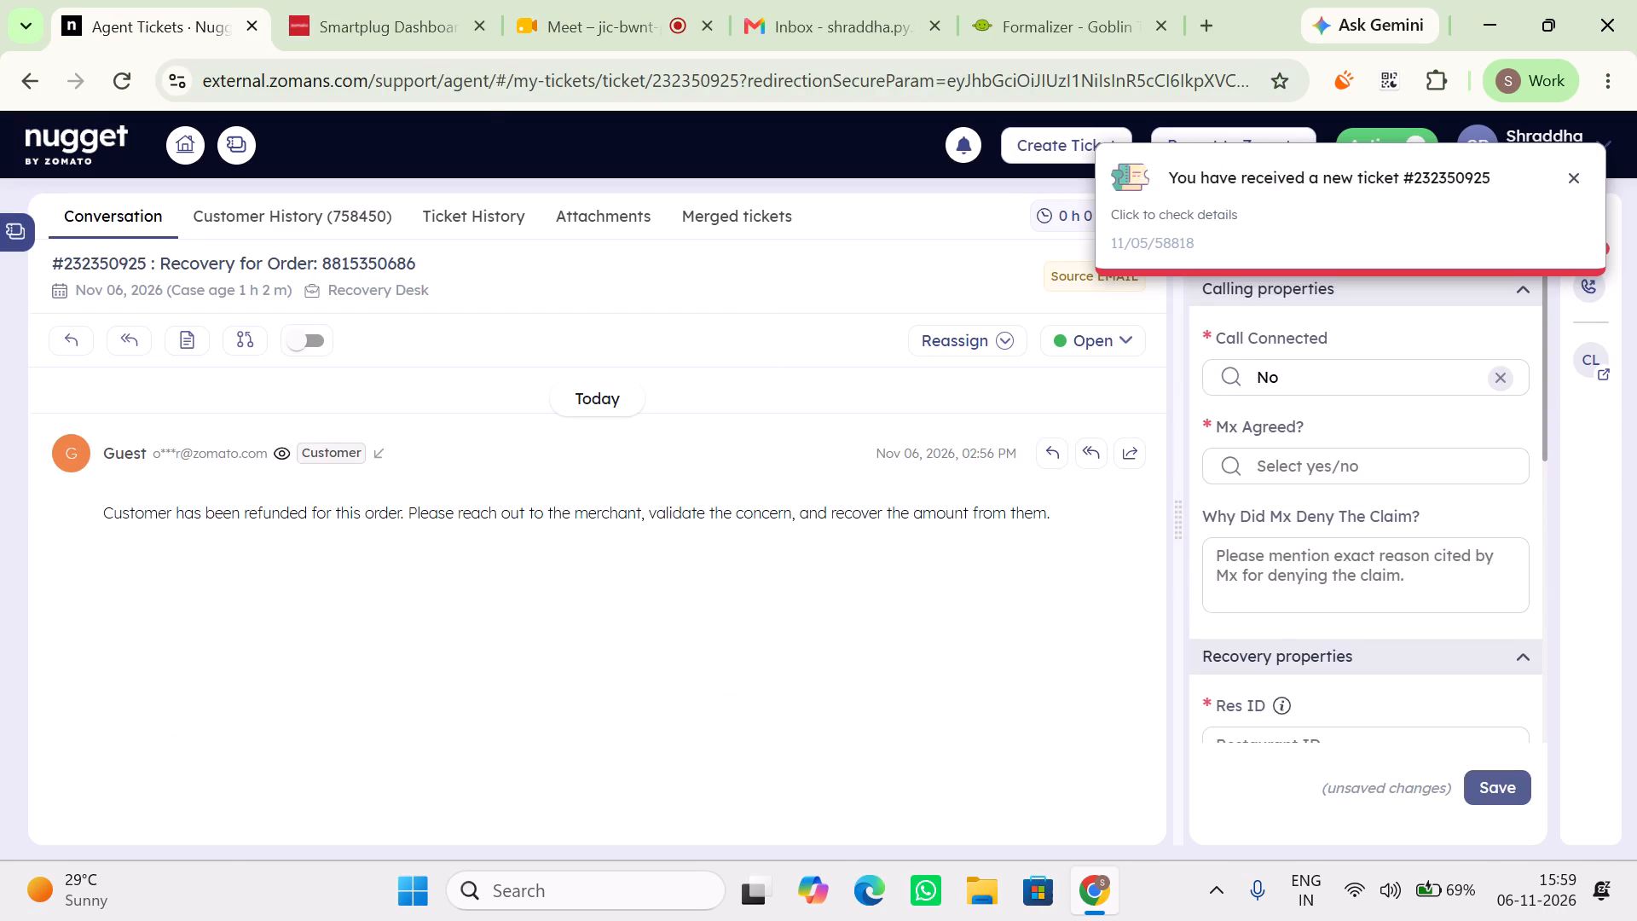
Set Mx Agreed to No and paste "Feedback Submitted" as the reason the merchant denied the claim.
click(1286, 472)
click(1278, 538)
click(1288, 563)
key(ctrl+v)
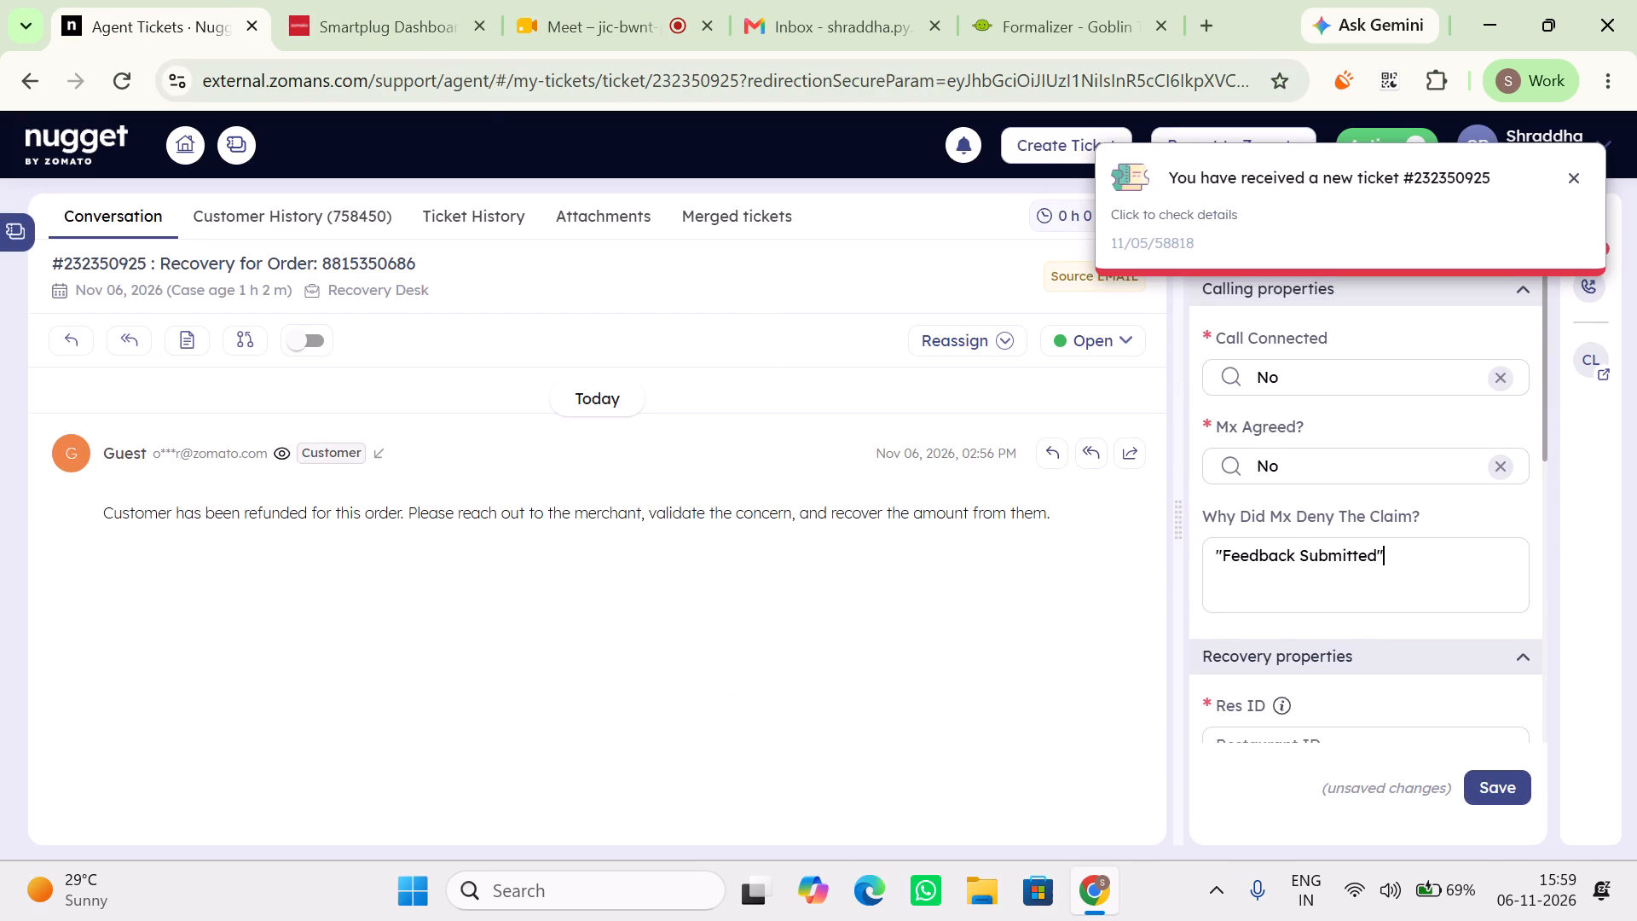
scroll(1288, 563, down, 1)
click(1356, 523)
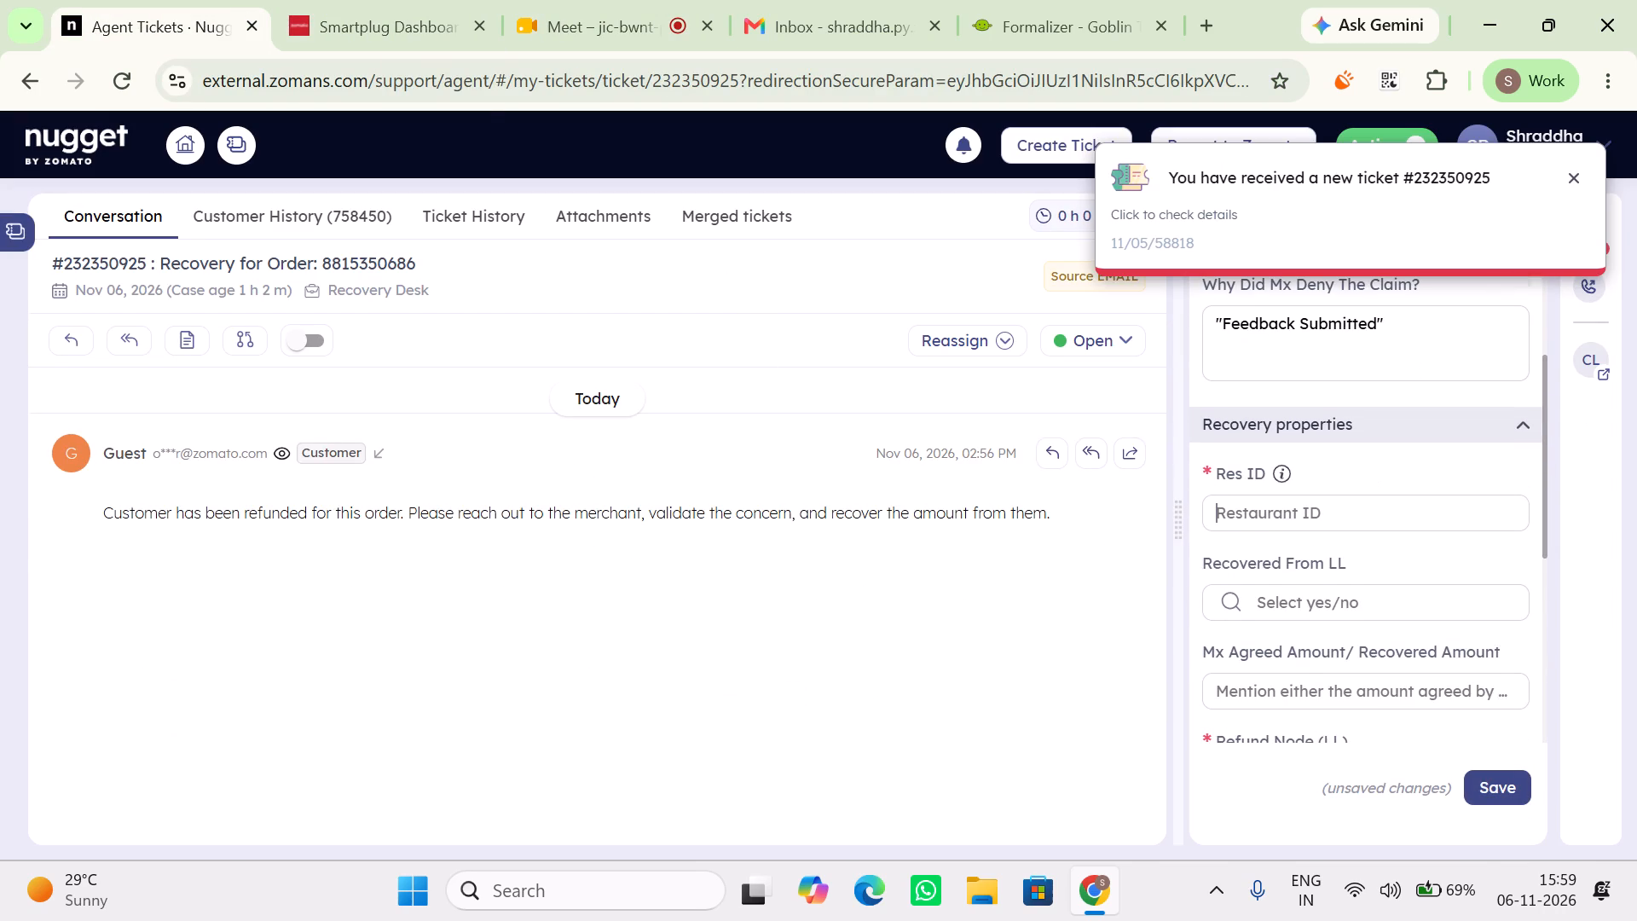
click(369, 0)
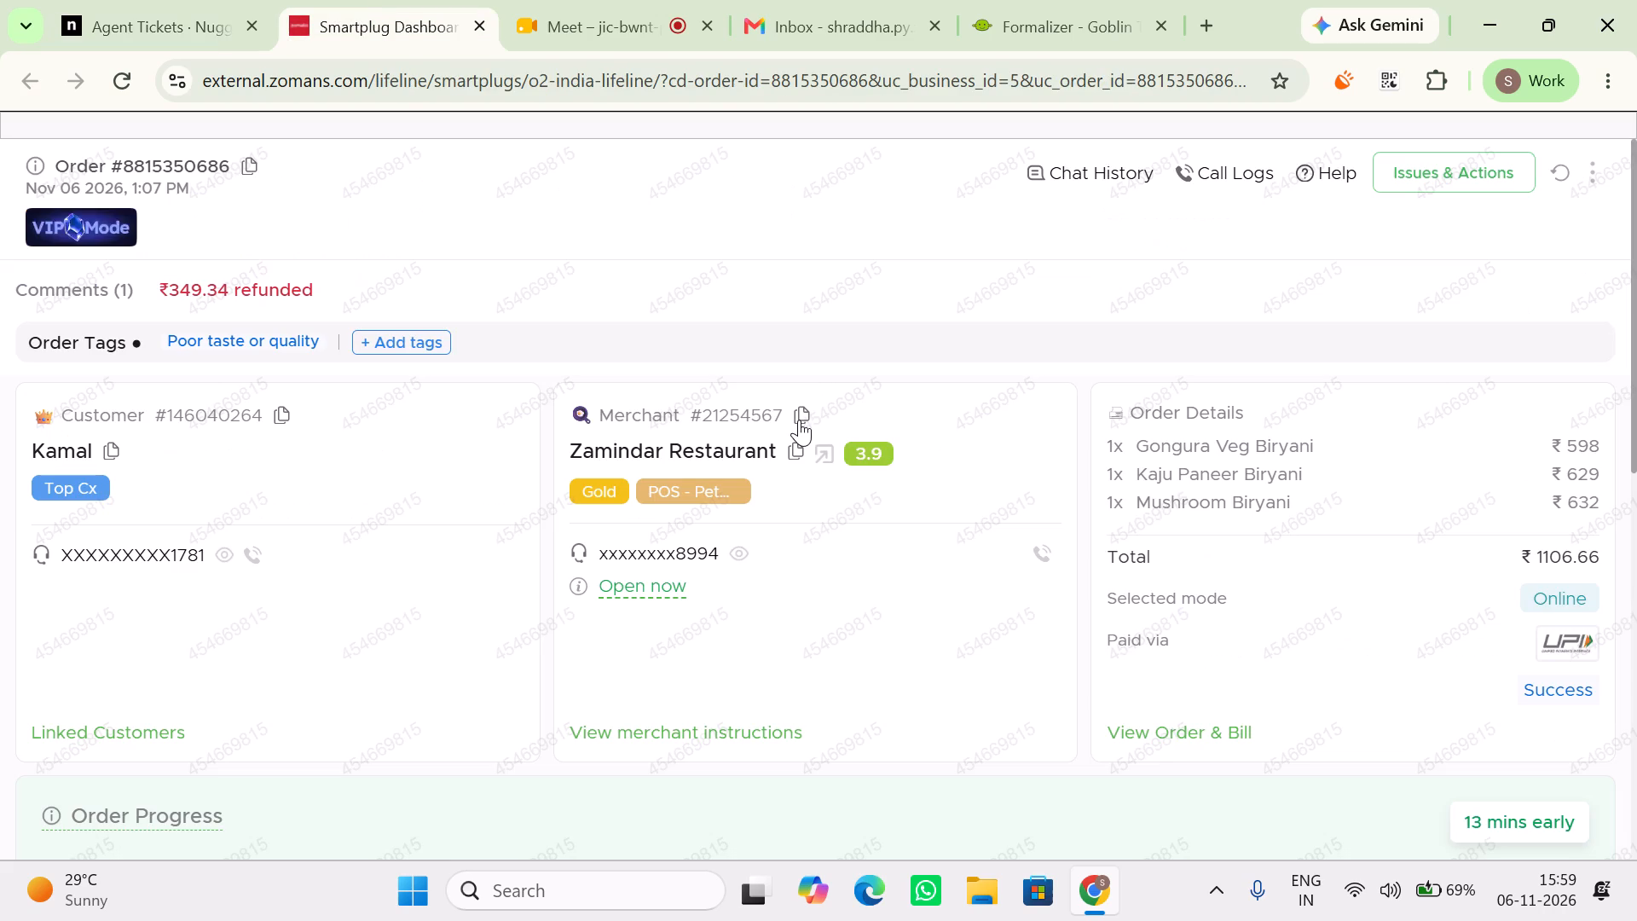
click(799, 420)
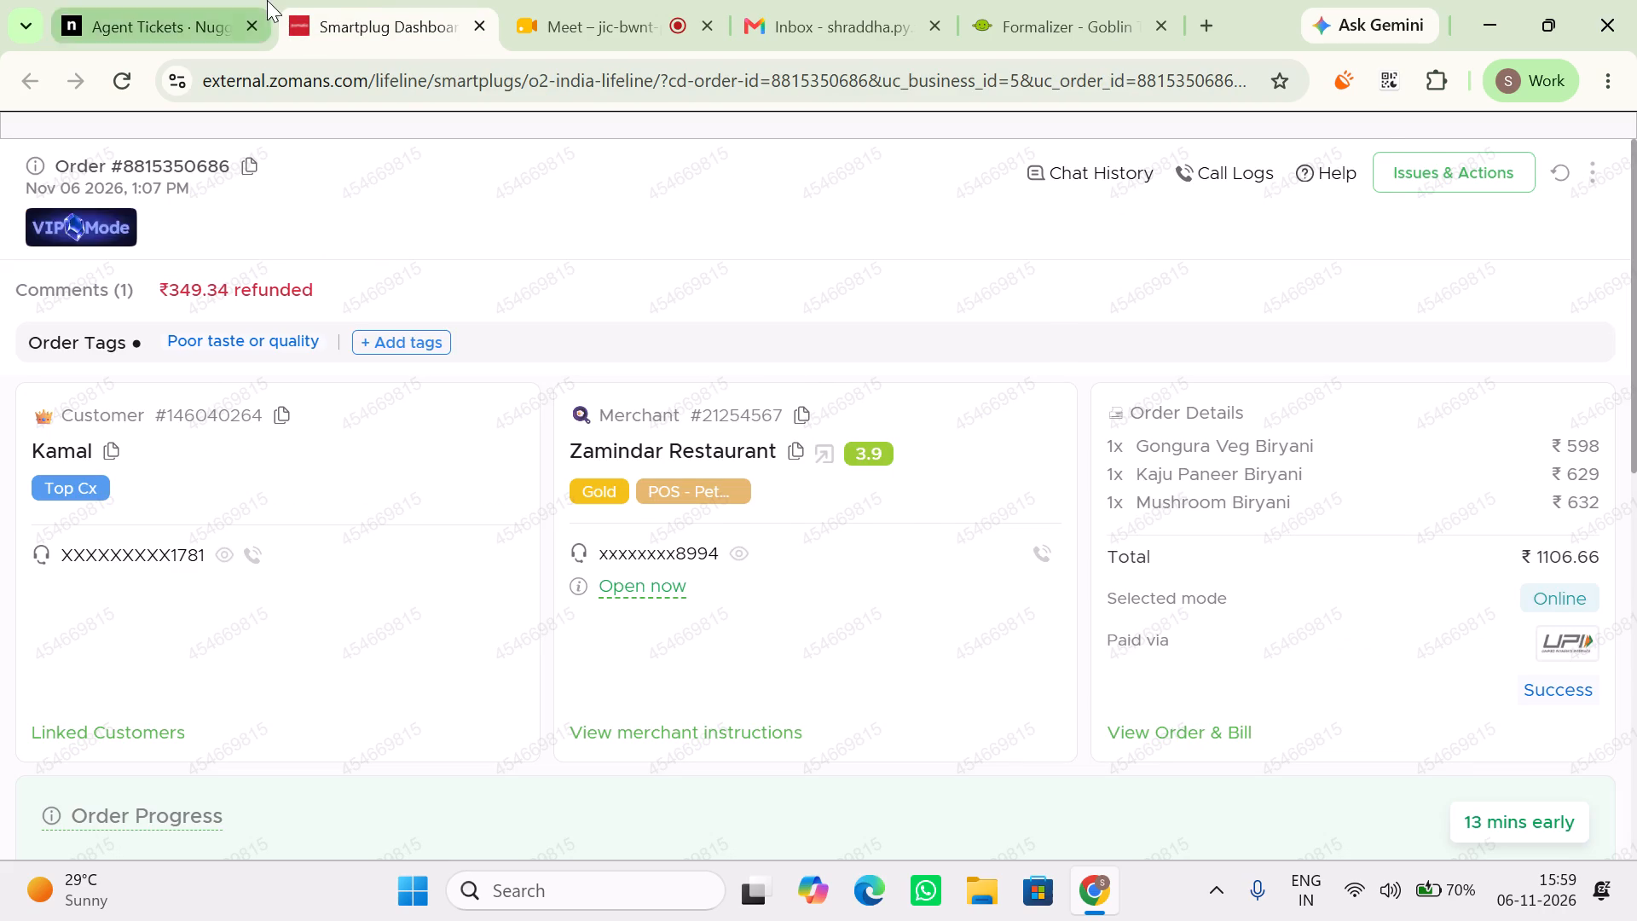
click(267, 0)
key(ctrl+v)
Set Recovered From LL to No in the ticket's recovery properties.
scroll(1304, 501, down, 1)
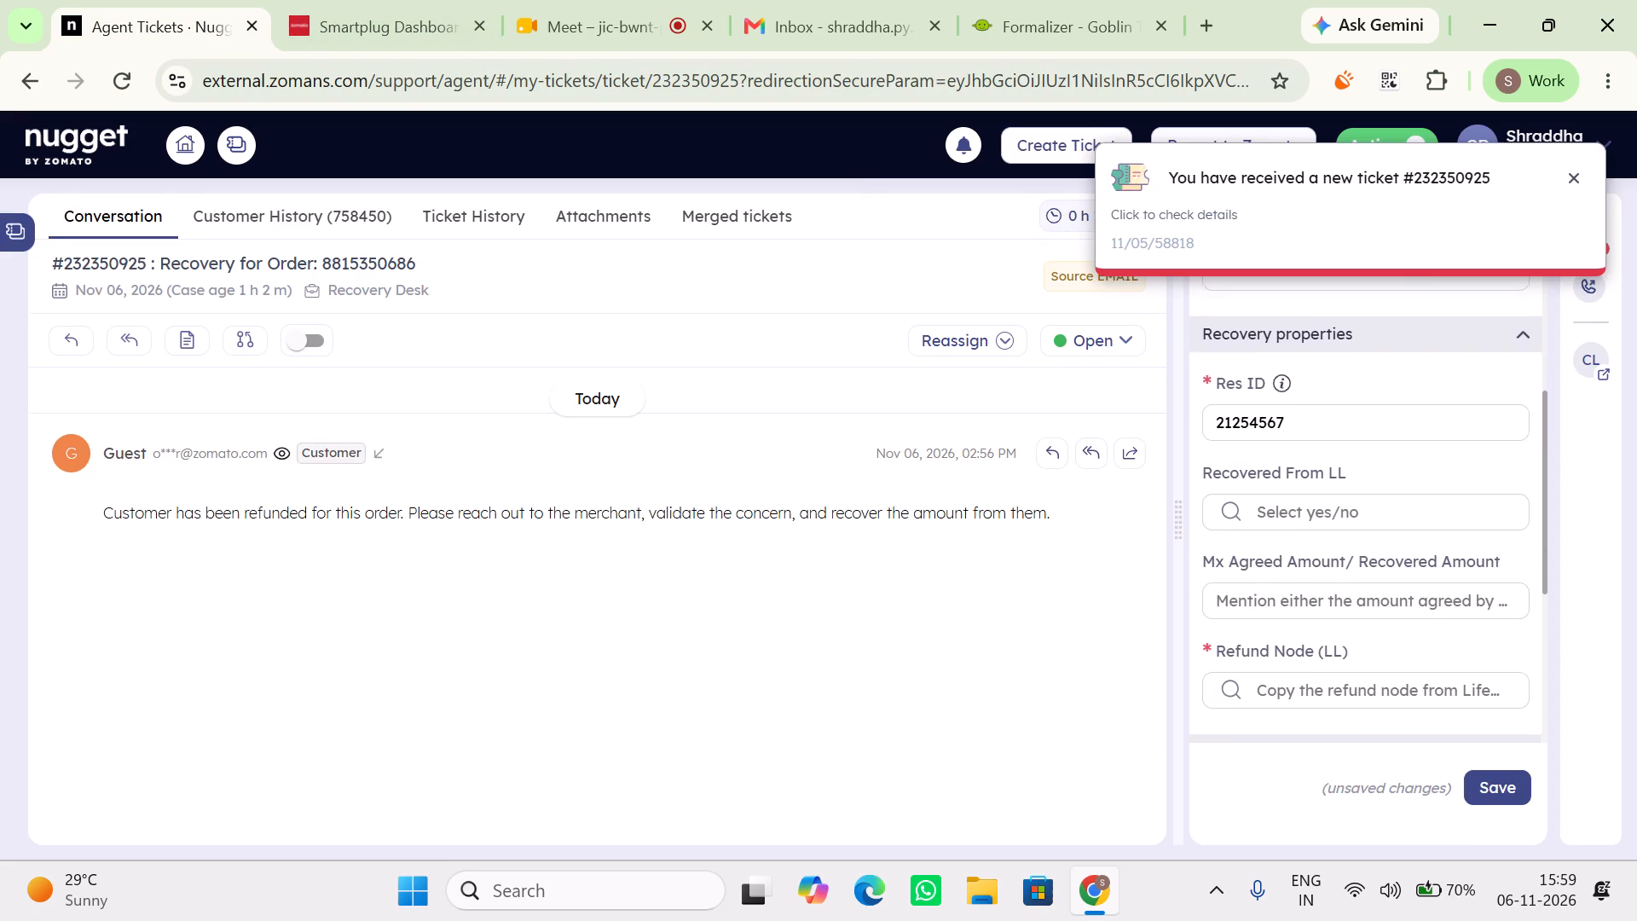
scroll(1304, 501, down, 1)
click(434, 26)
click(186, 0)
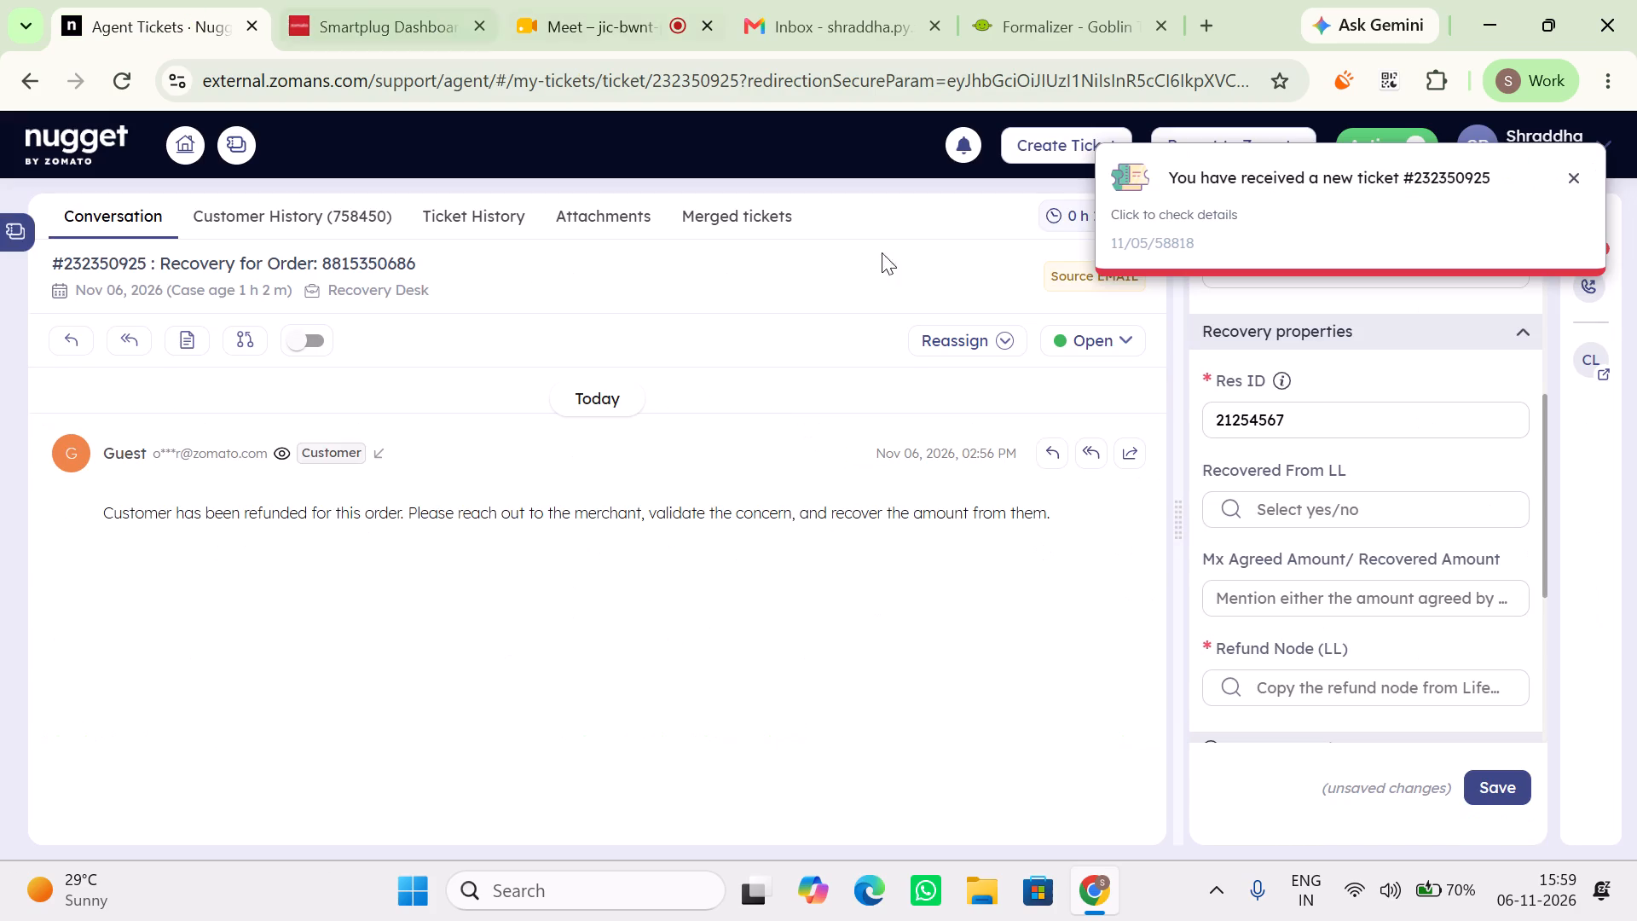
click(1351, 499)
click(1247, 600)
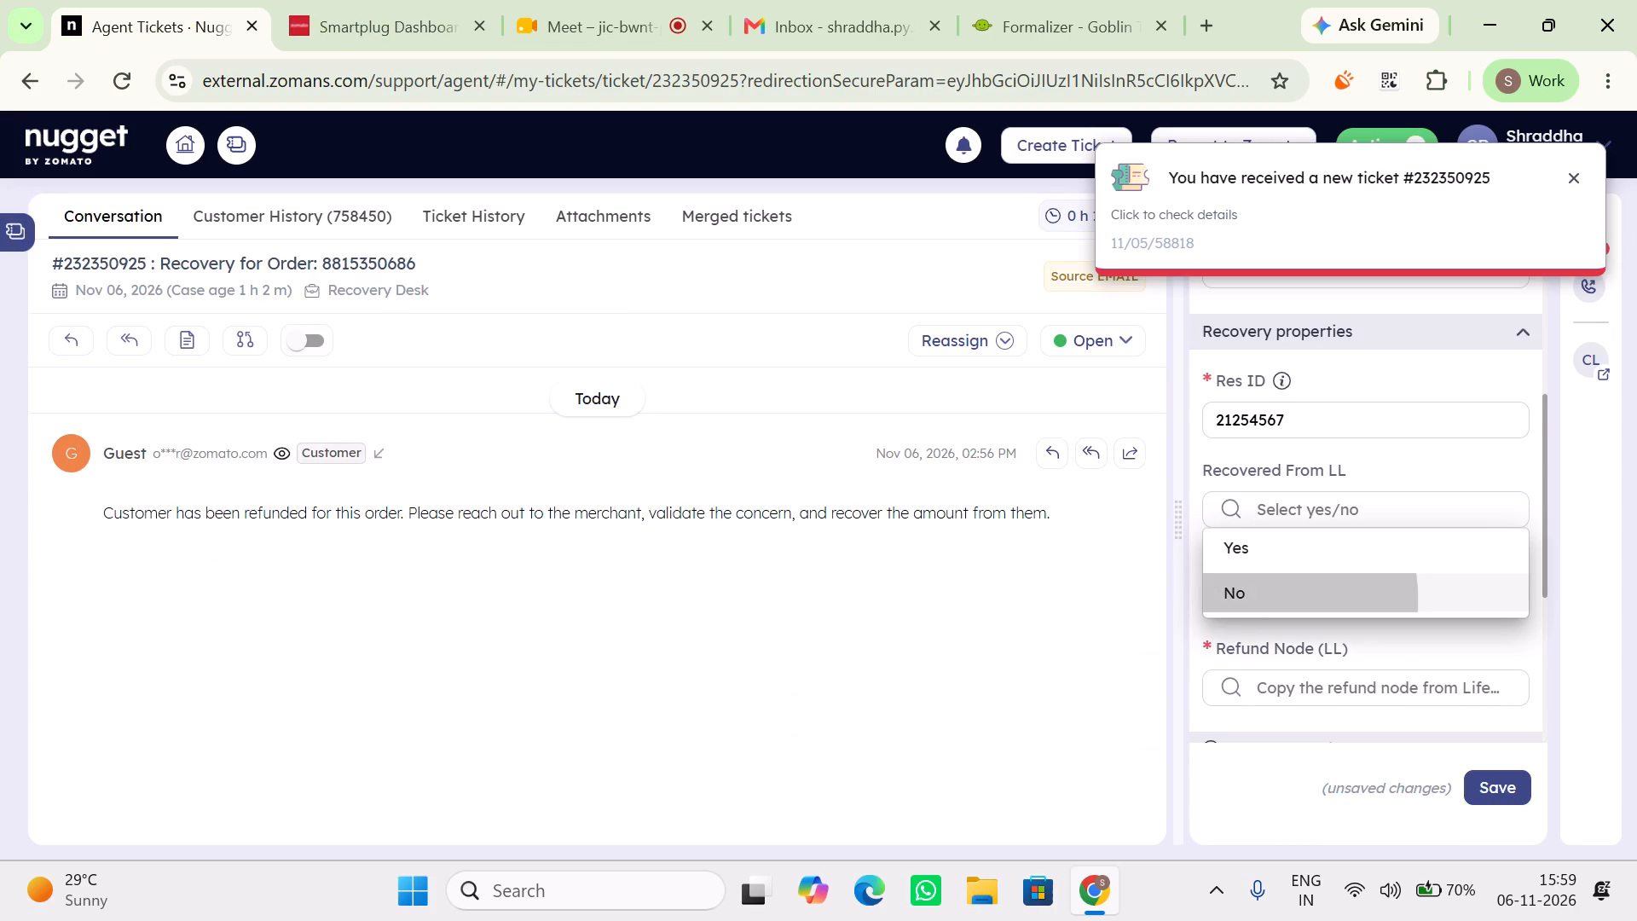
Check the order's Smartplug dashboard and set the ticket's Refund Node (LL) to Poor quality.
scroll(1247, 600, right, 1)
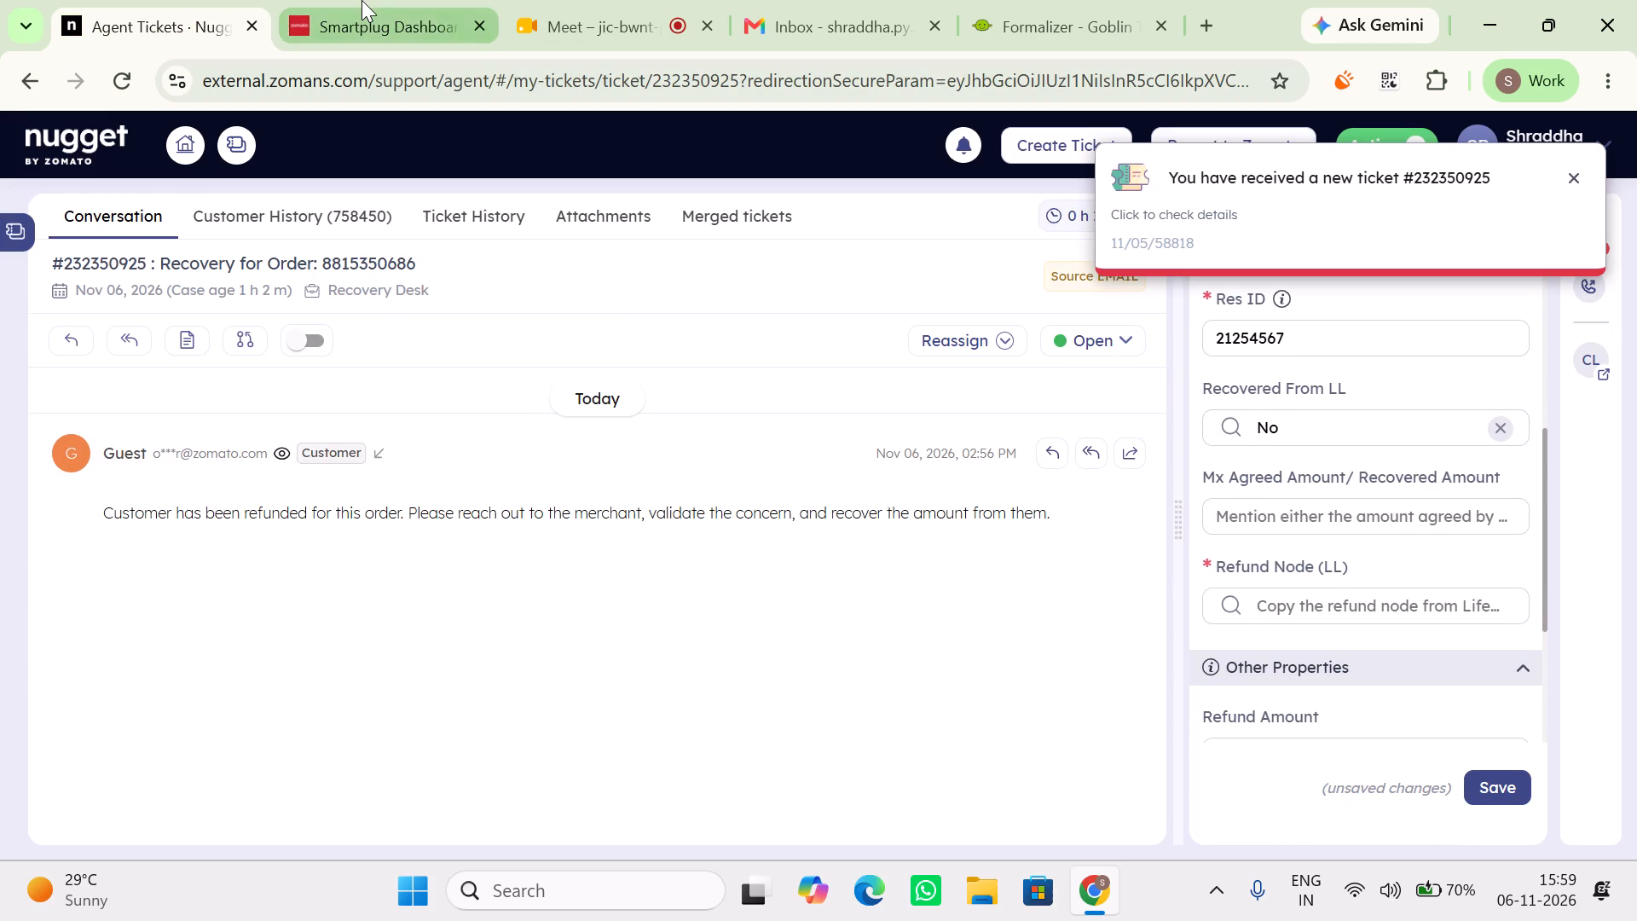
click(362, 0)
click(189, 0)
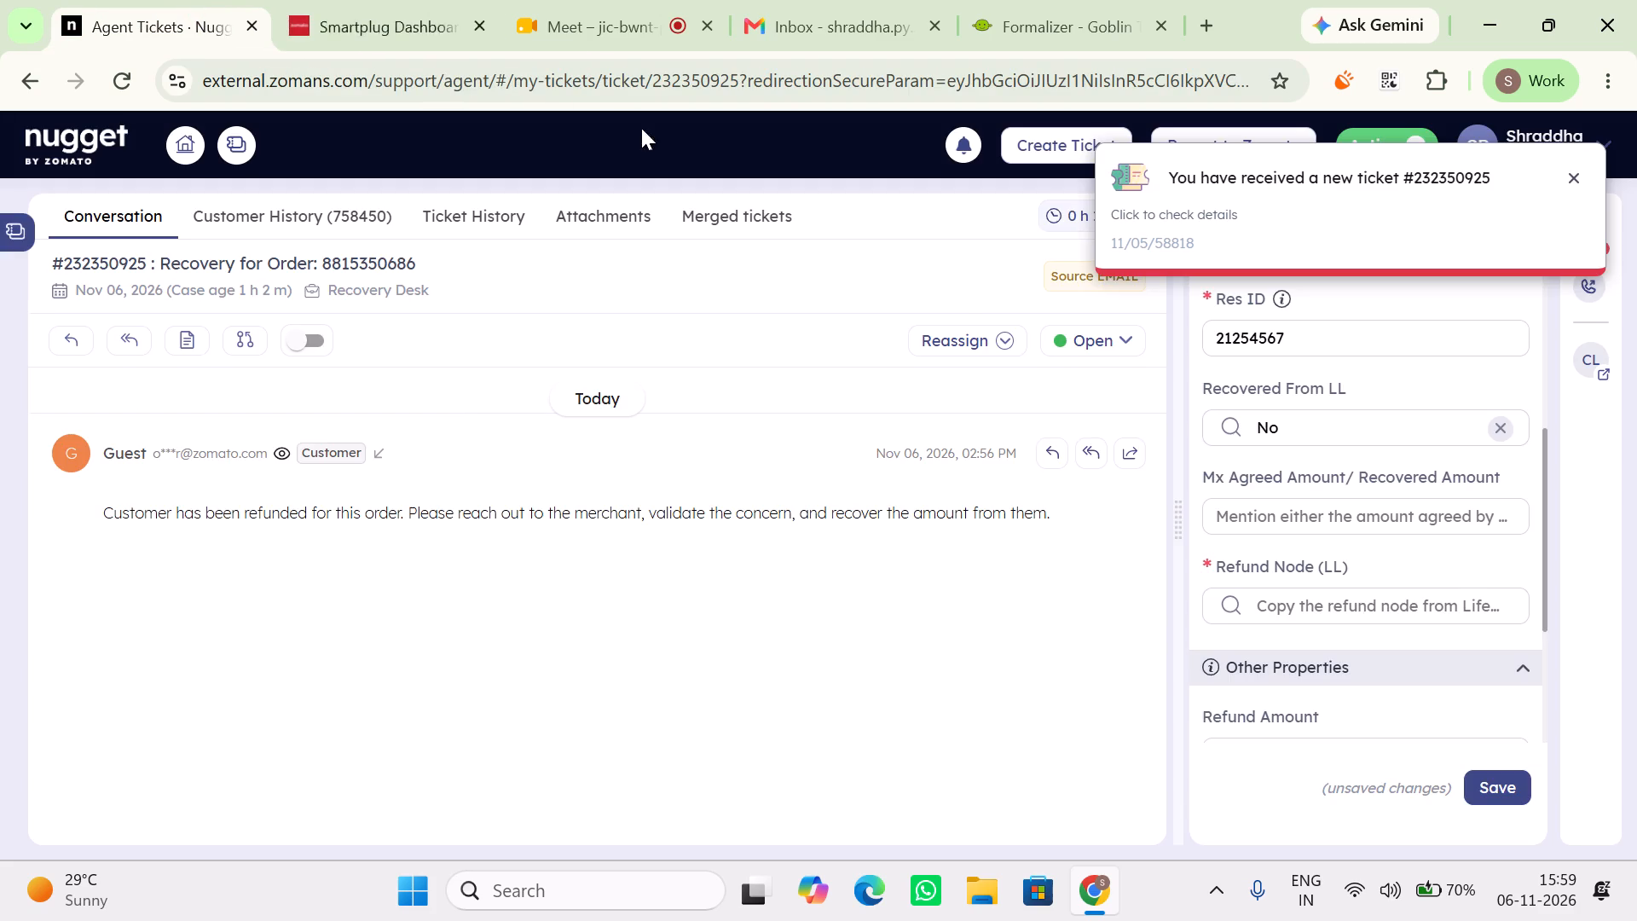
click(1320, 522)
click(1275, 609)
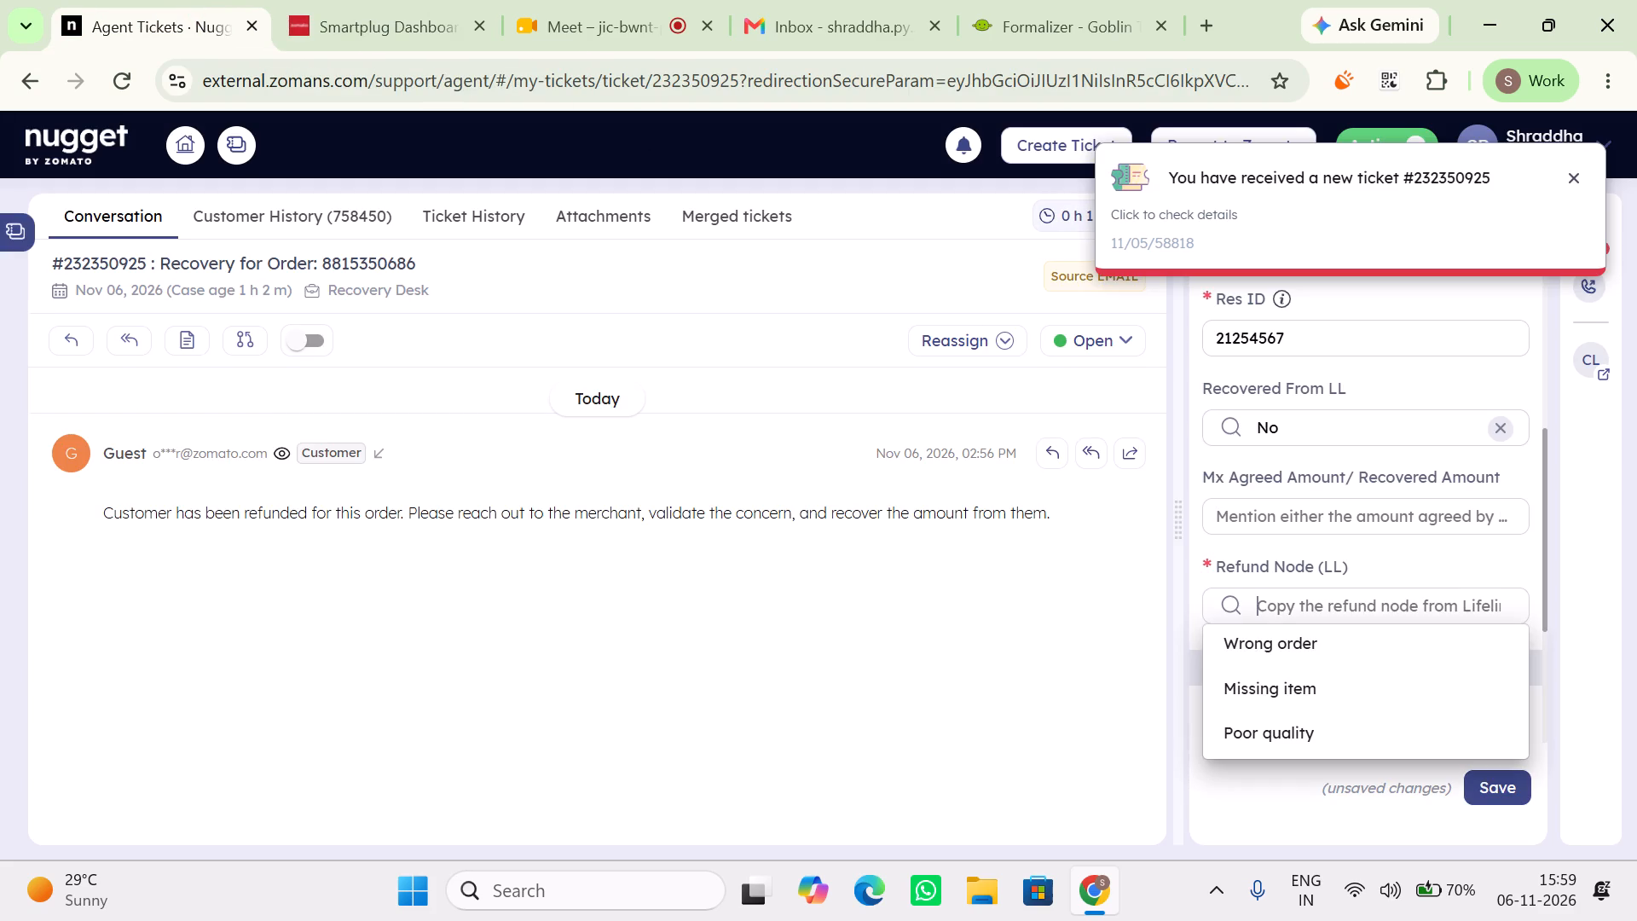
click(1263, 749)
scroll(1351, 664, down, 3)
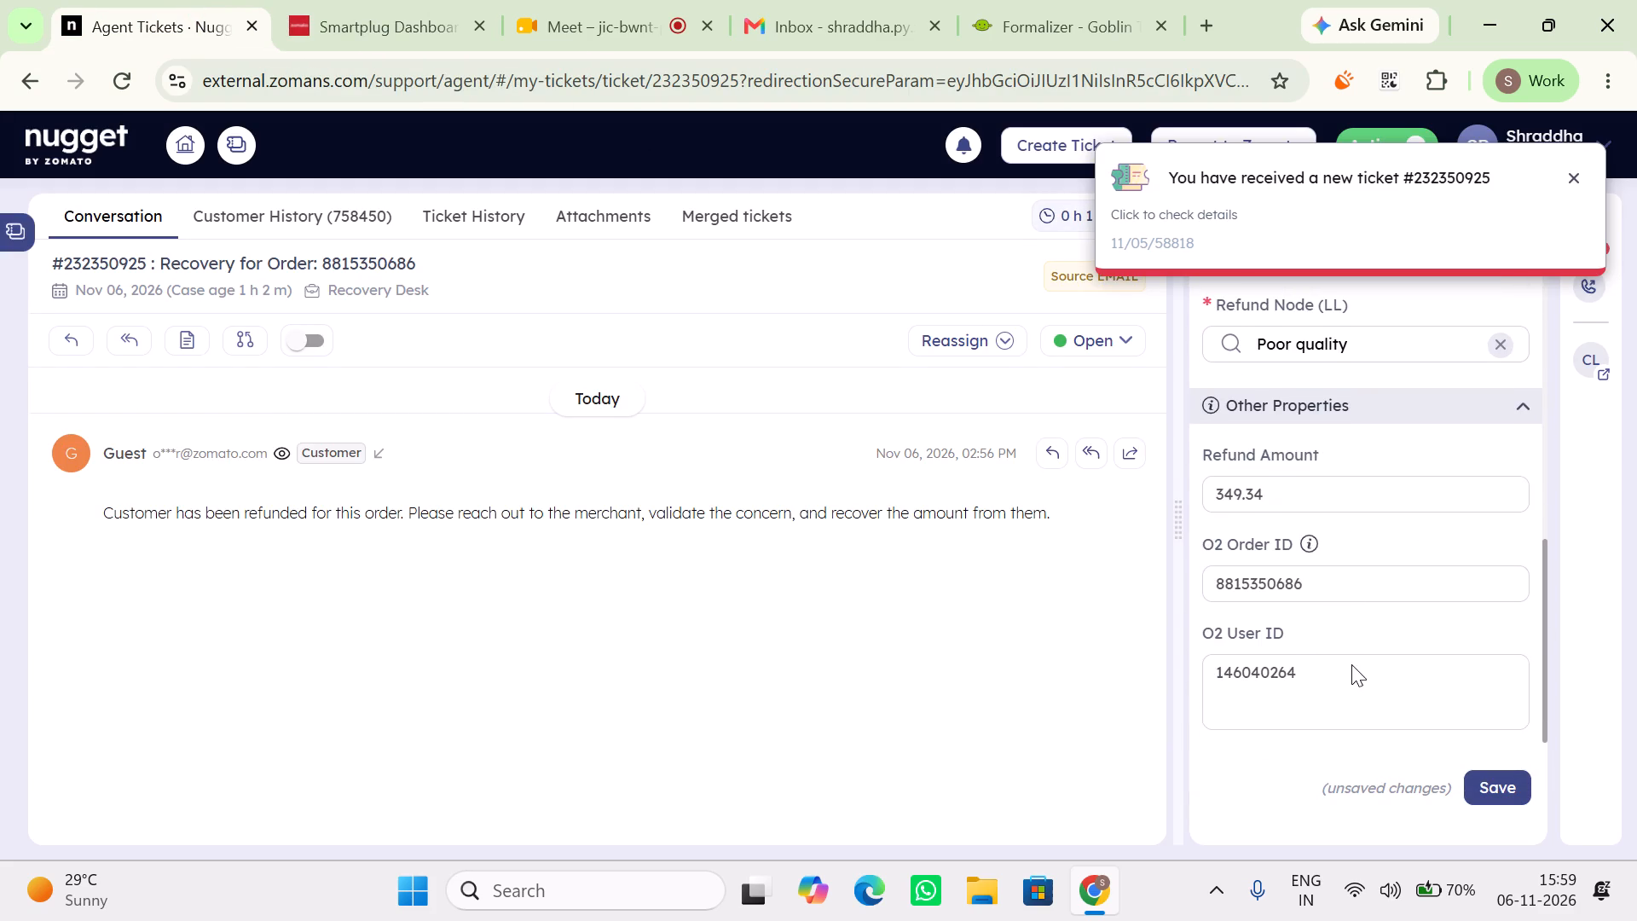
scroll(1351, 664, down, 3)
scroll(1351, 664, up, 6)
scroll(1296, 506, up, 3)
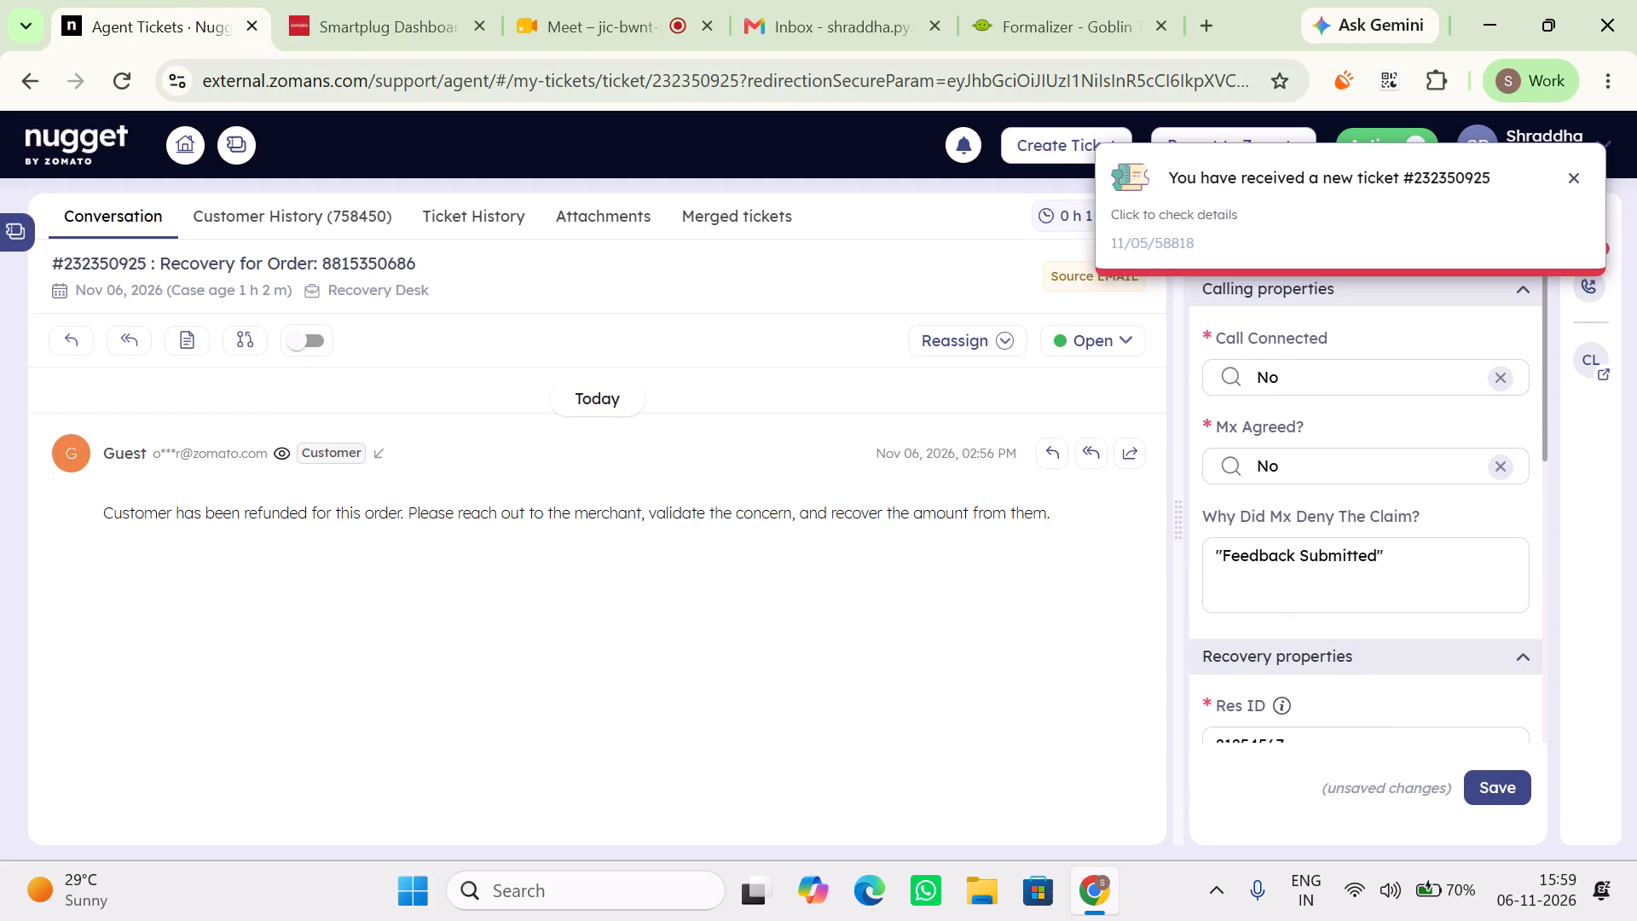
scroll(1296, 506, down, 2)
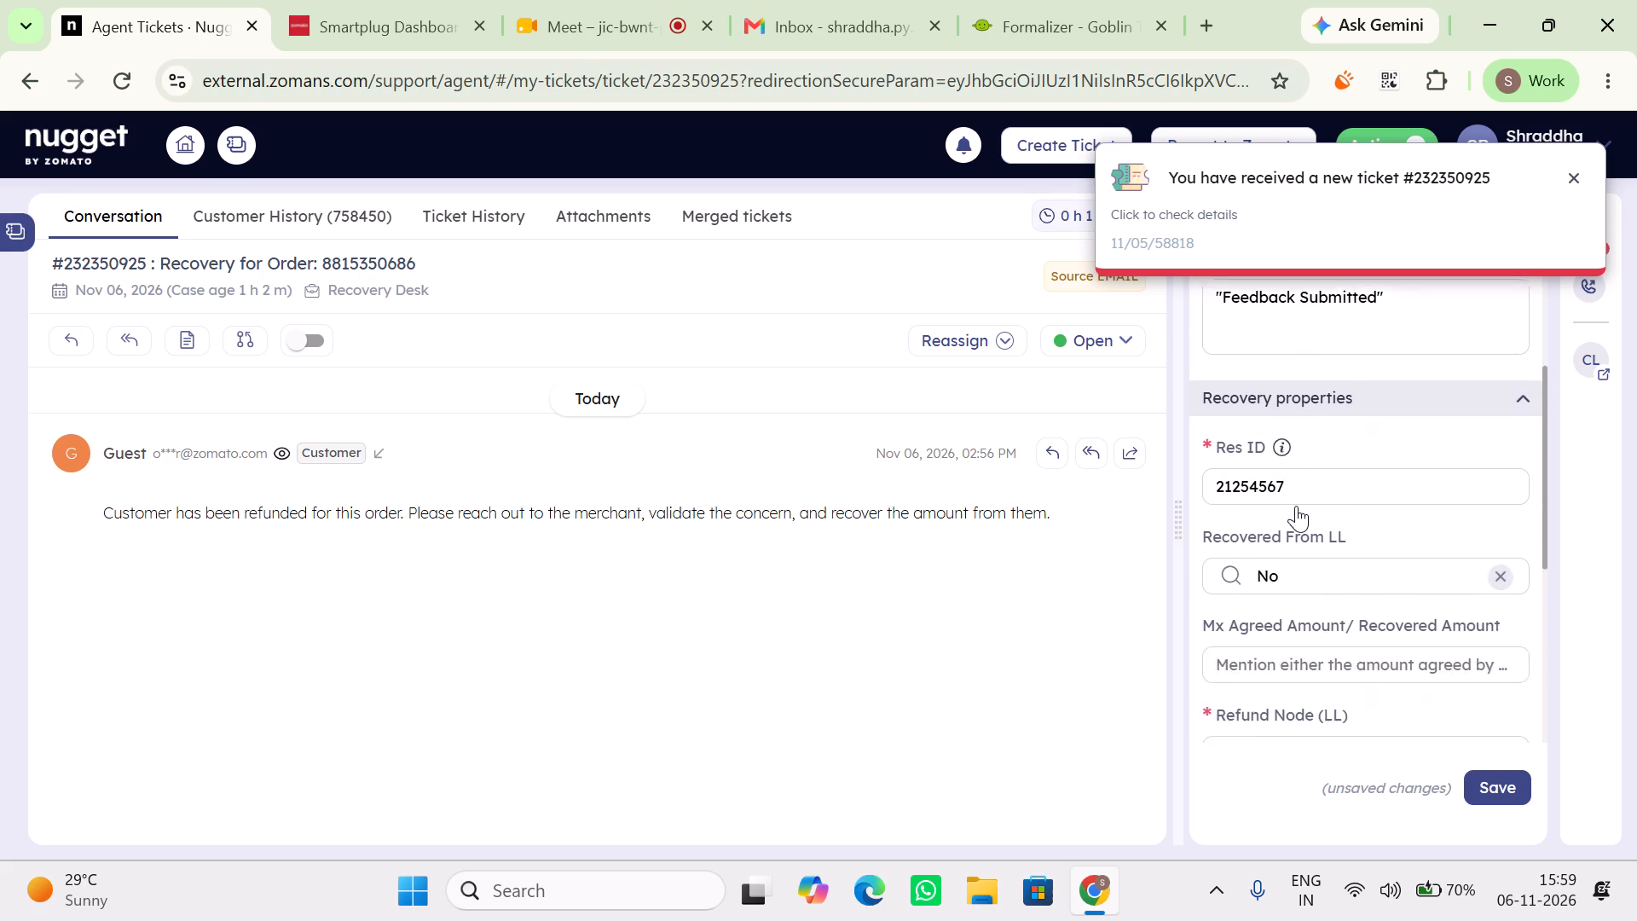
scroll(1296, 506, down, 4)
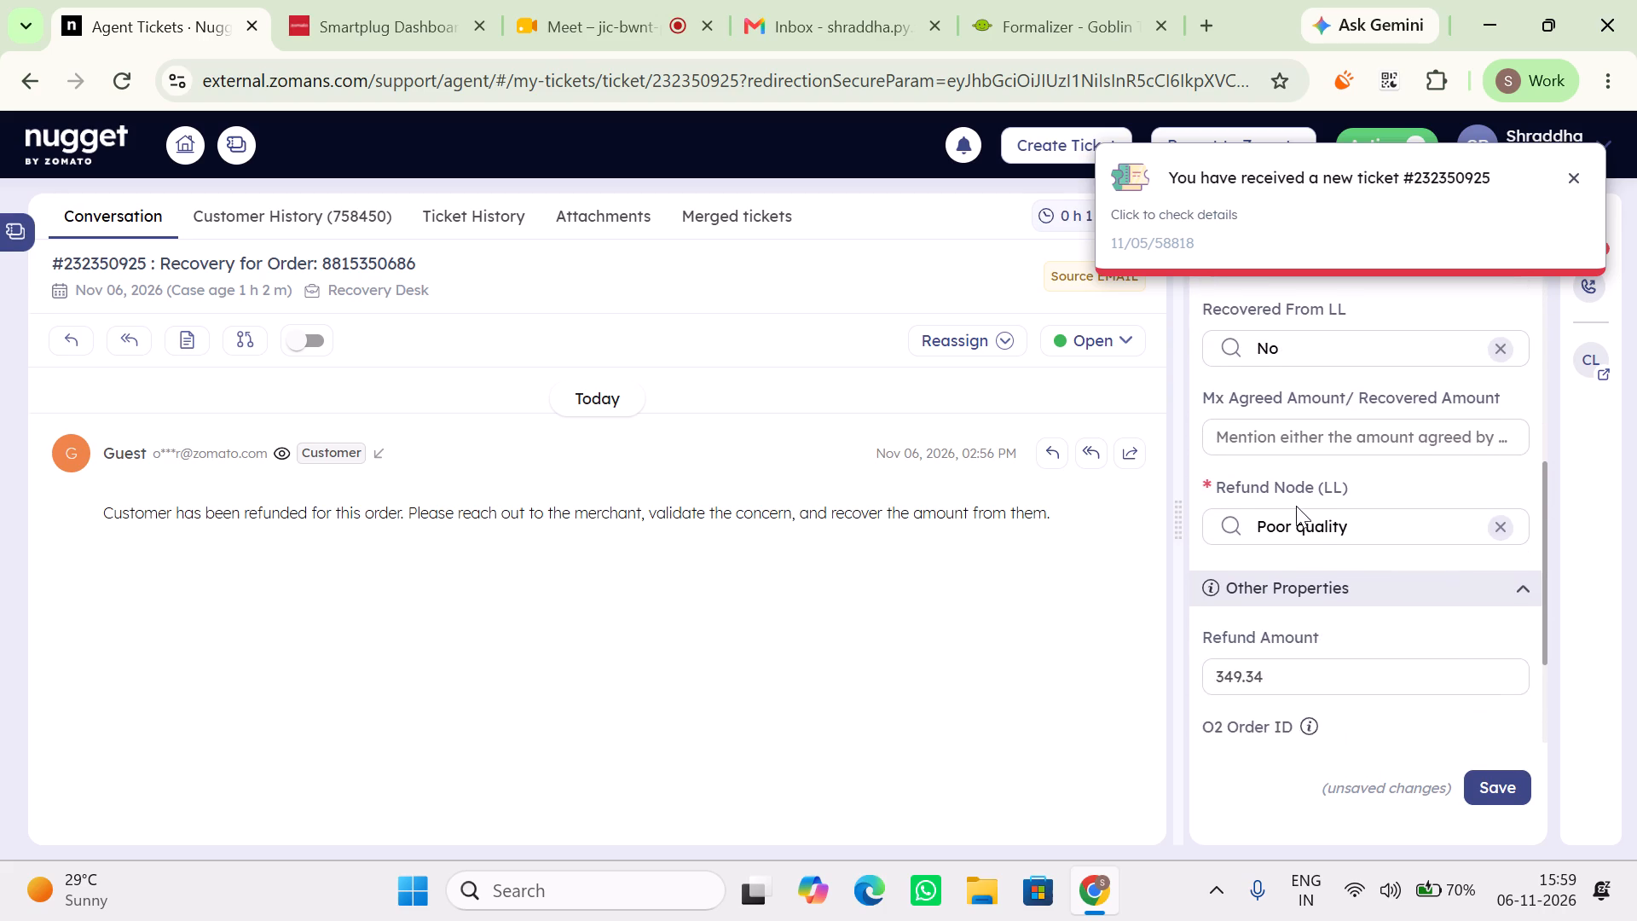
scroll(1296, 506, down, 1)
click(450, 0)
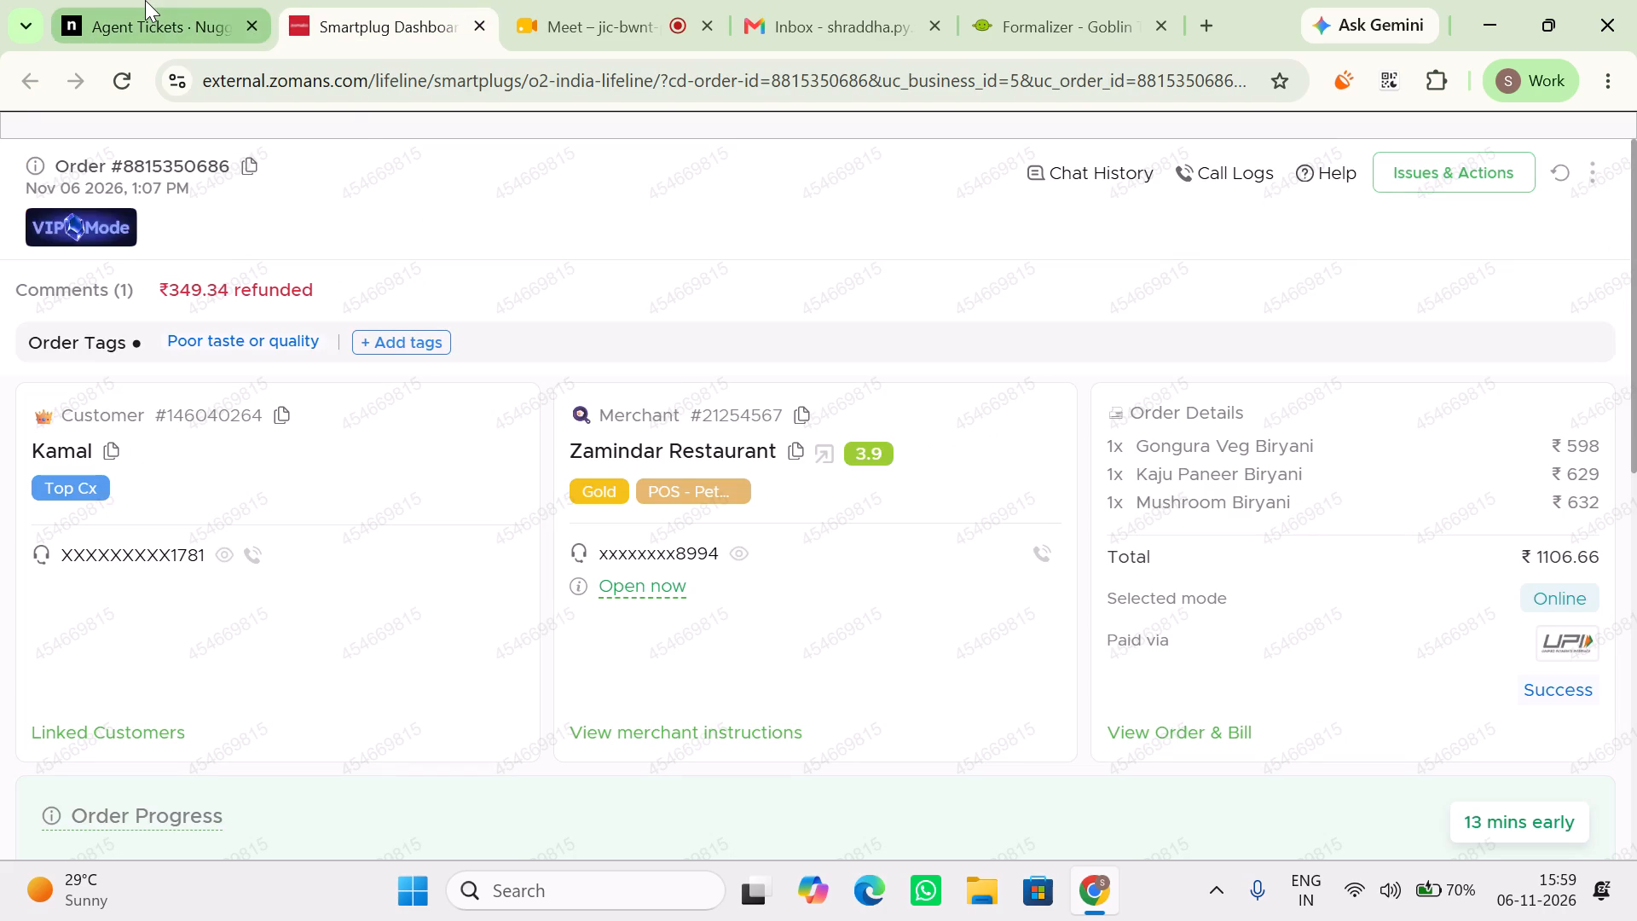
click(145, 0)
scroll(1368, 484, up, 6)
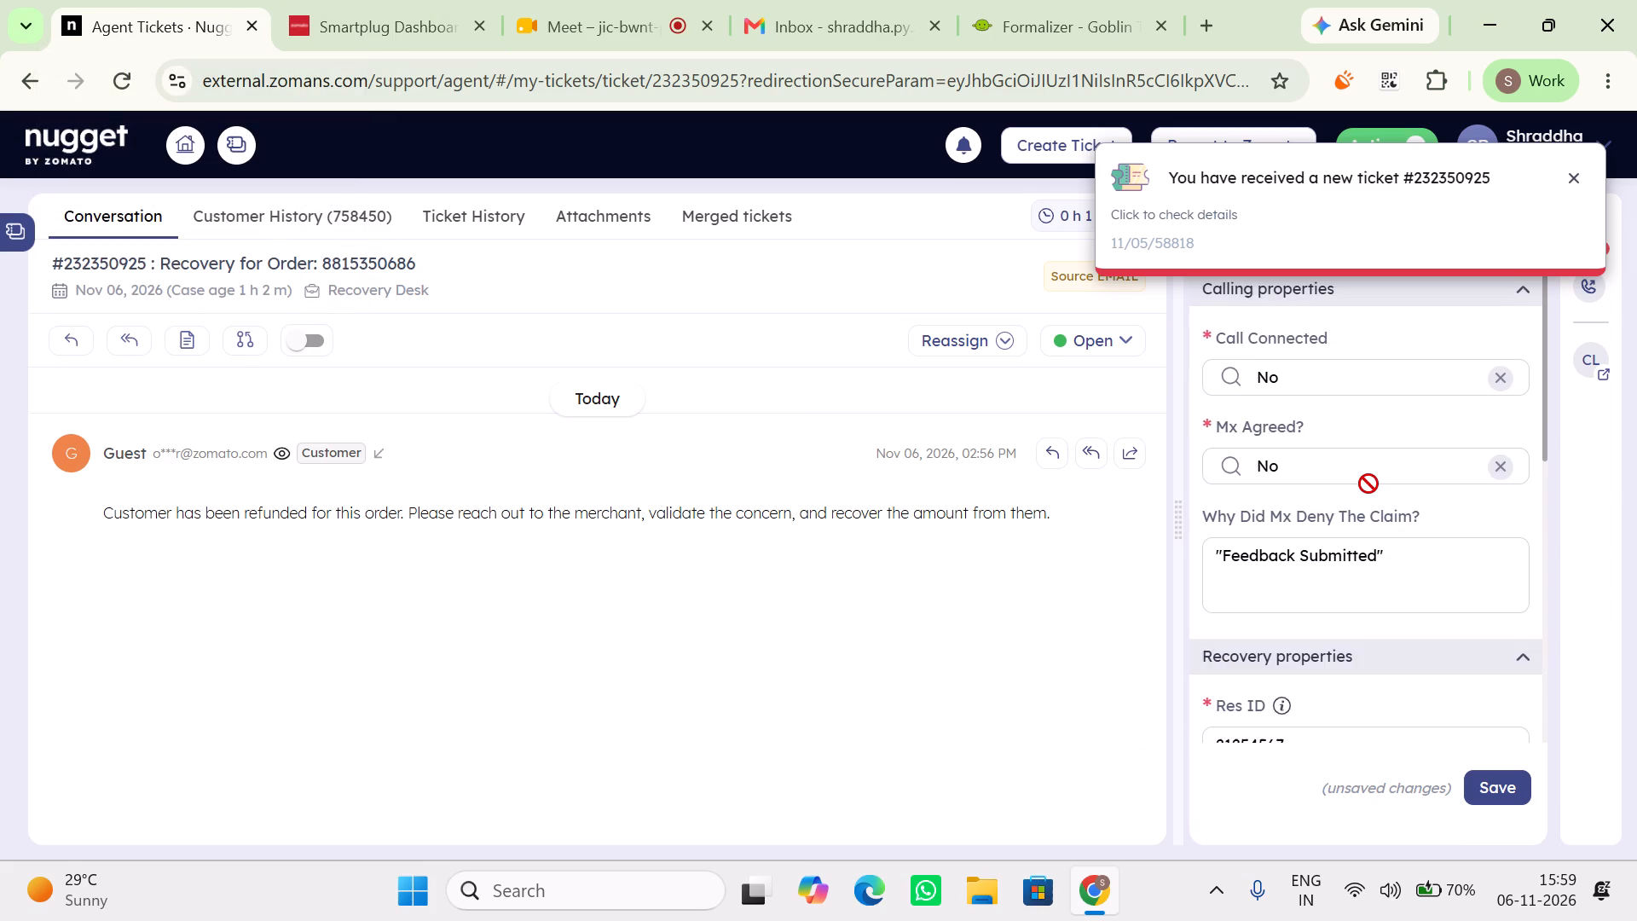
scroll(1385, 625, down, 5)
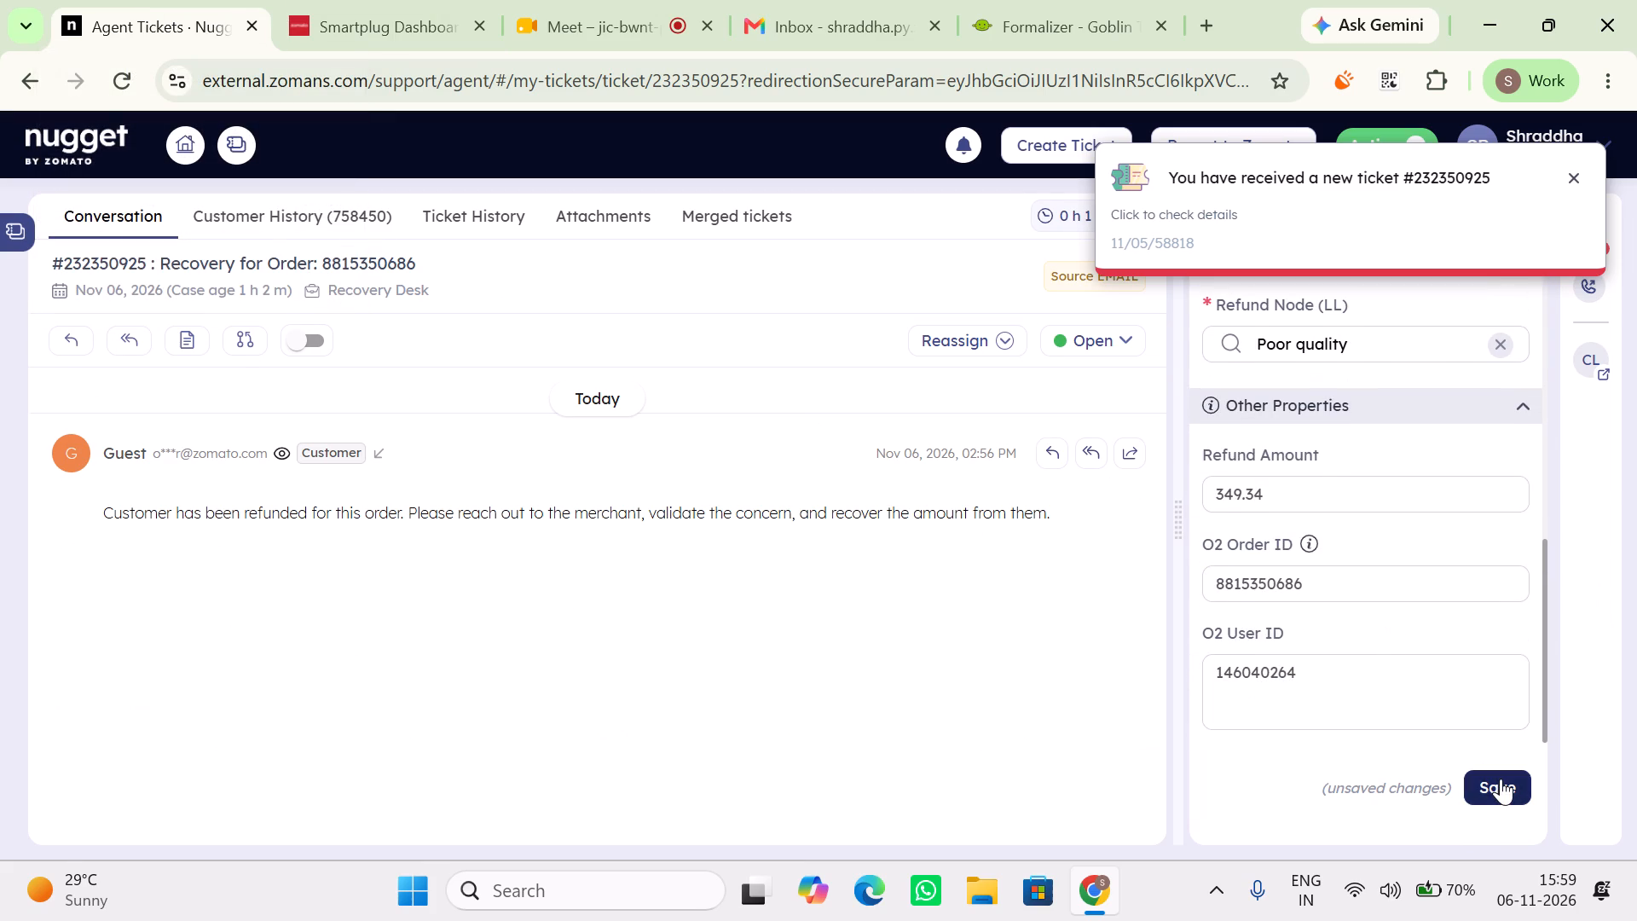
click(1501, 779)
scroll(1461, 582, up, 8)
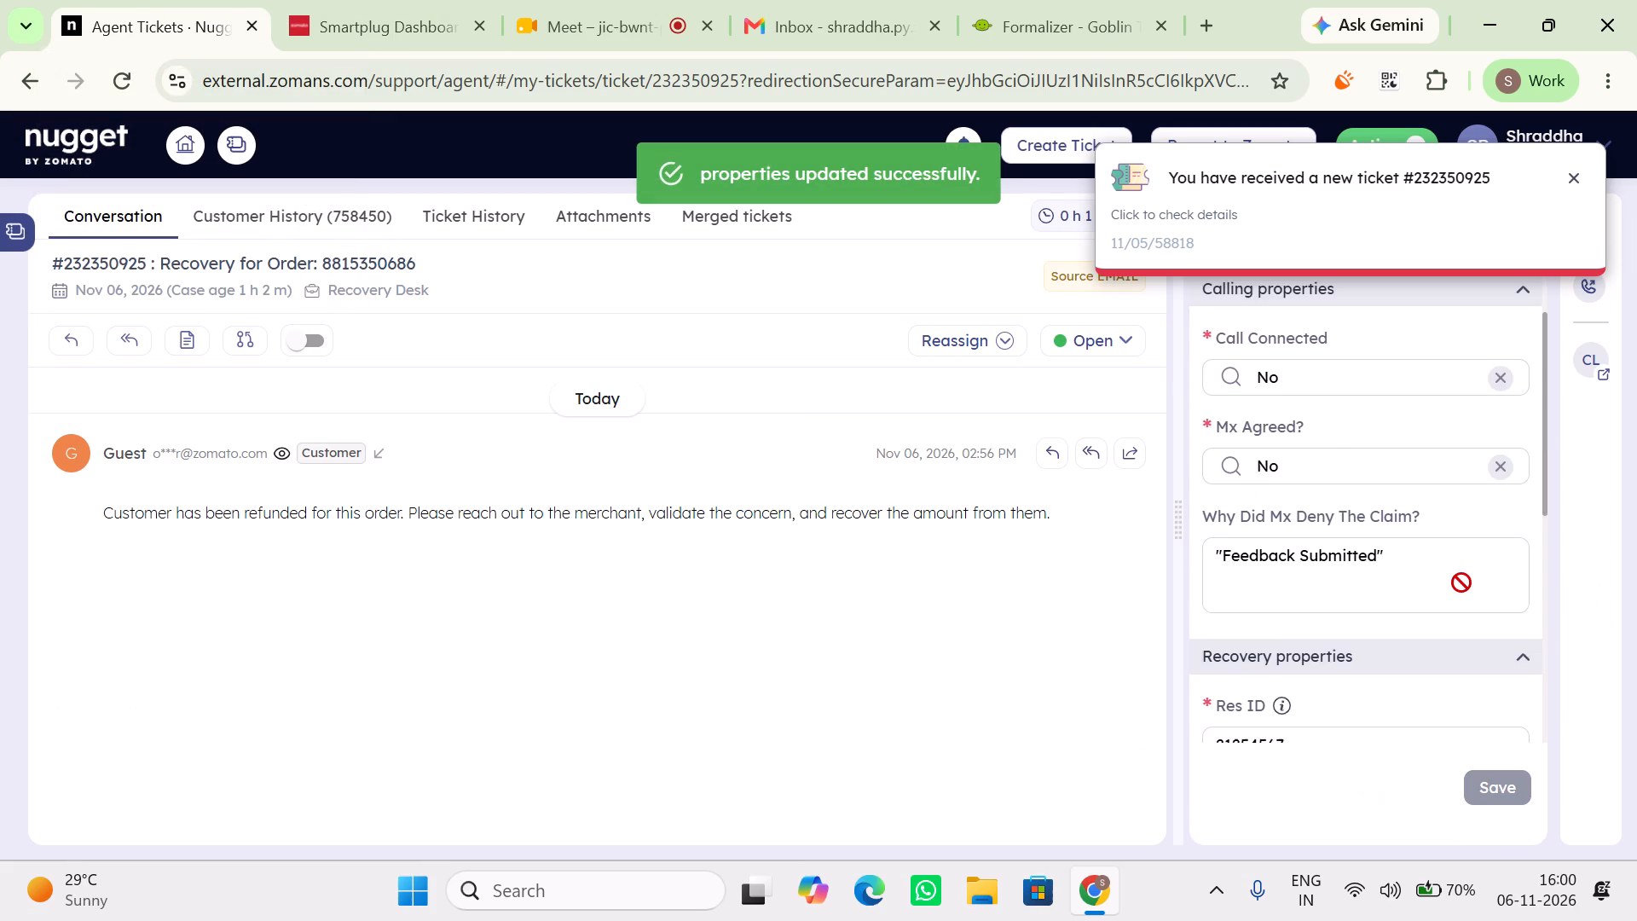
scroll(1461, 582, up, 1)
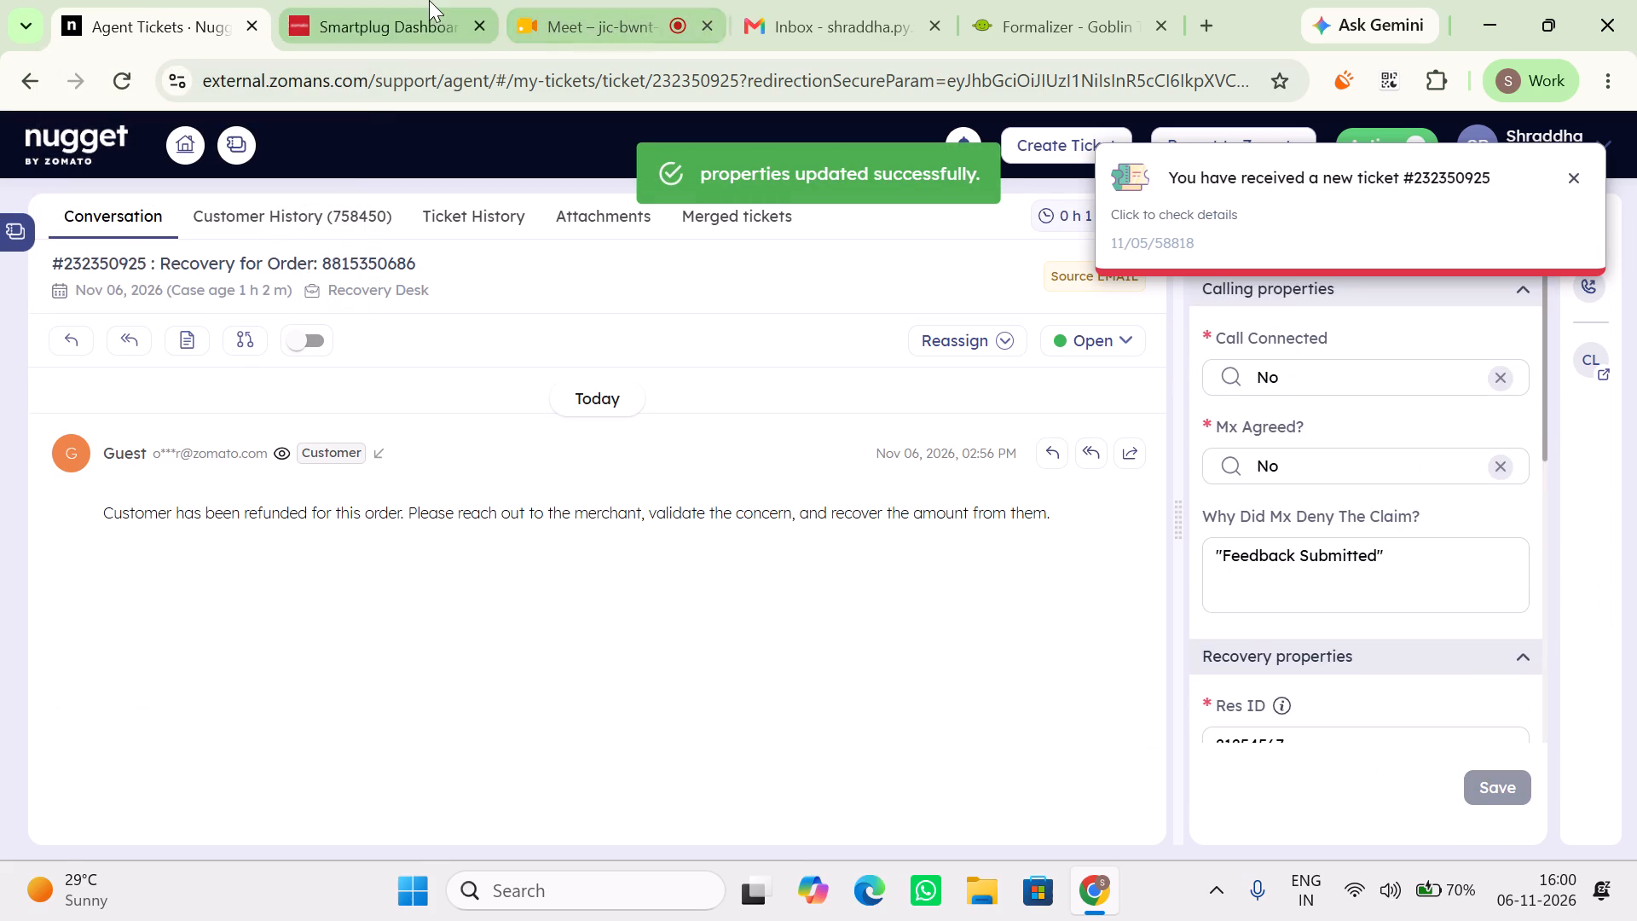
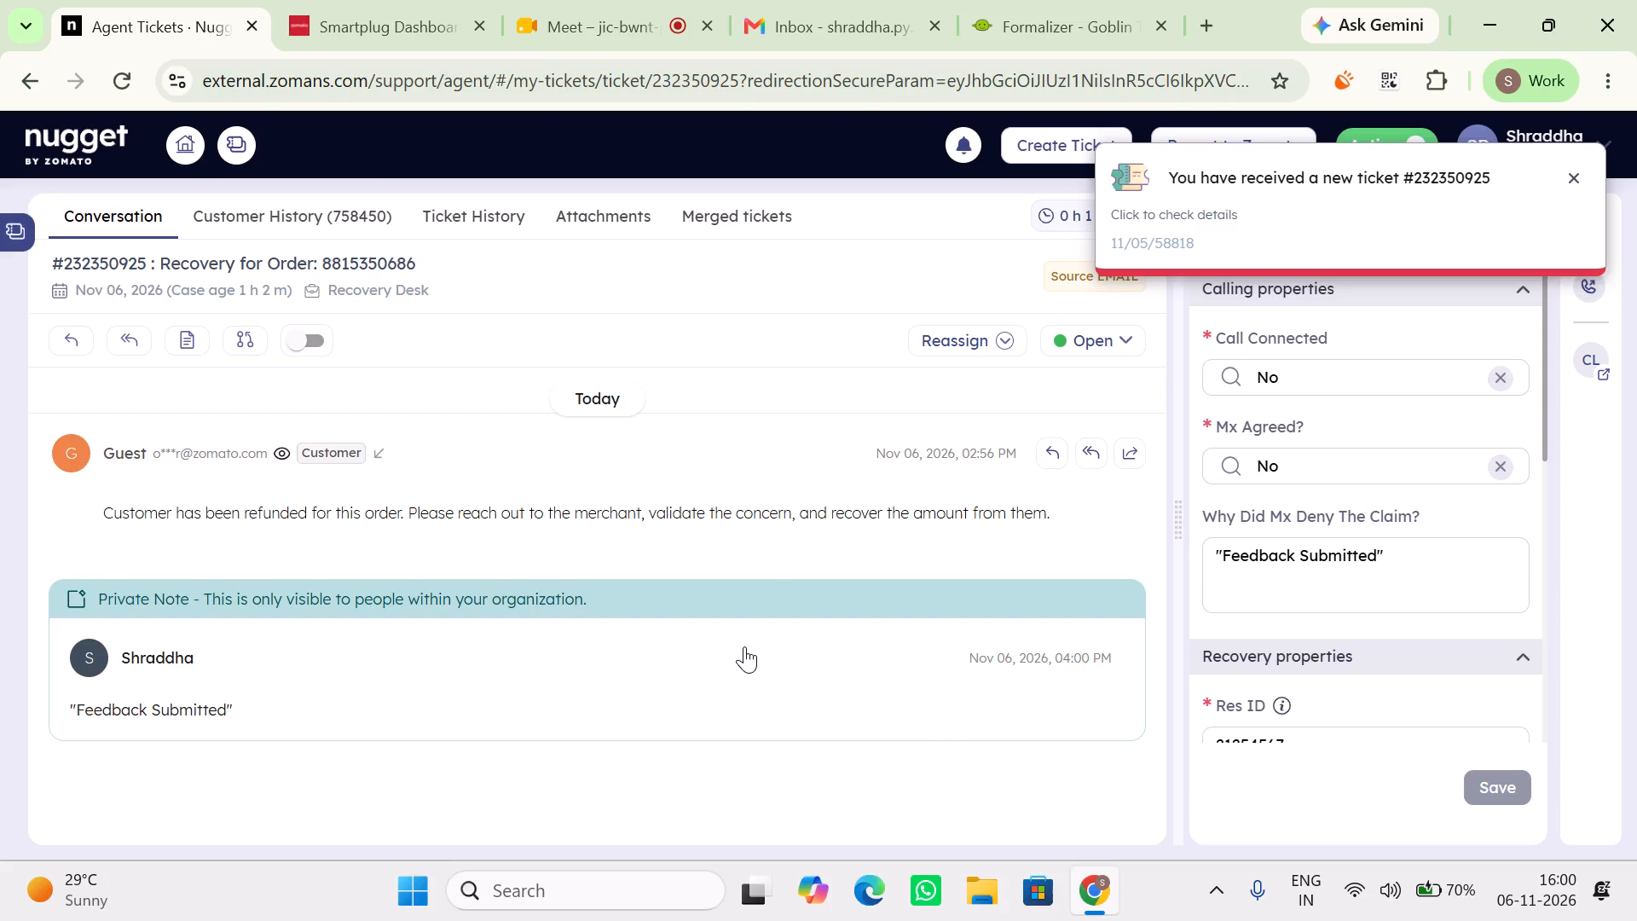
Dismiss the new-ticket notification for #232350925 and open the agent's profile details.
click(1574, 178)
click(1546, 144)
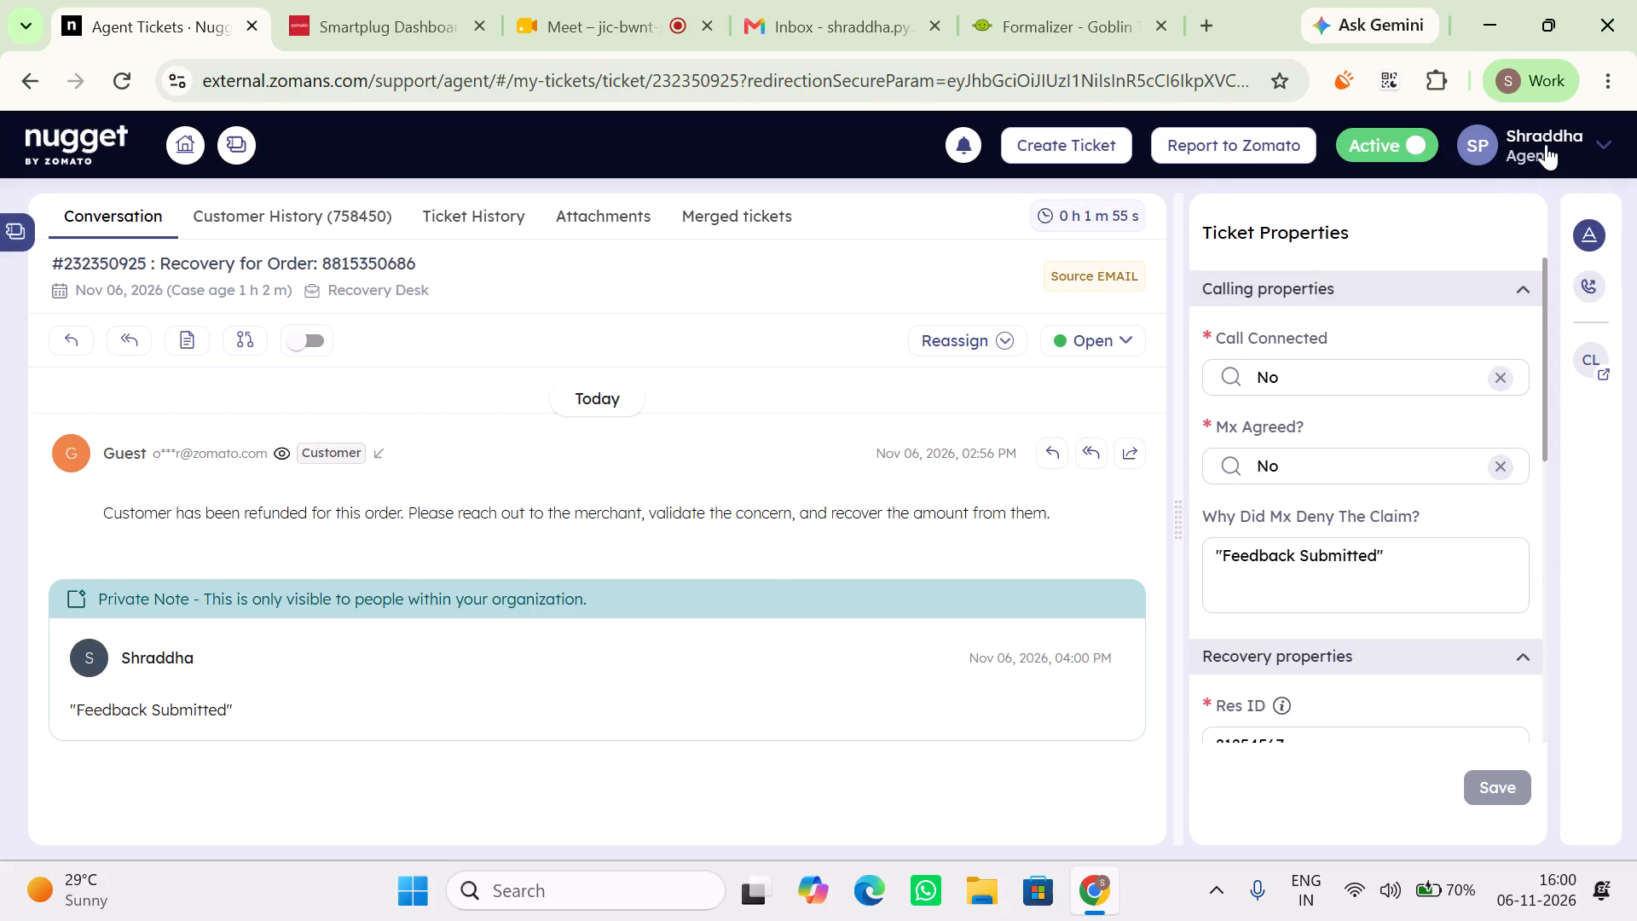
click(1367, 293)
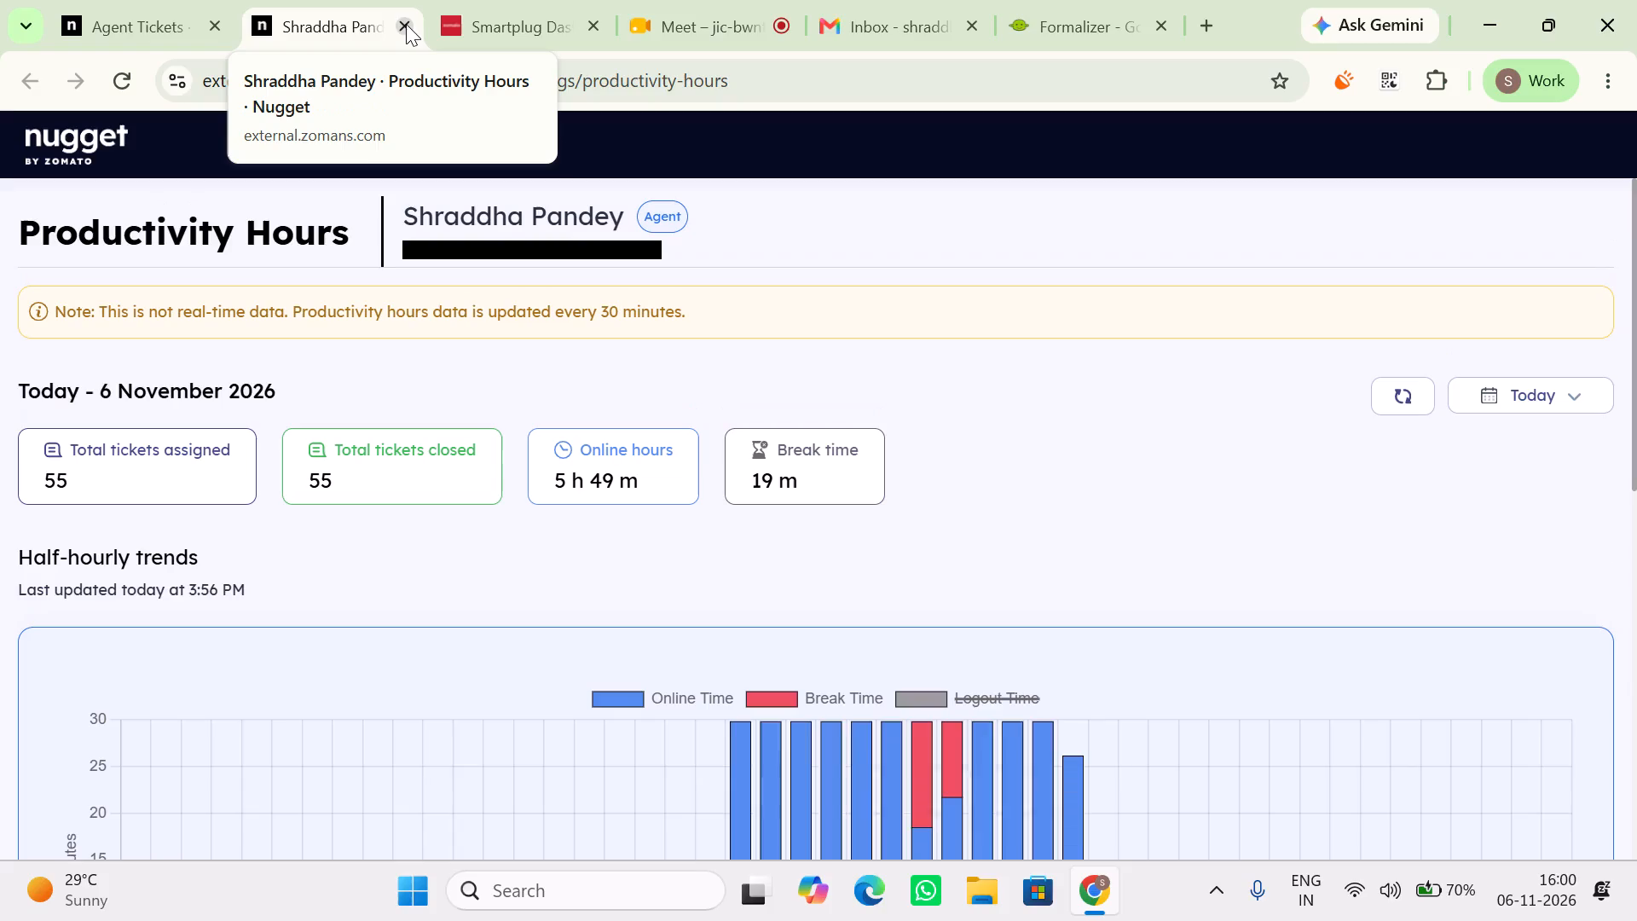
click(406, 24)
drag(406, 24, 211, 0)
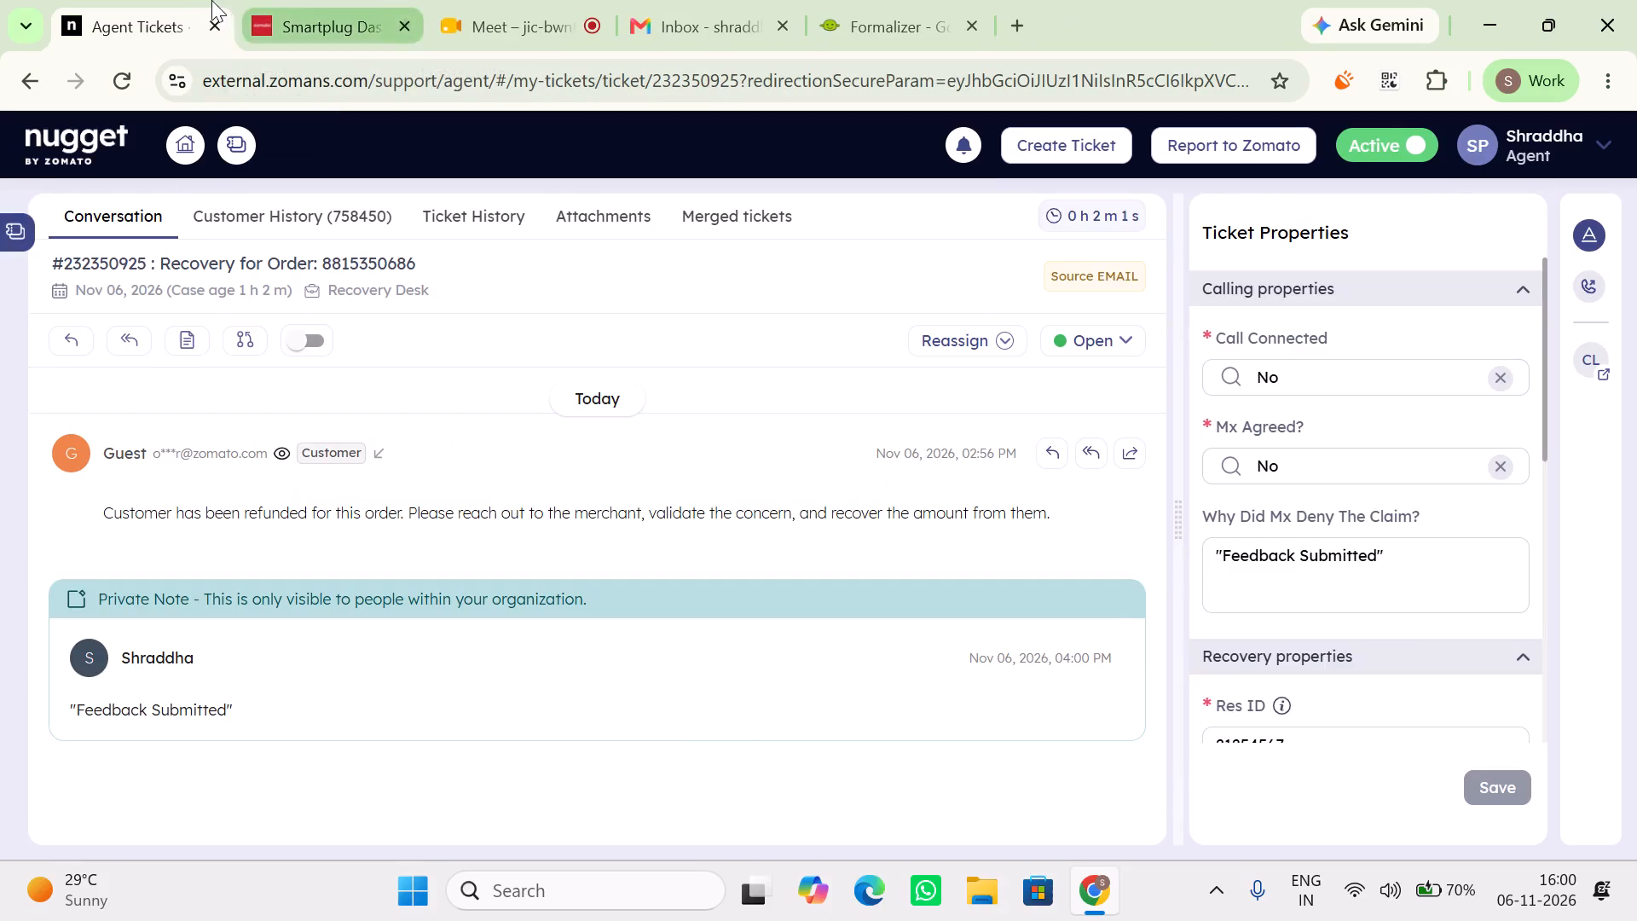
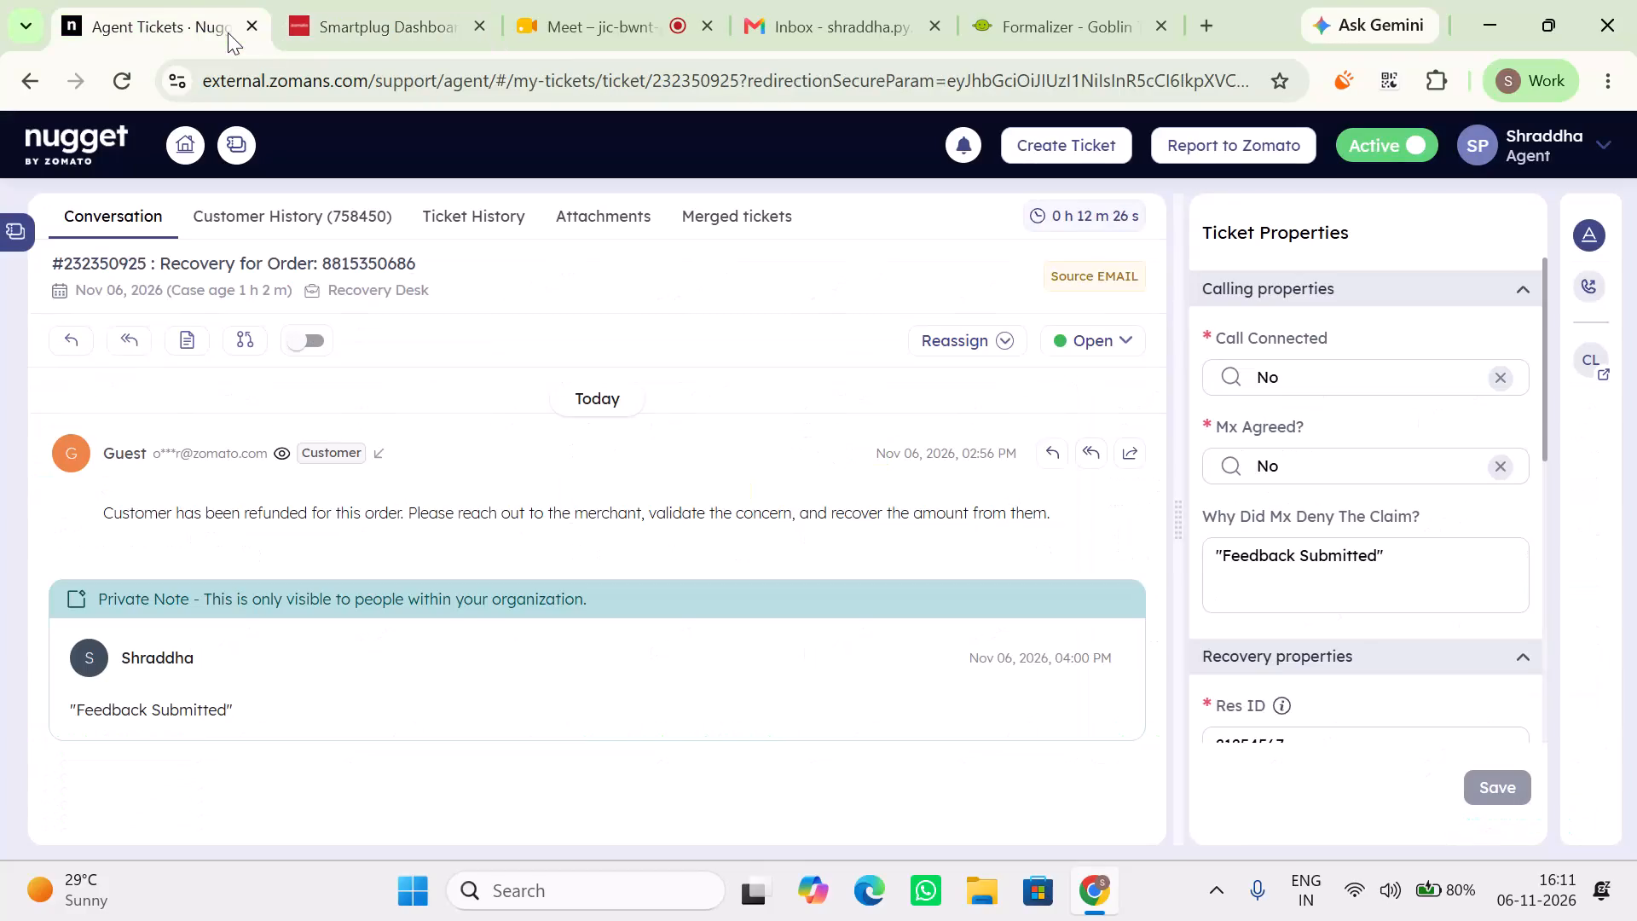
scroll(953, 457, up, 4)
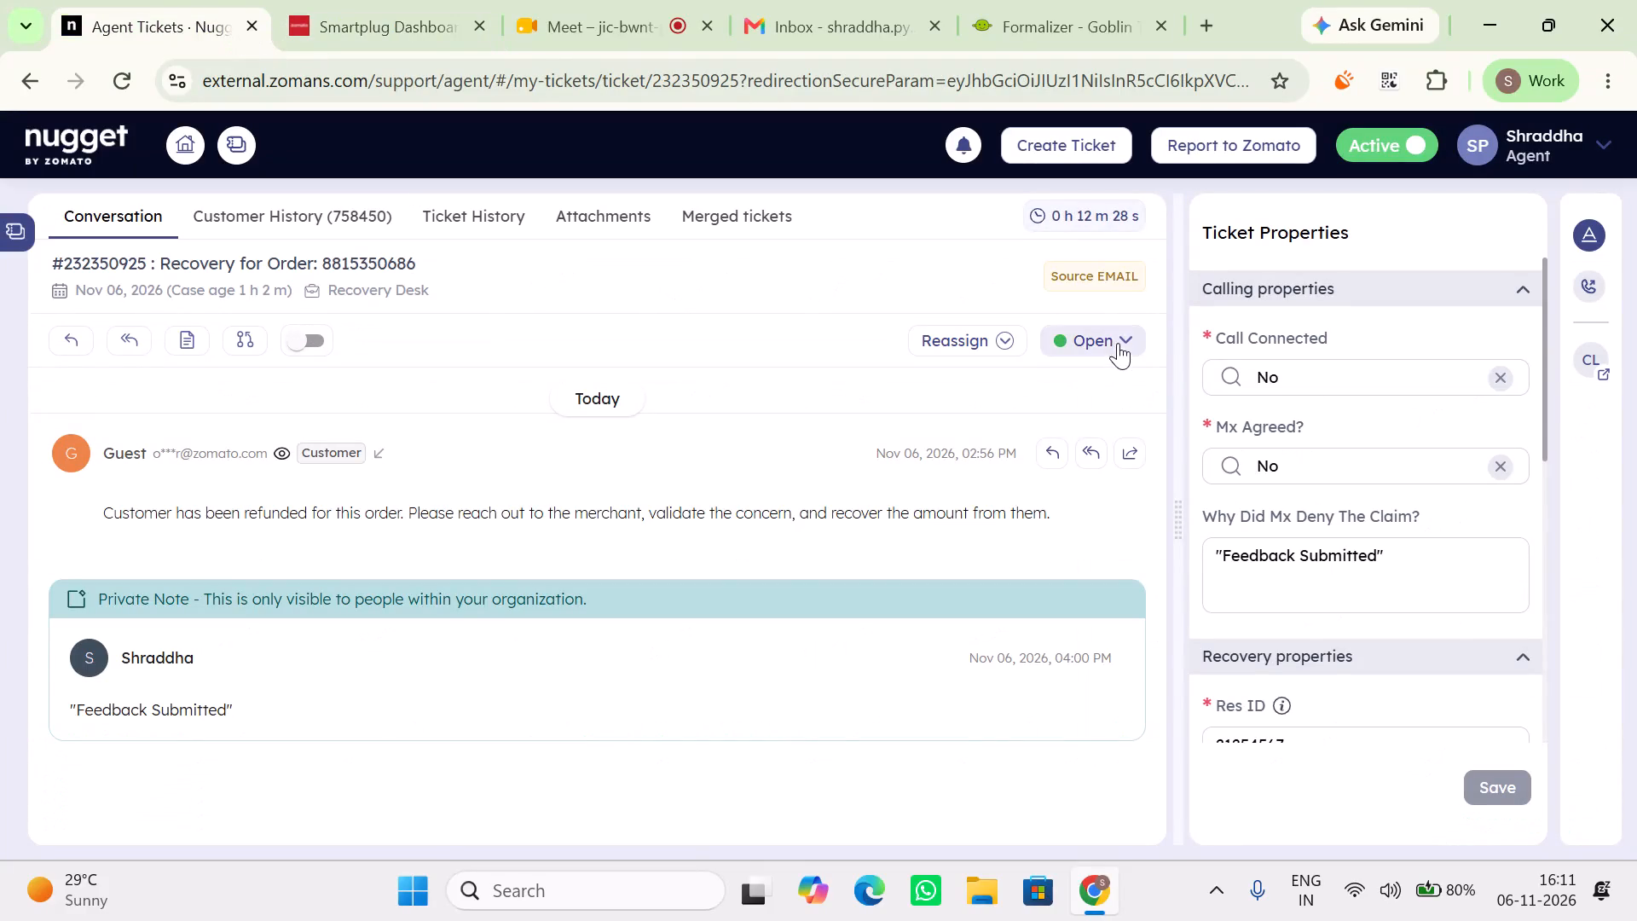
click(1118, 343)
click(1023, 420)
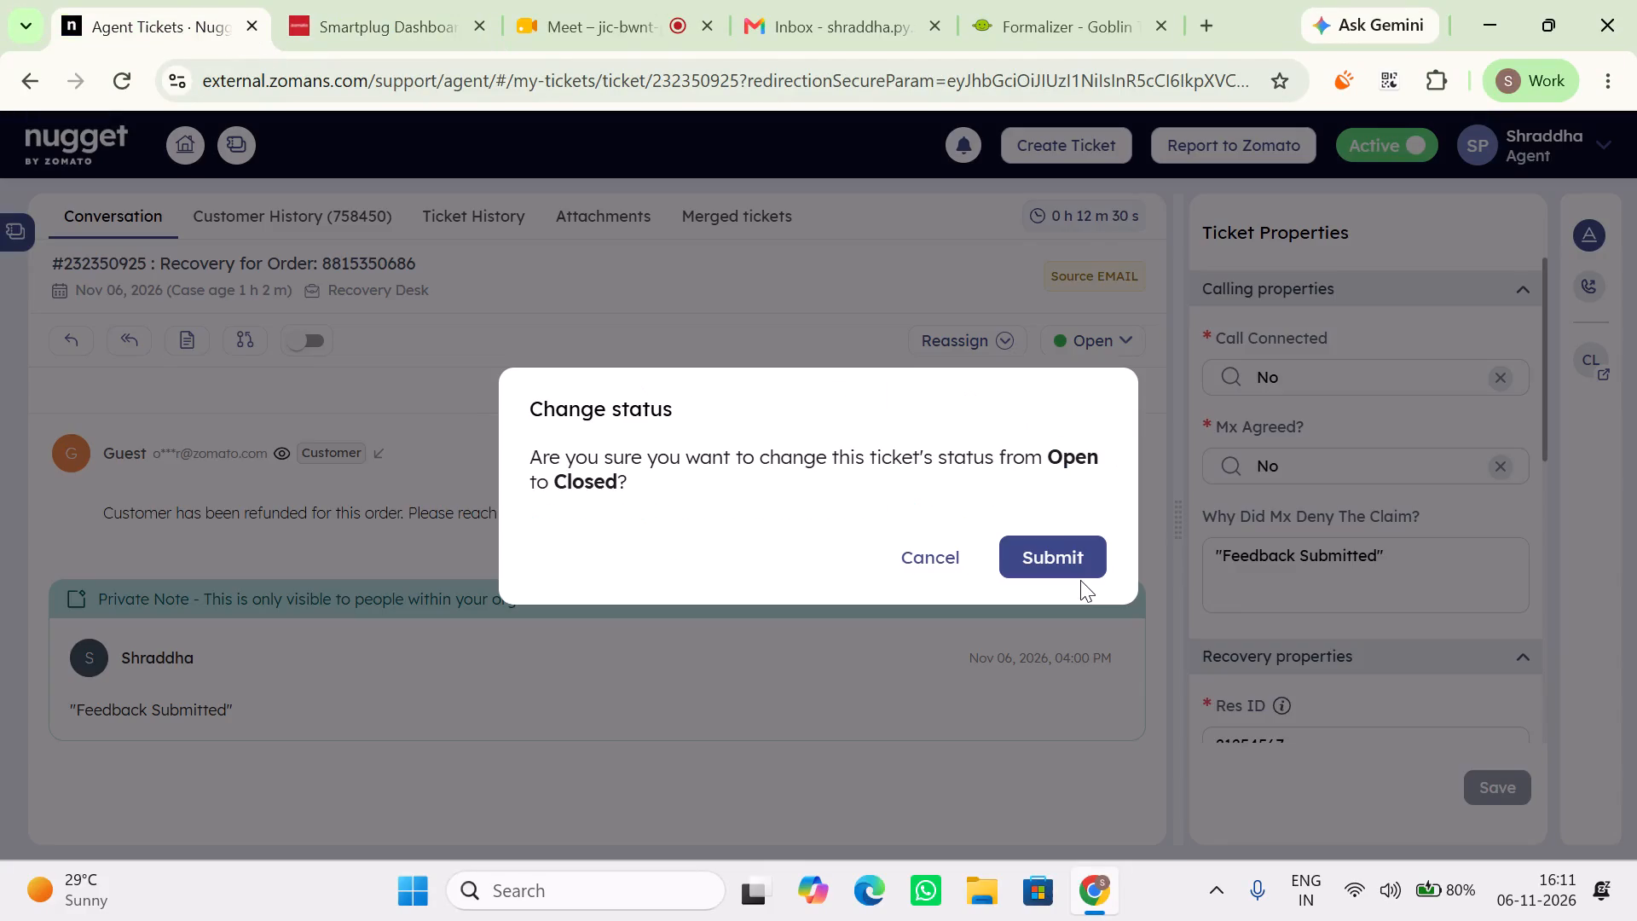
click(1080, 580)
click(1094, 550)
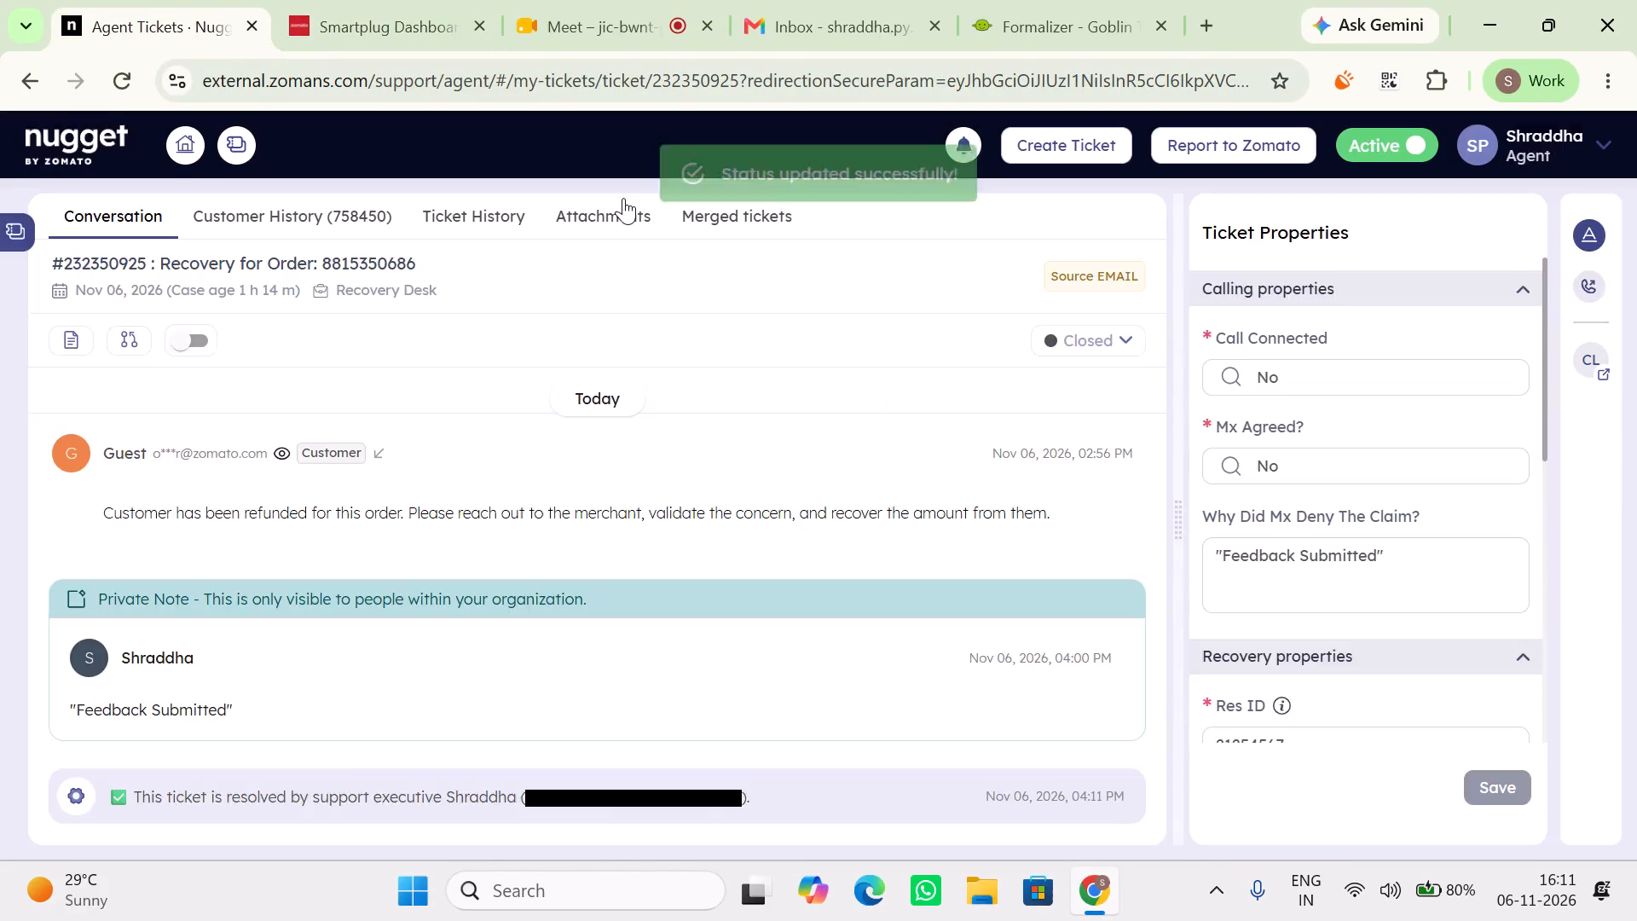
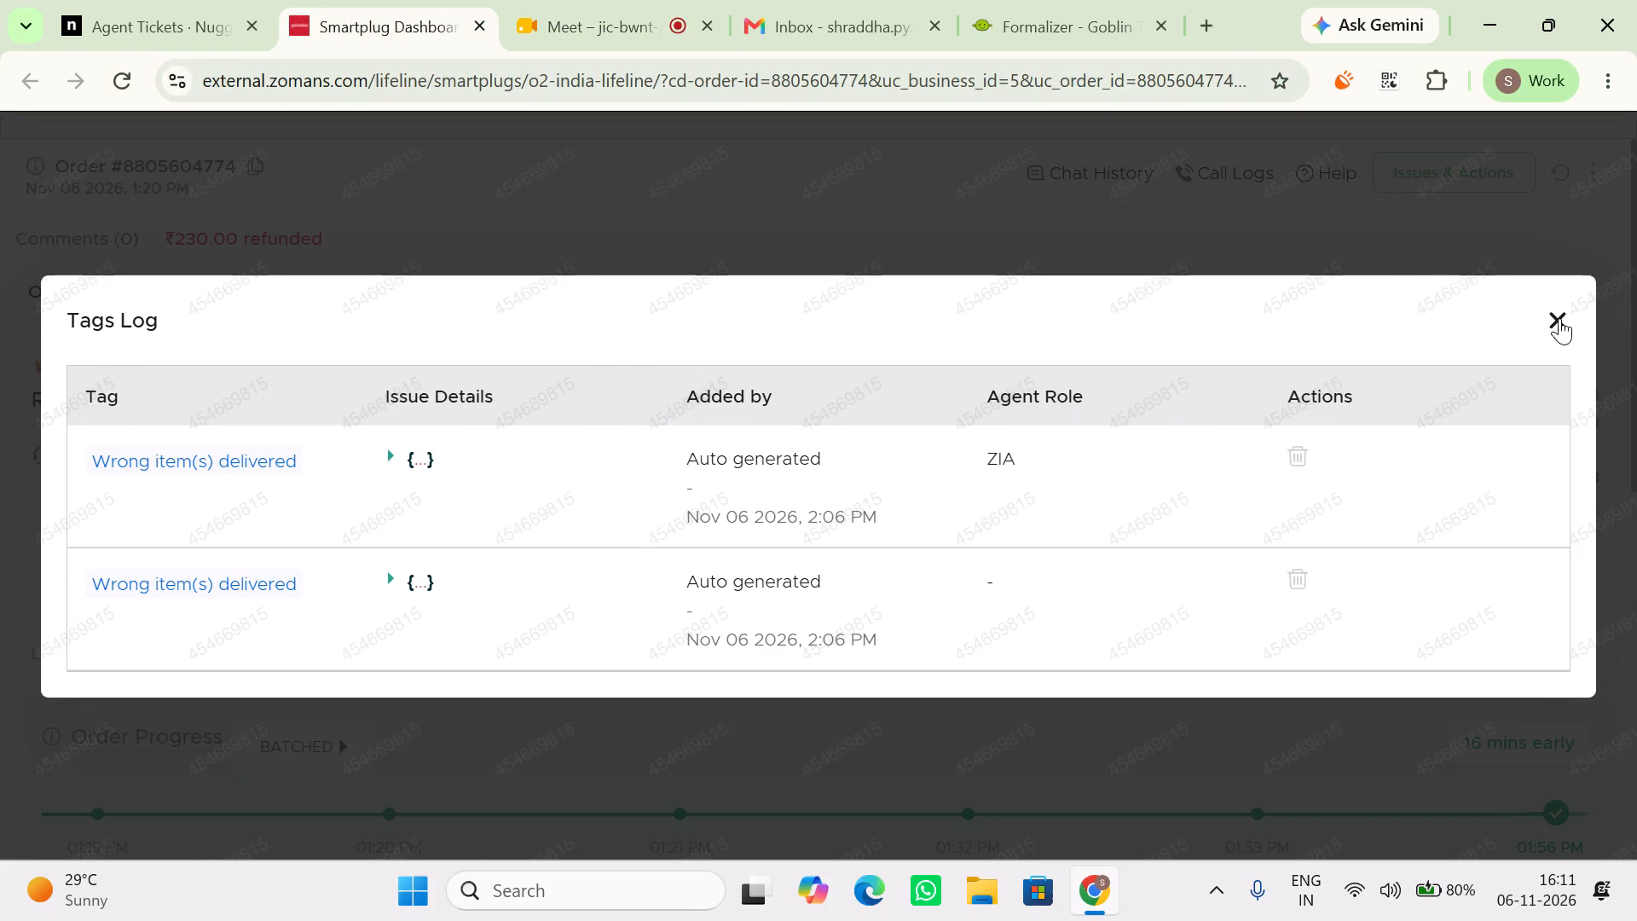
Mute the site in the Meet browser tab.
right_click(606, 0)
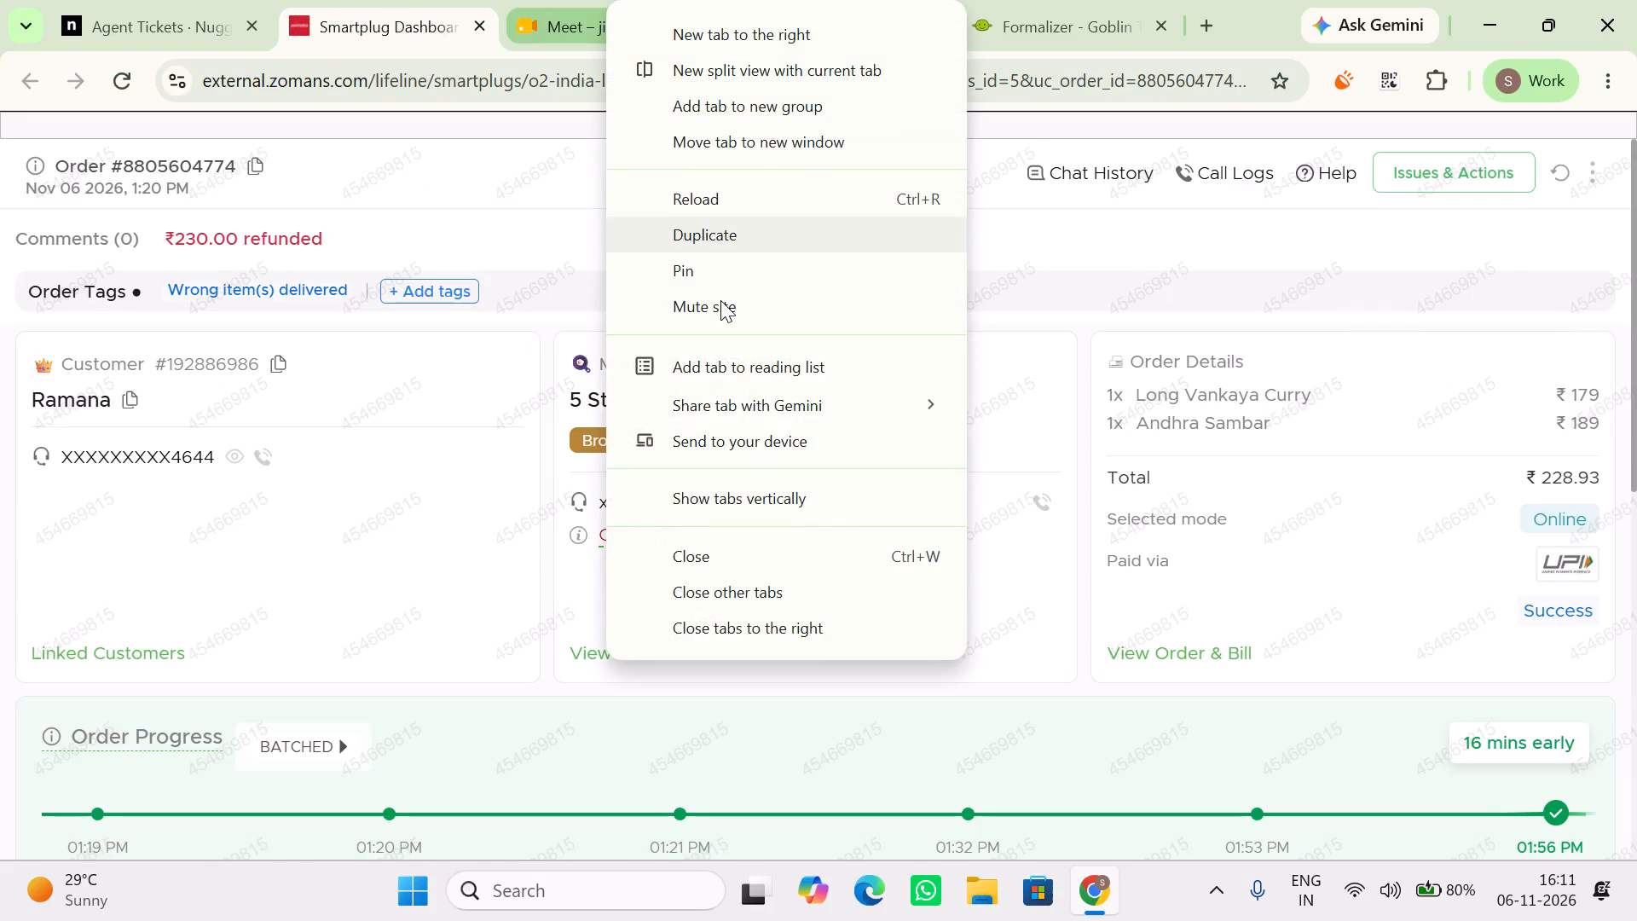
click(717, 296)
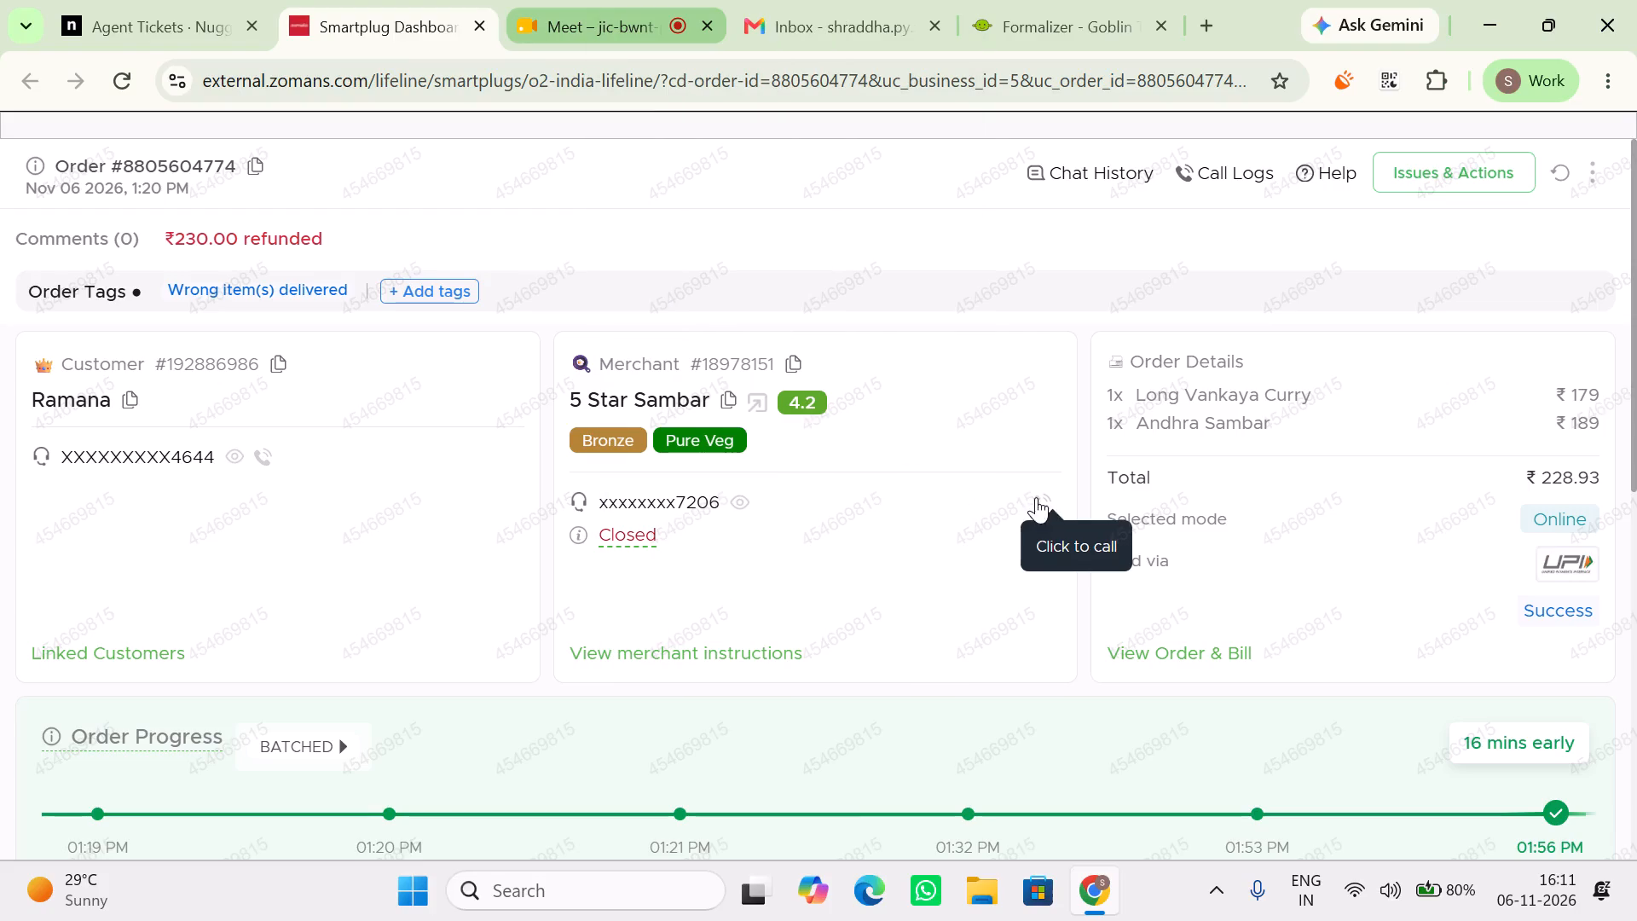
click(1050, 501)
click(1520, 614)
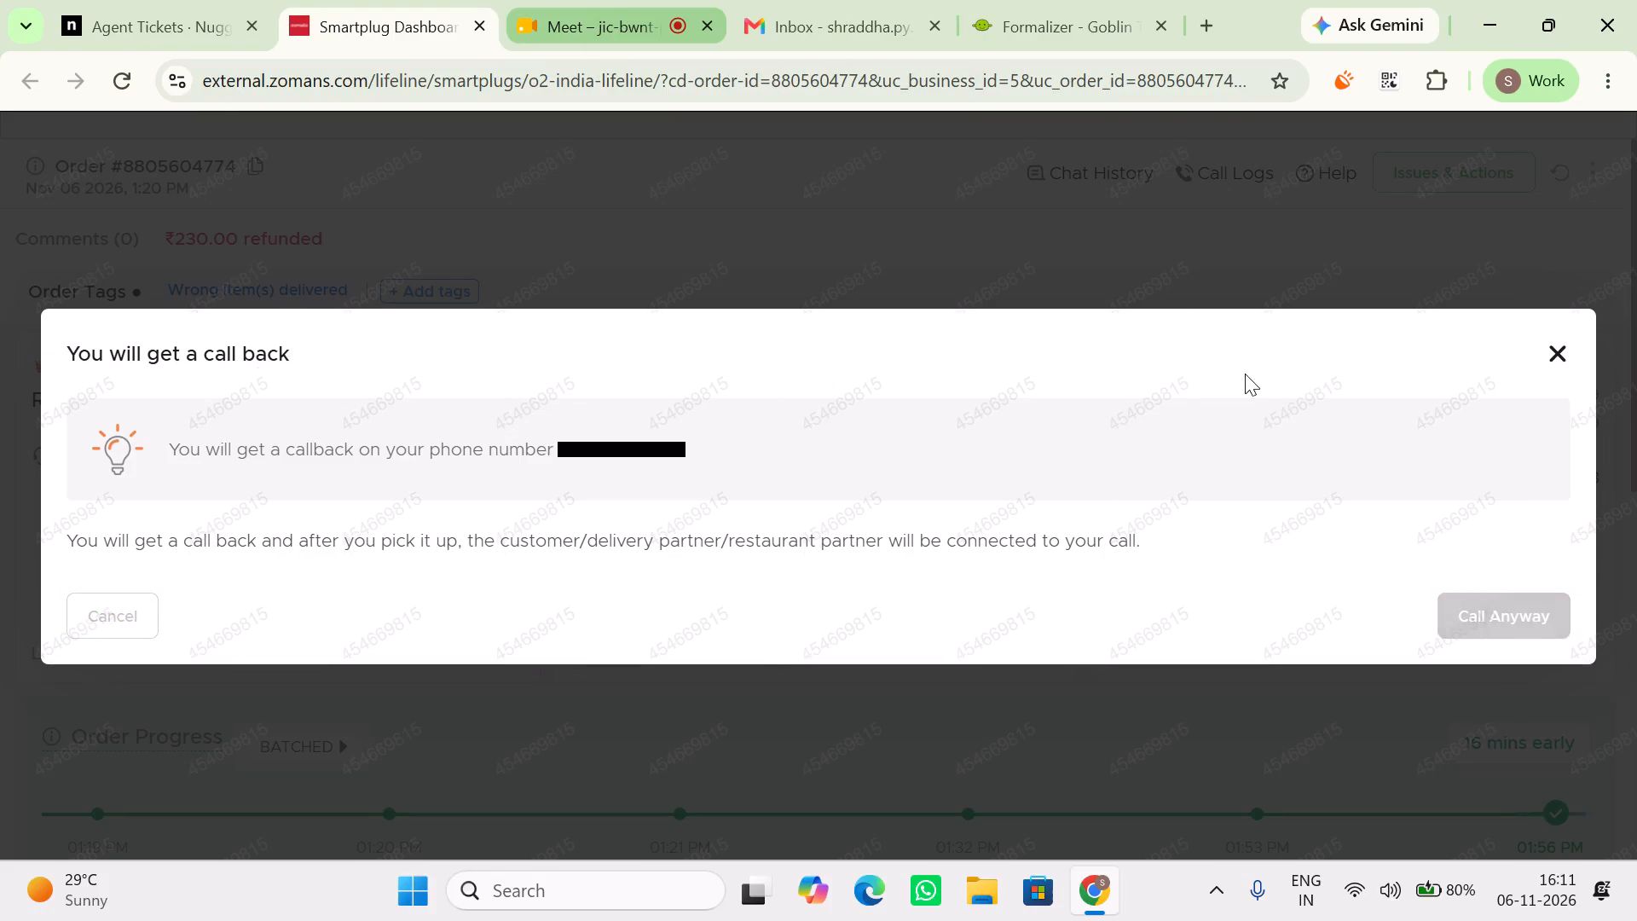
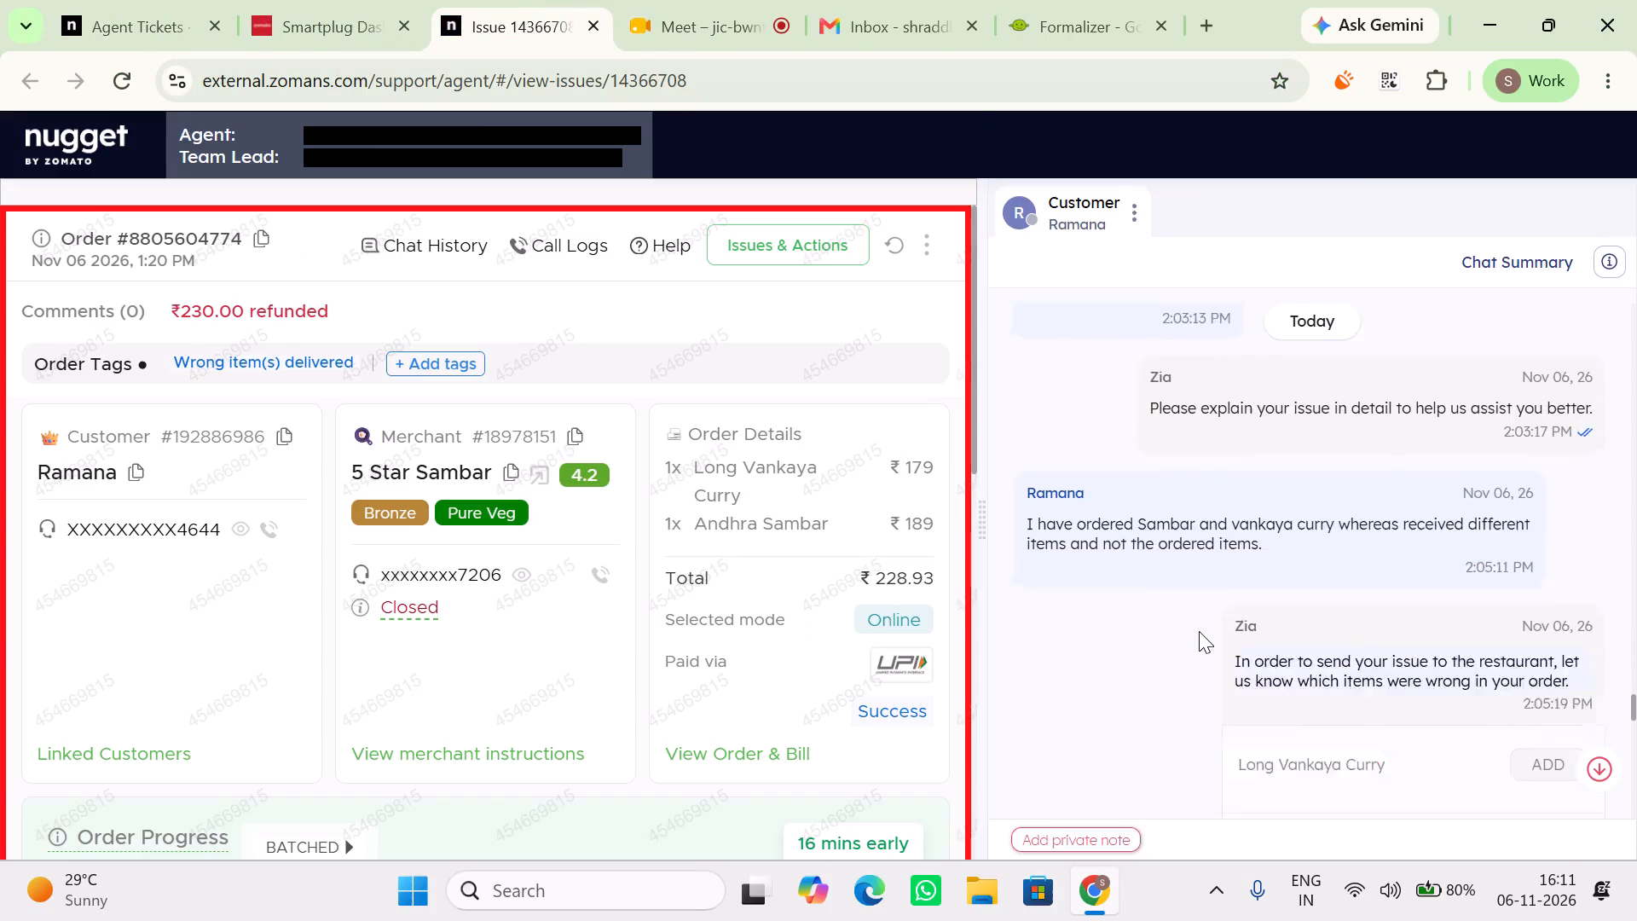
scroll(1199, 631, down, 1)
scroll(1199, 631, up, 1)
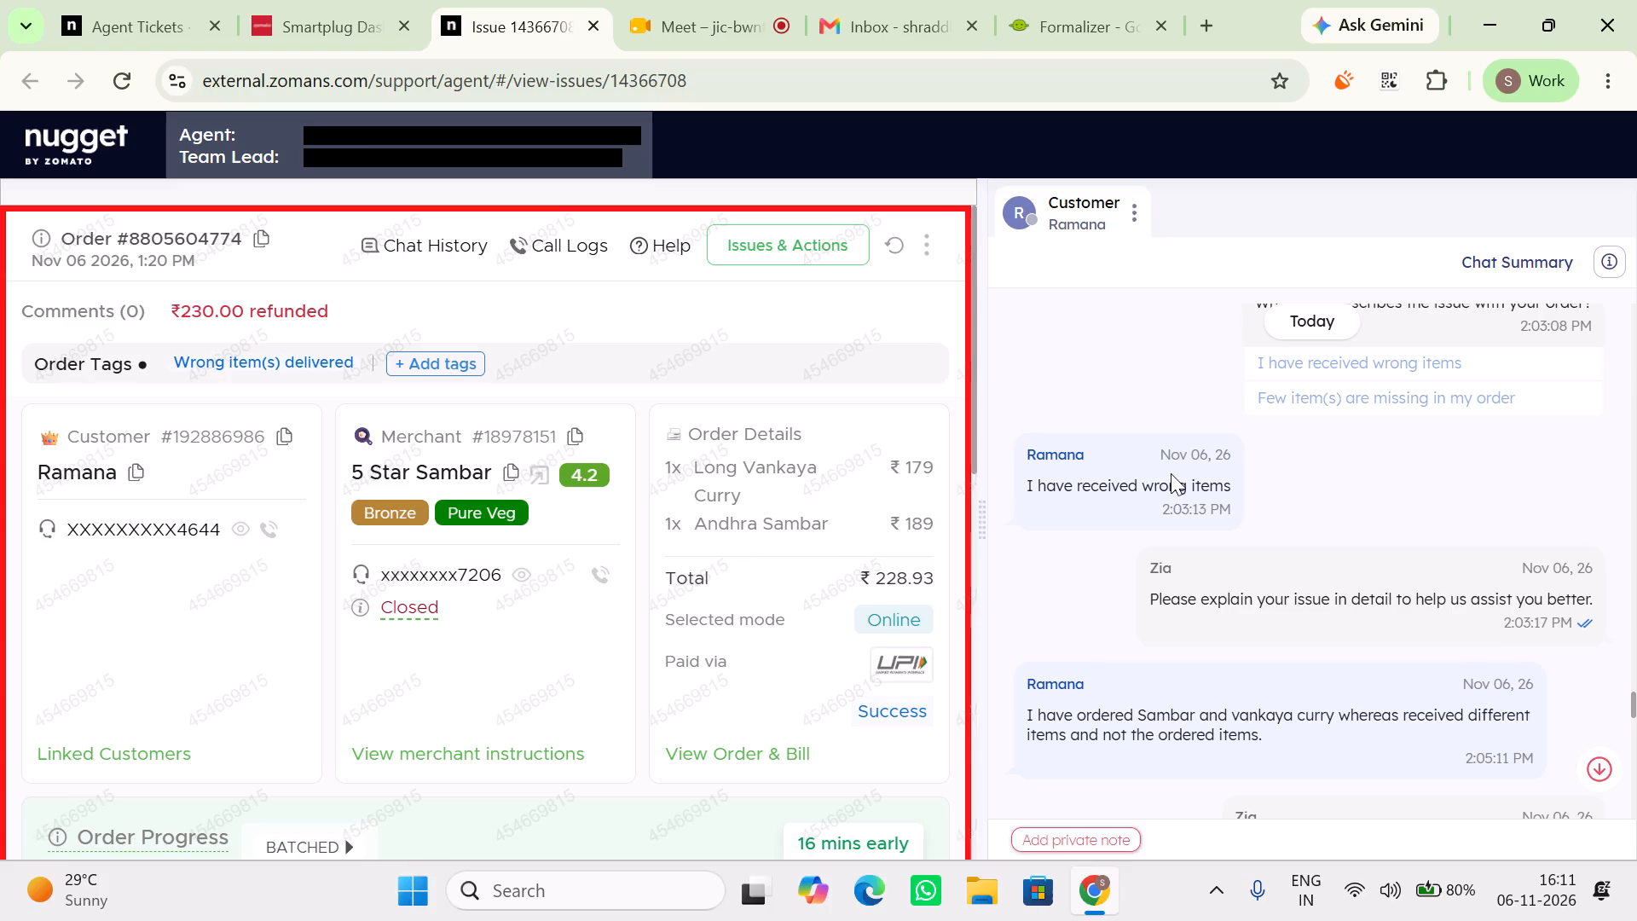
scroll(1126, 689, down, 2)
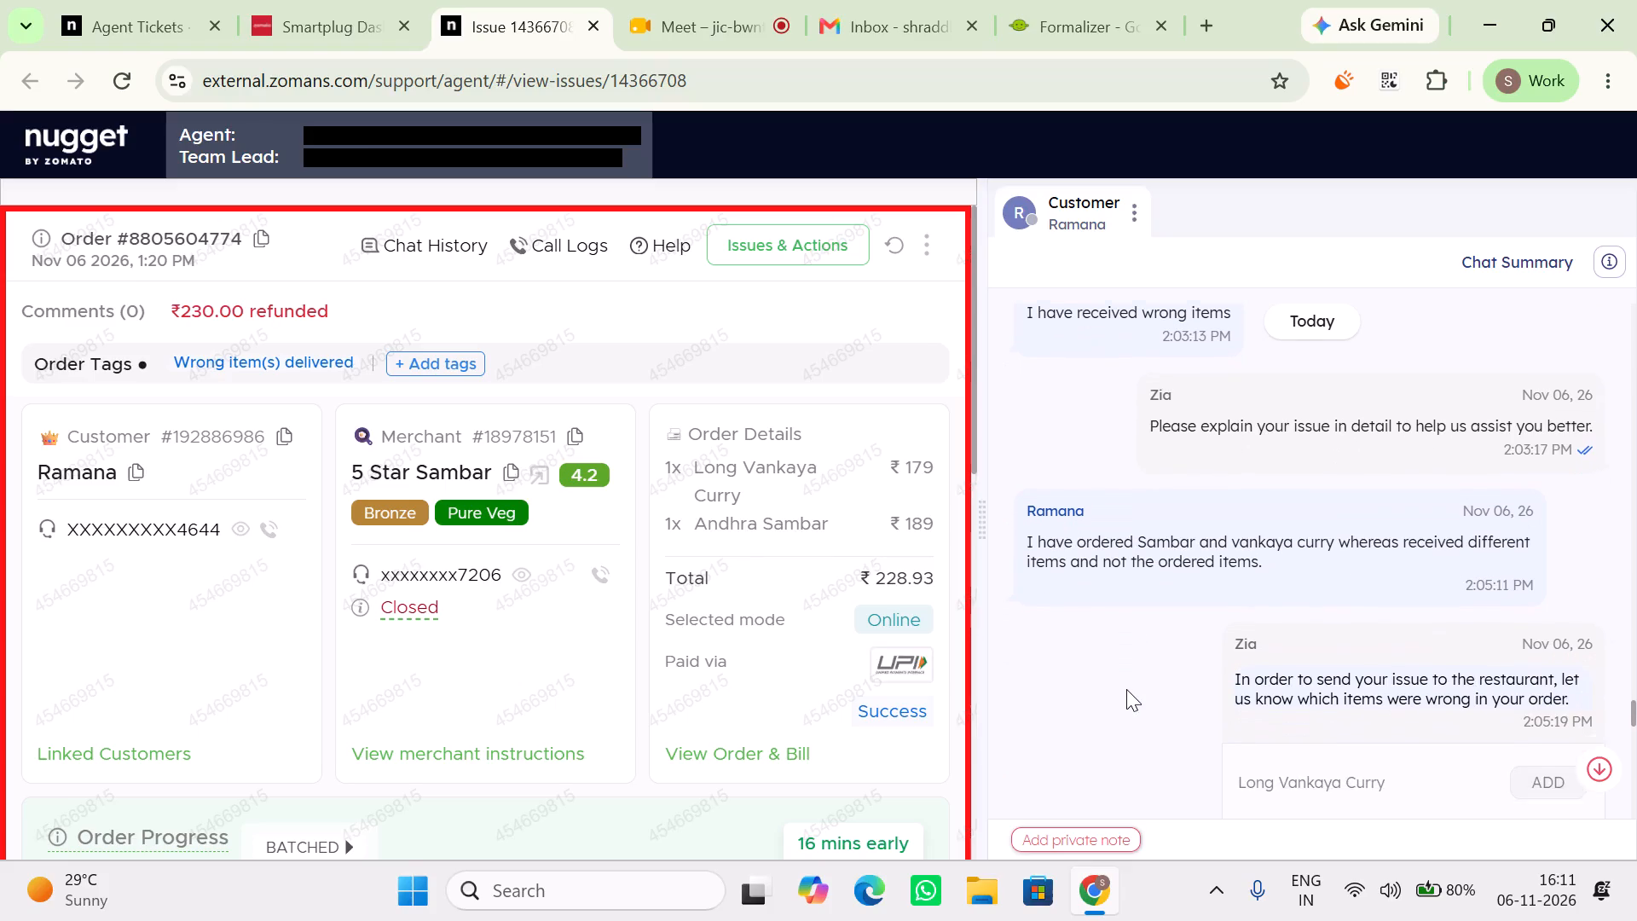
scroll(1126, 689, down, 2)
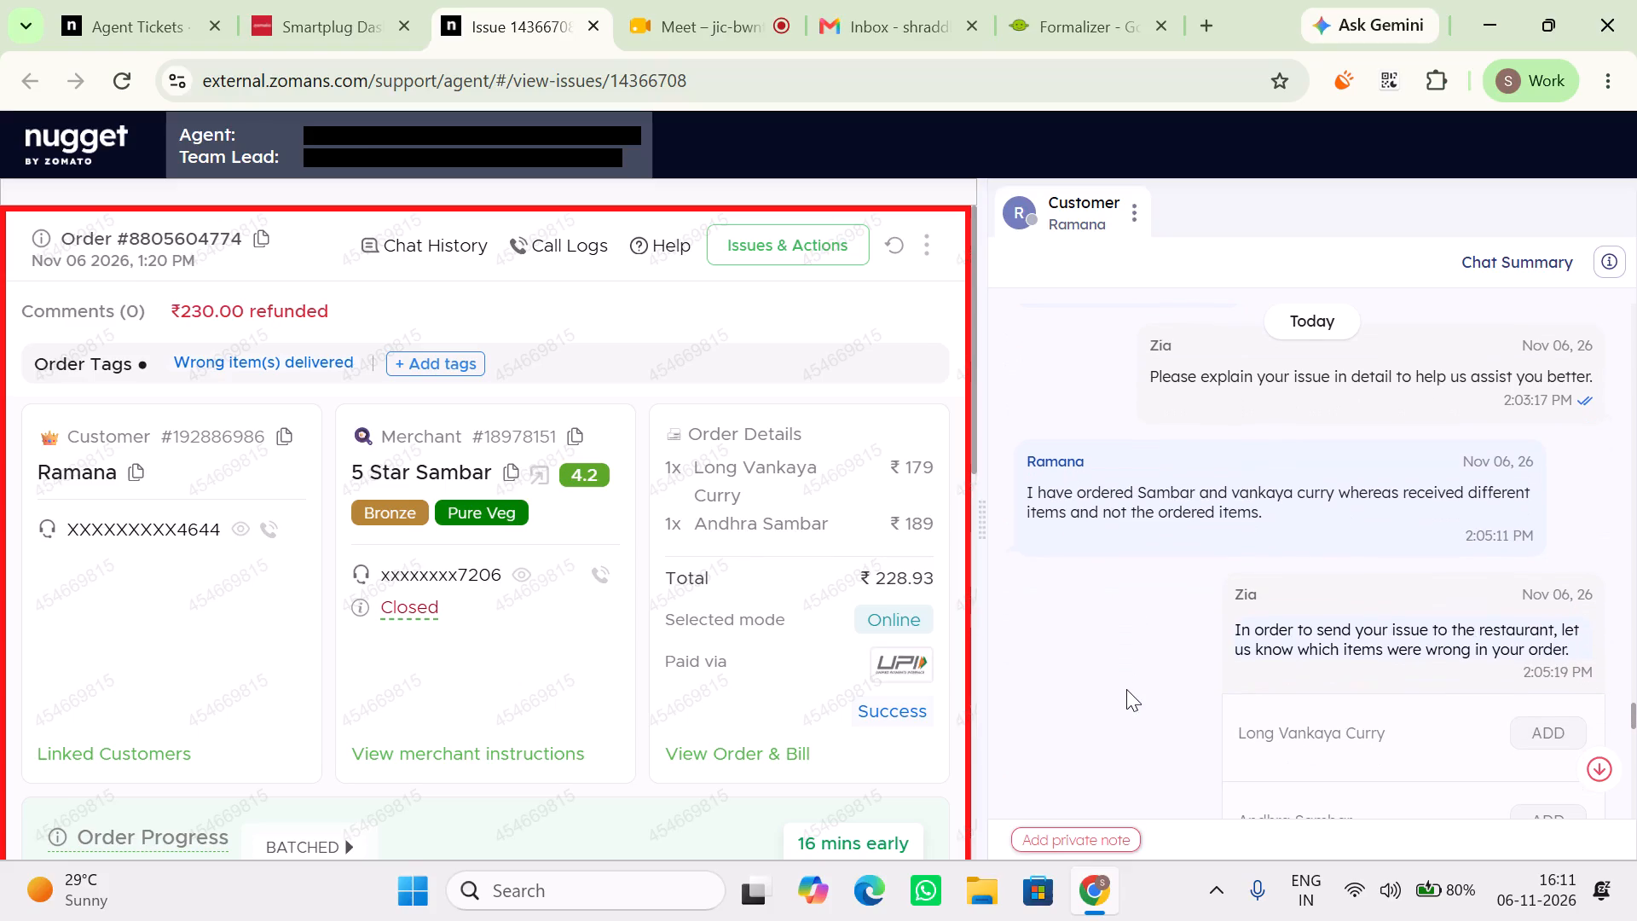
scroll(1126, 689, down, 4)
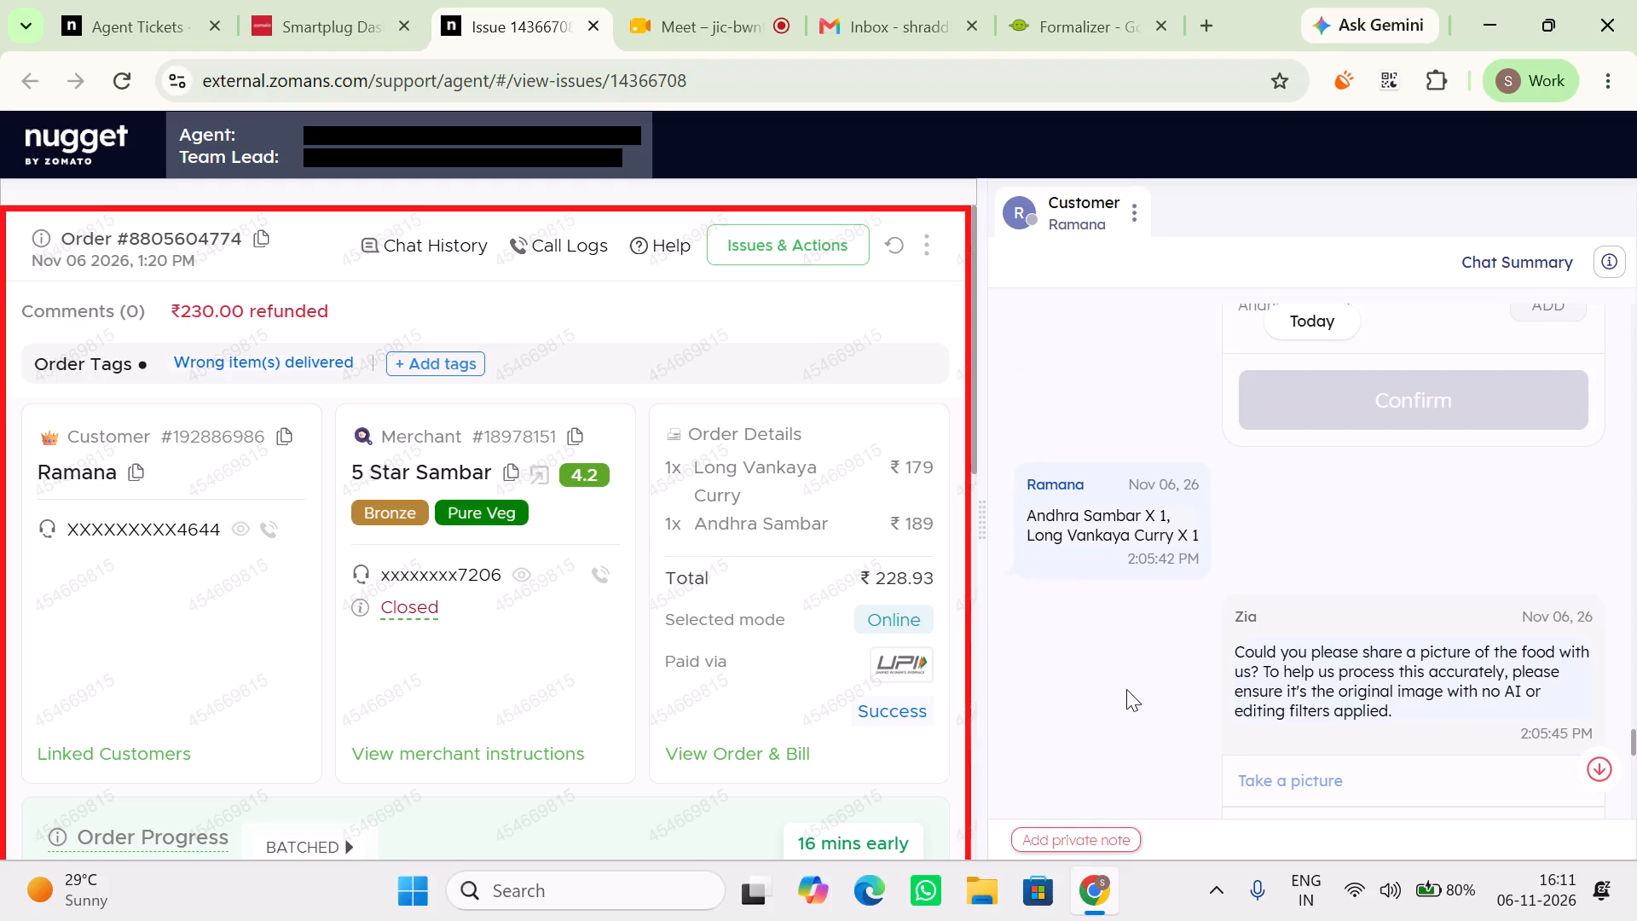
scroll(1126, 689, down, 3)
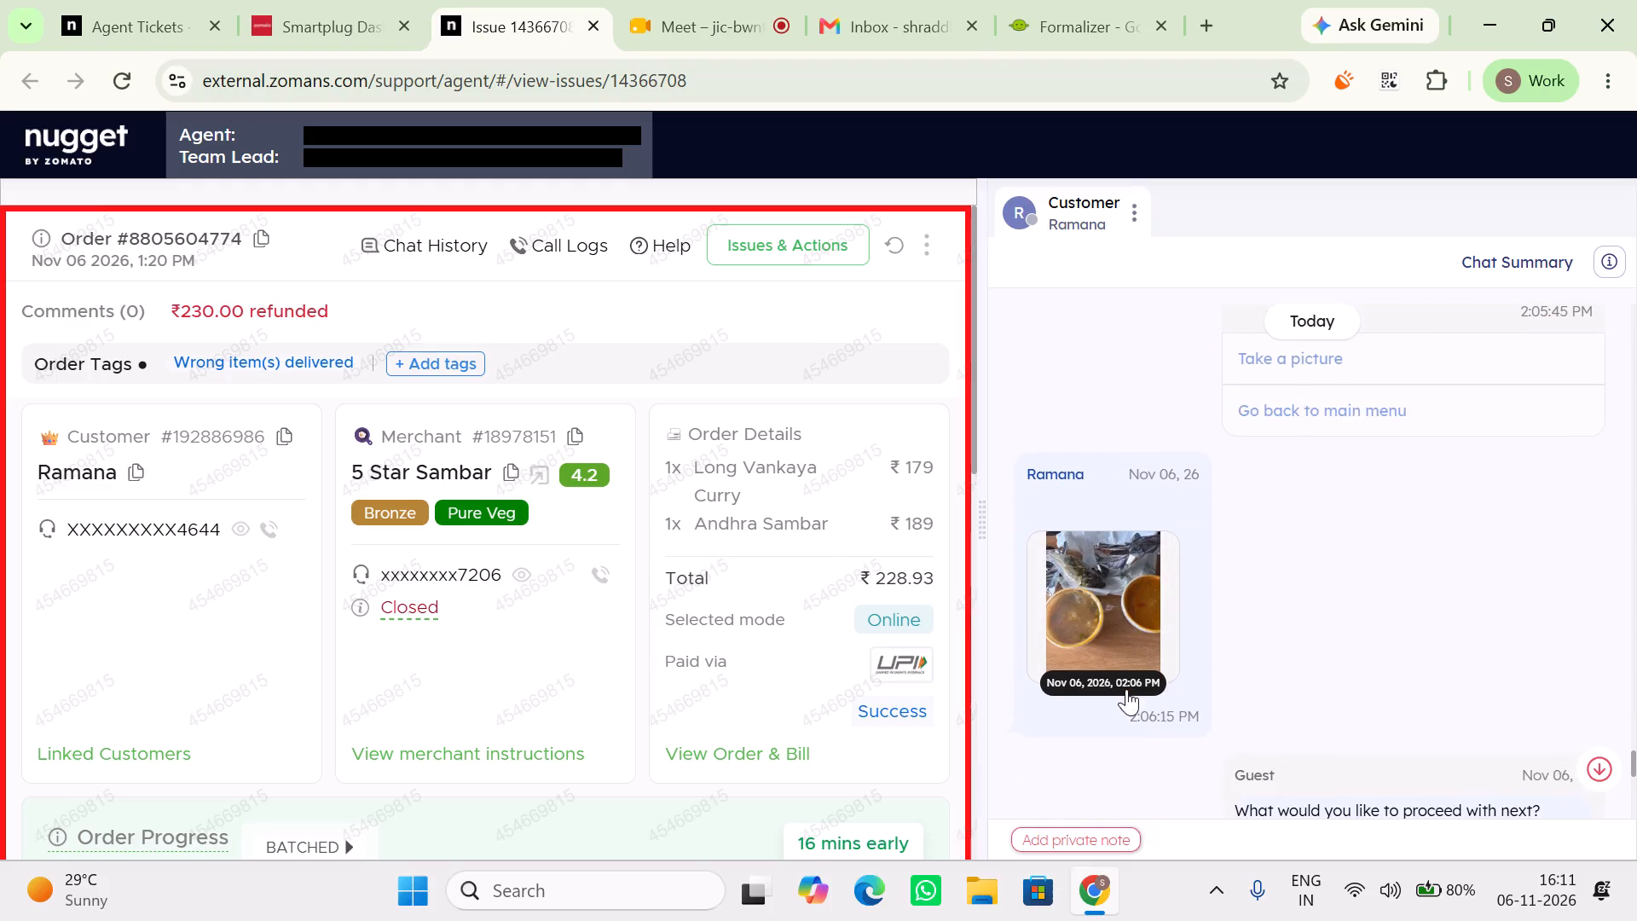
scroll(1126, 689, down, 4)
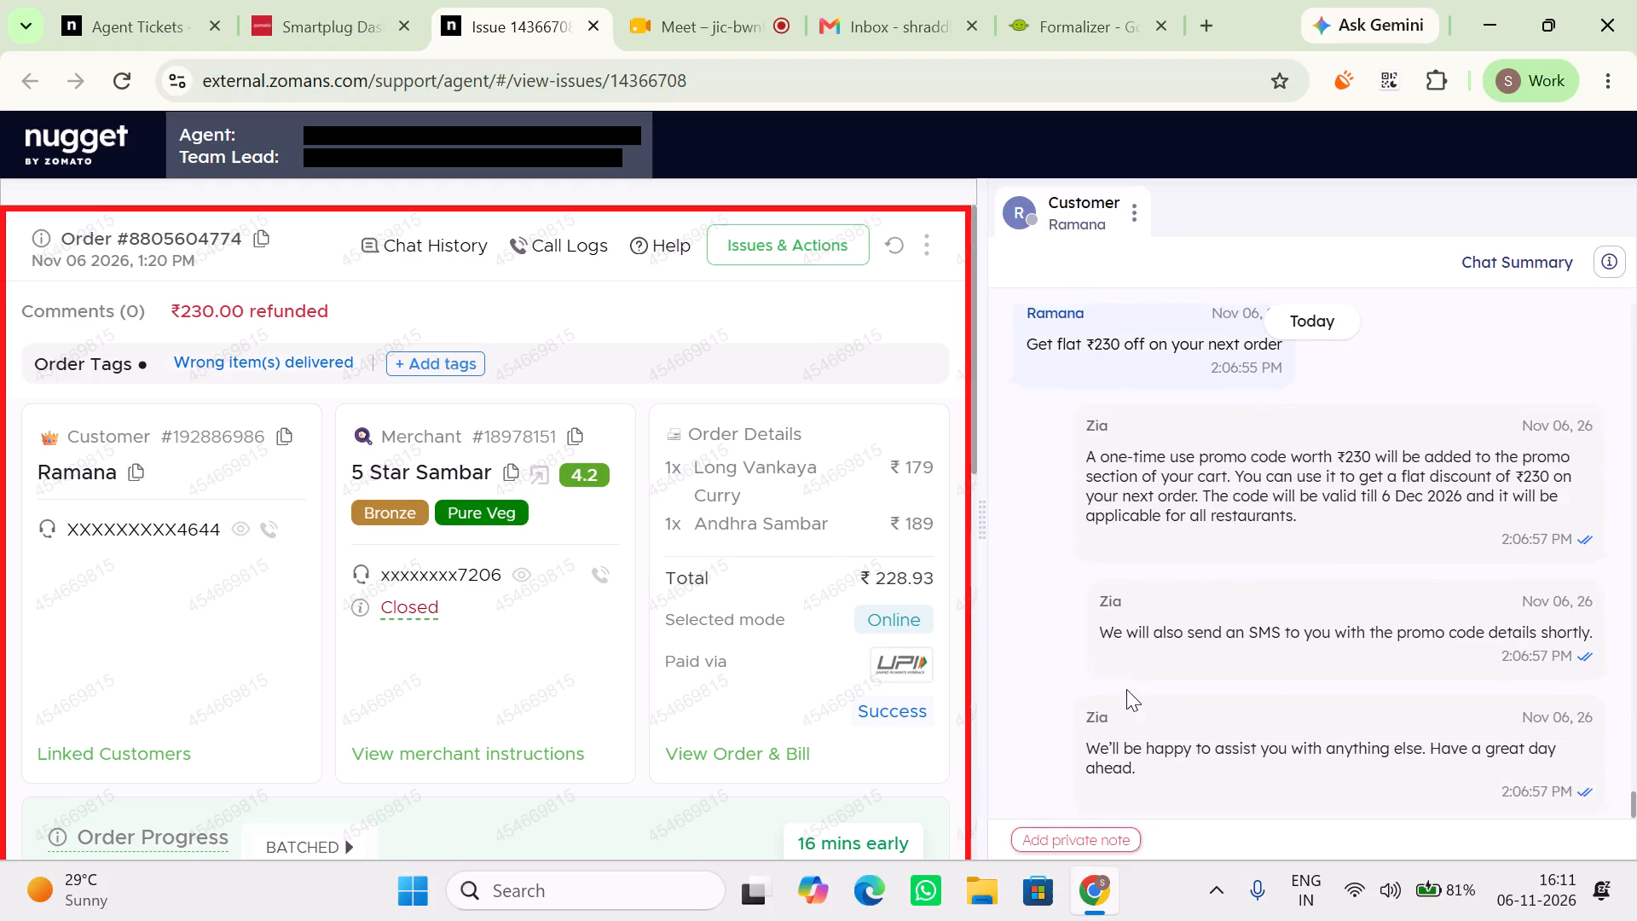
scroll(1126, 689, down, 3)
scroll(1126, 689, up, 2)
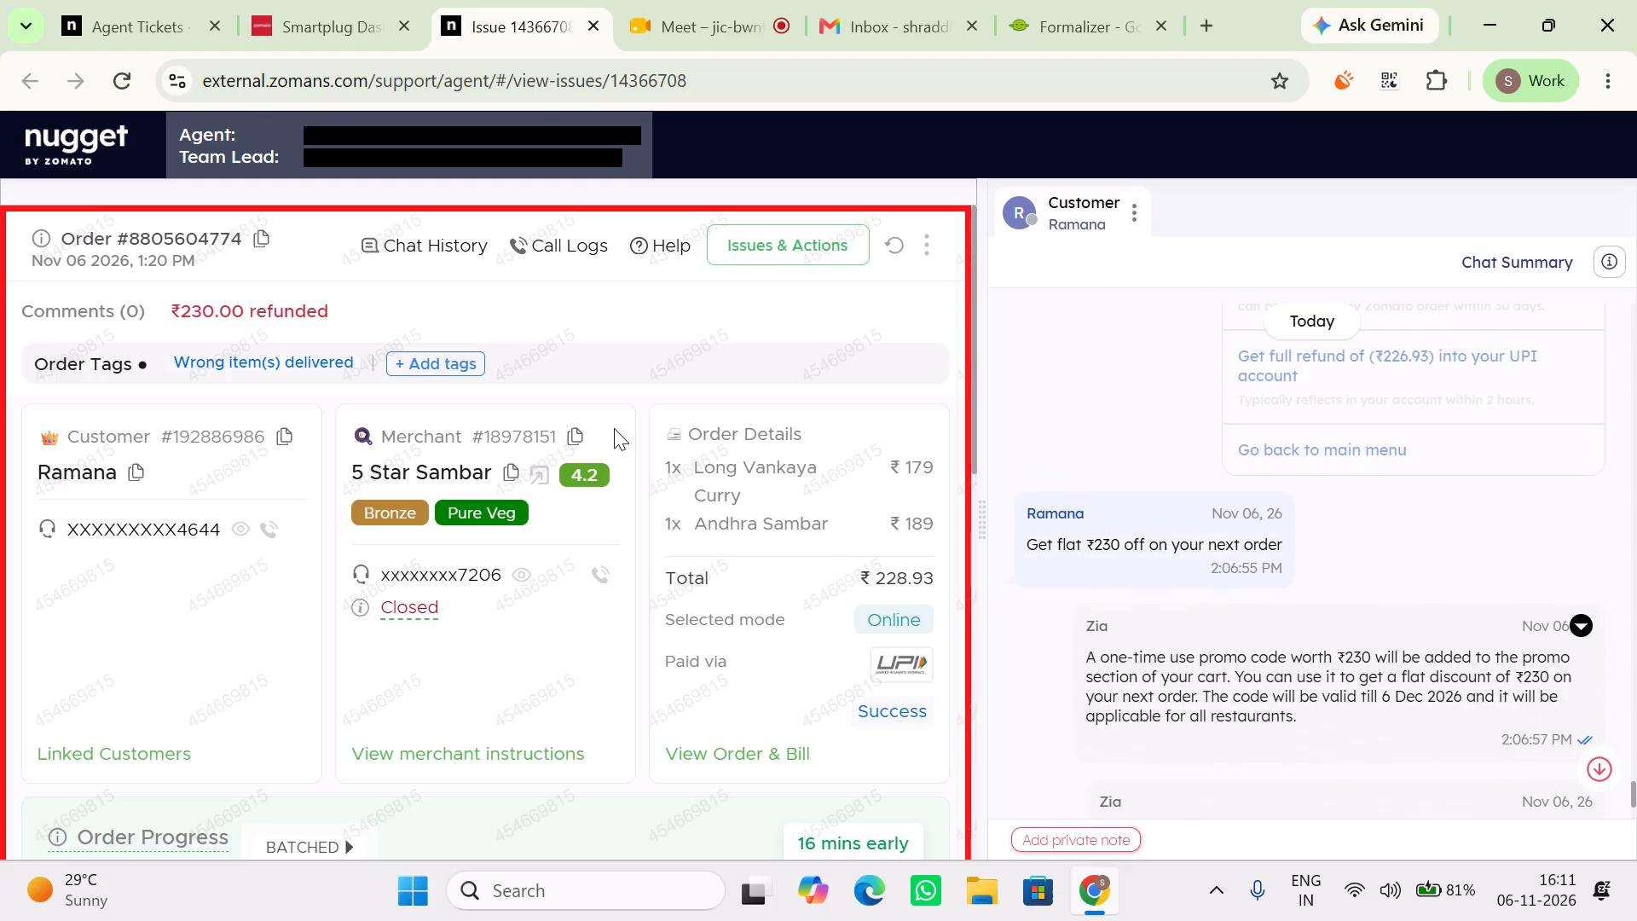
Examine the issue details of the second "Wrong item(s) delivered" tag in the order's tags log, including refund and merchant recoup amounts.
click(252, 360)
scroll(532, 620, down, 2)
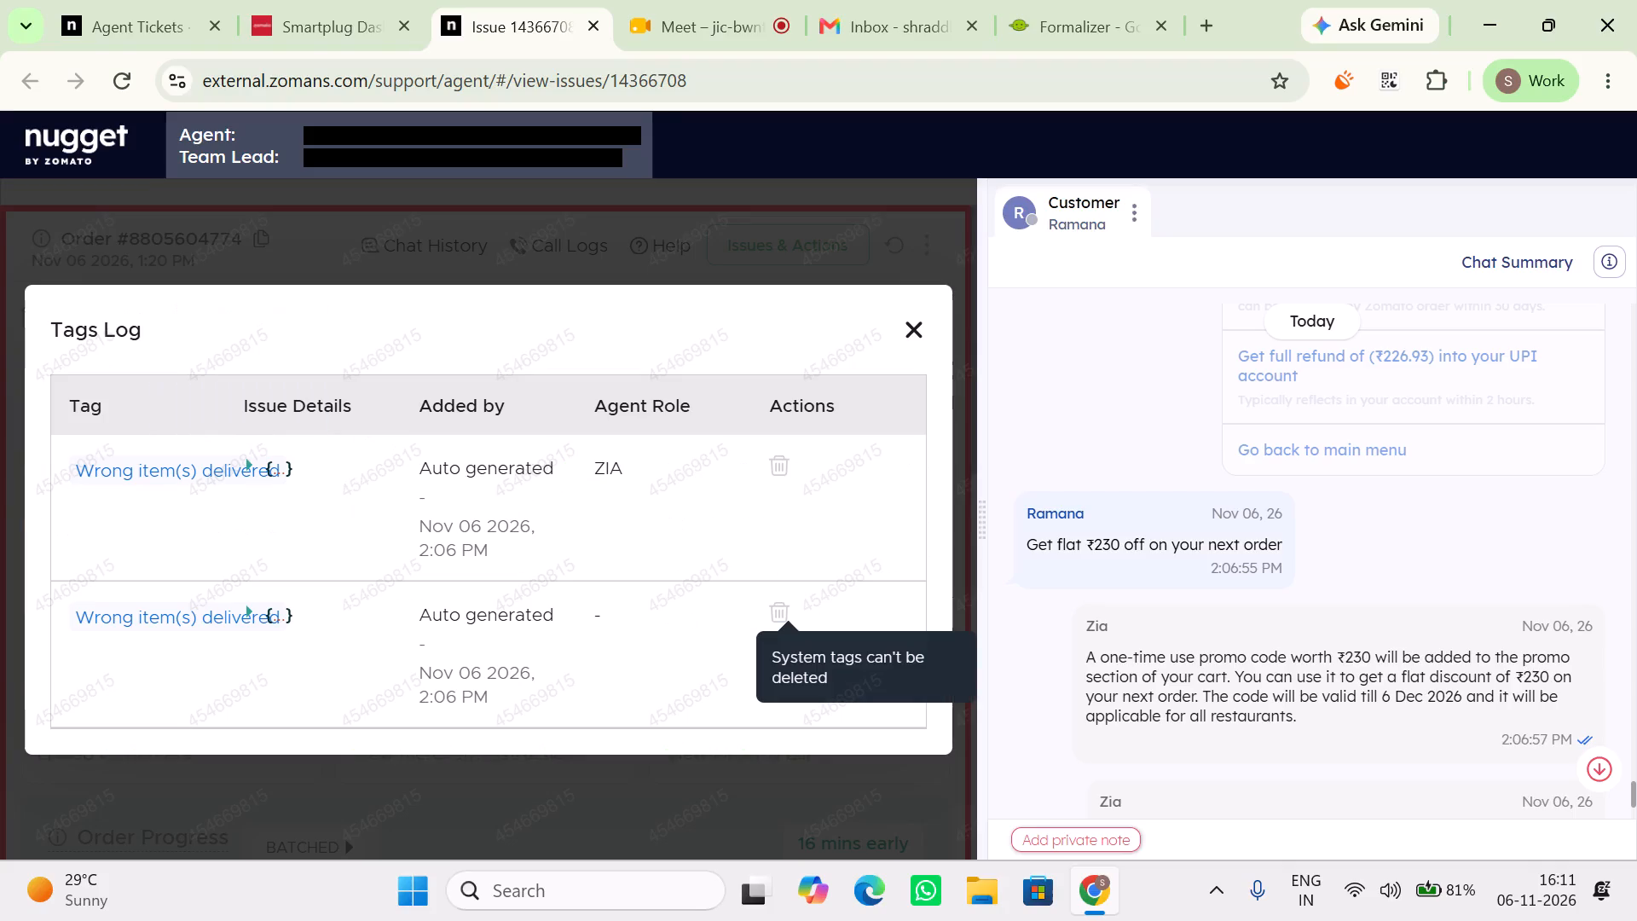
click(269, 614)
scroll(383, 660, down, 3)
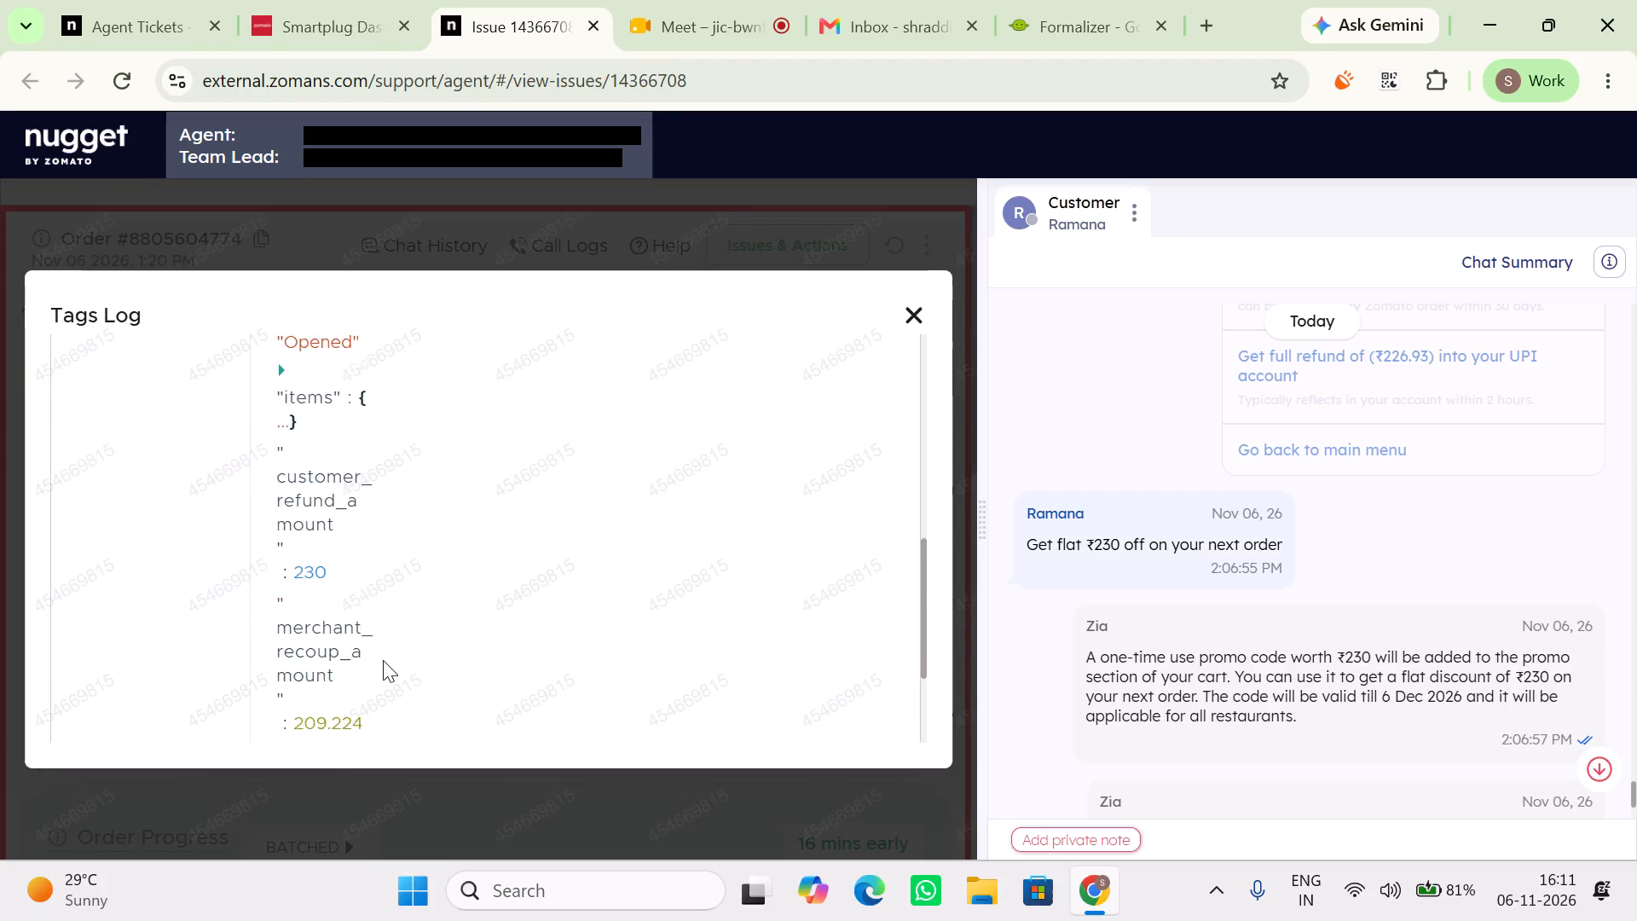
scroll(383, 660, down, 2)
click(916, 307)
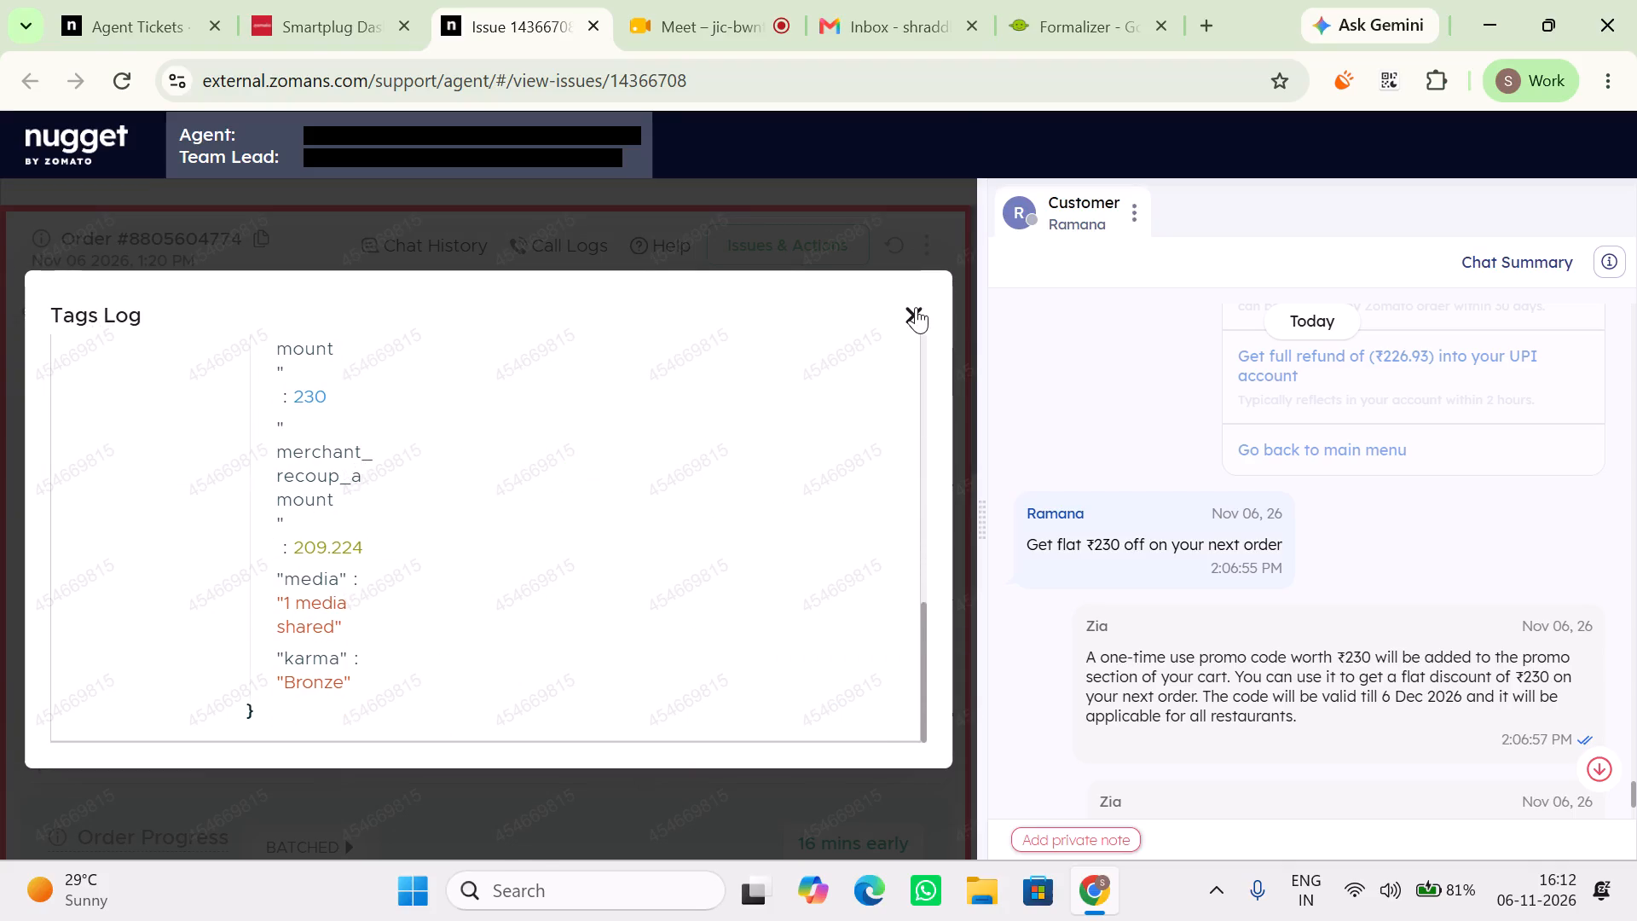
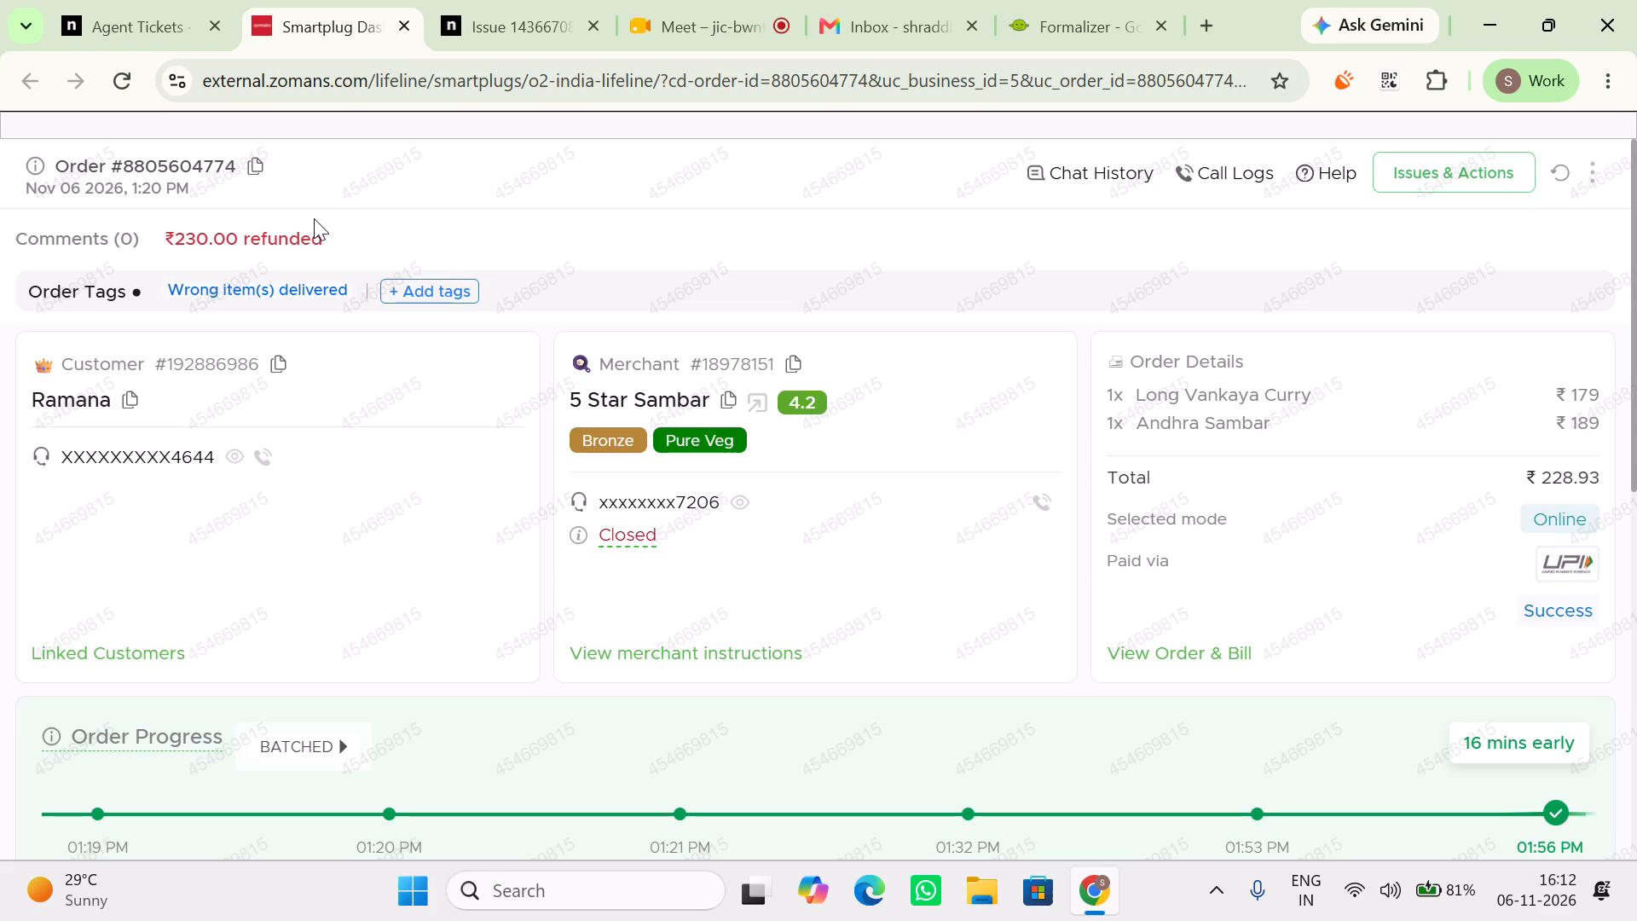
click(484, 1)
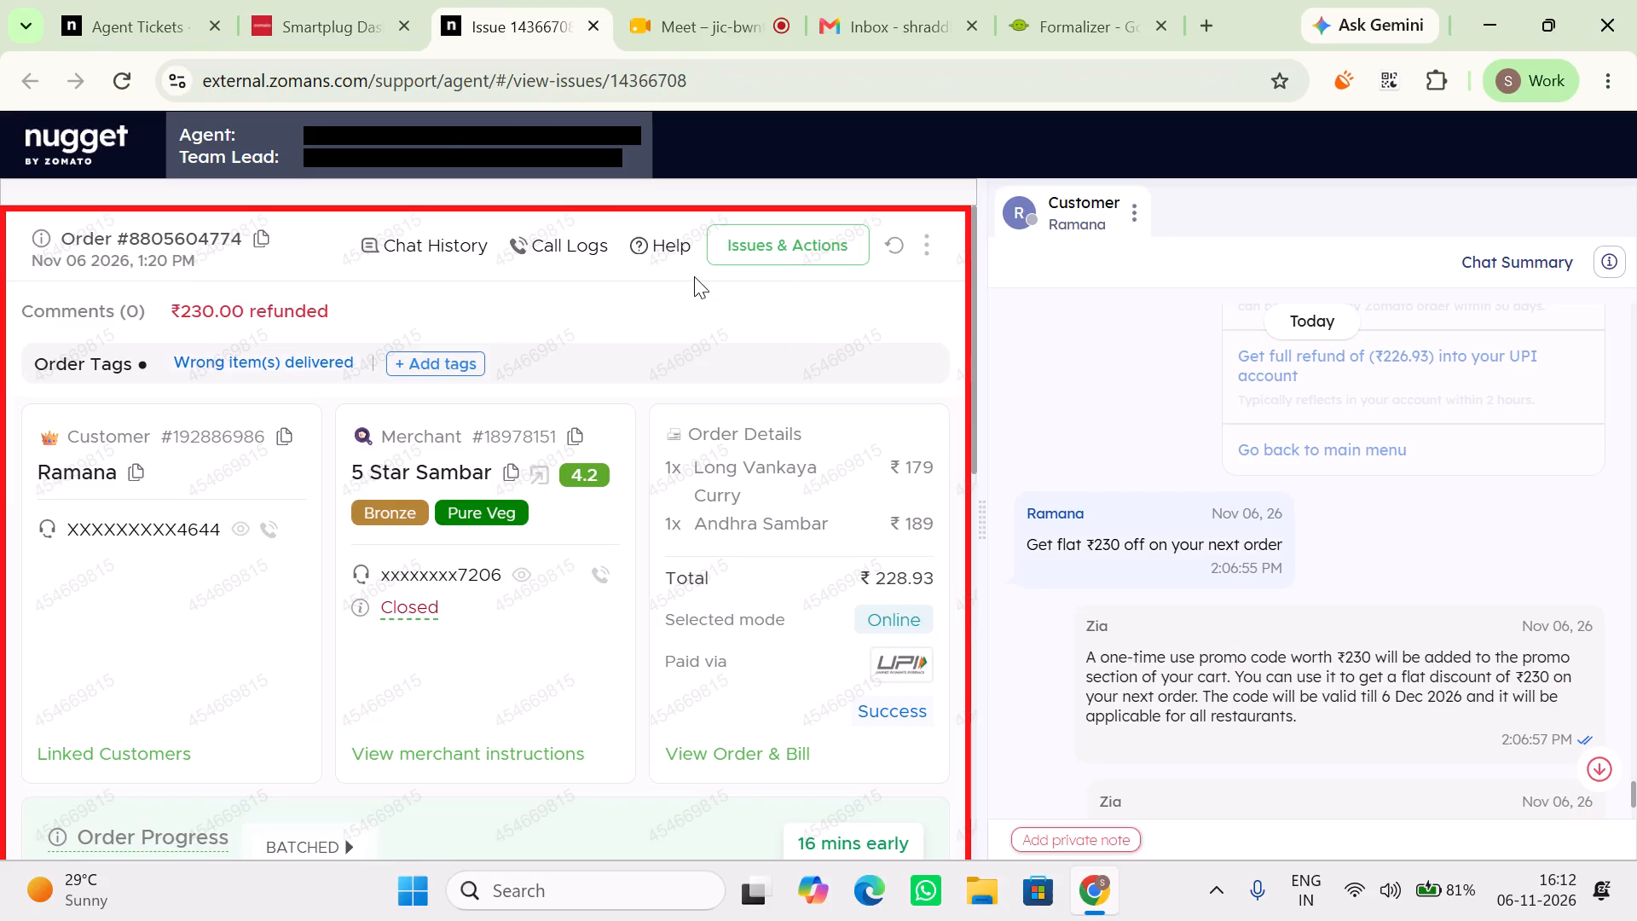
scroll(1231, 588, down, 1)
scroll(1231, 588, up, 4)
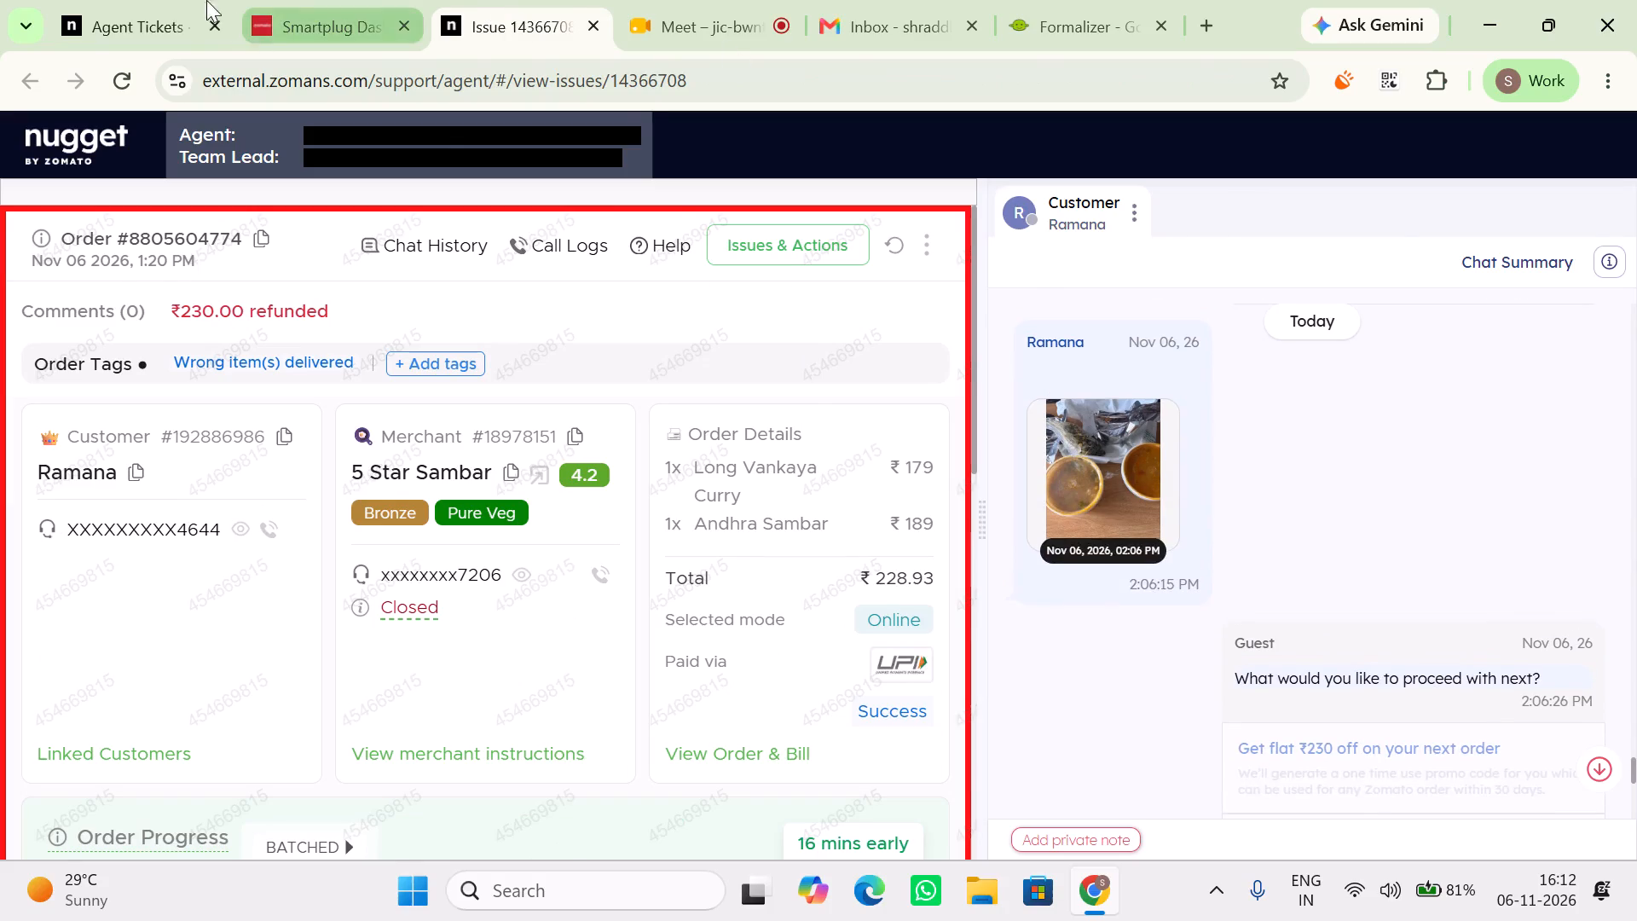
click(106, 0)
scroll(1276, 646, down, 4)
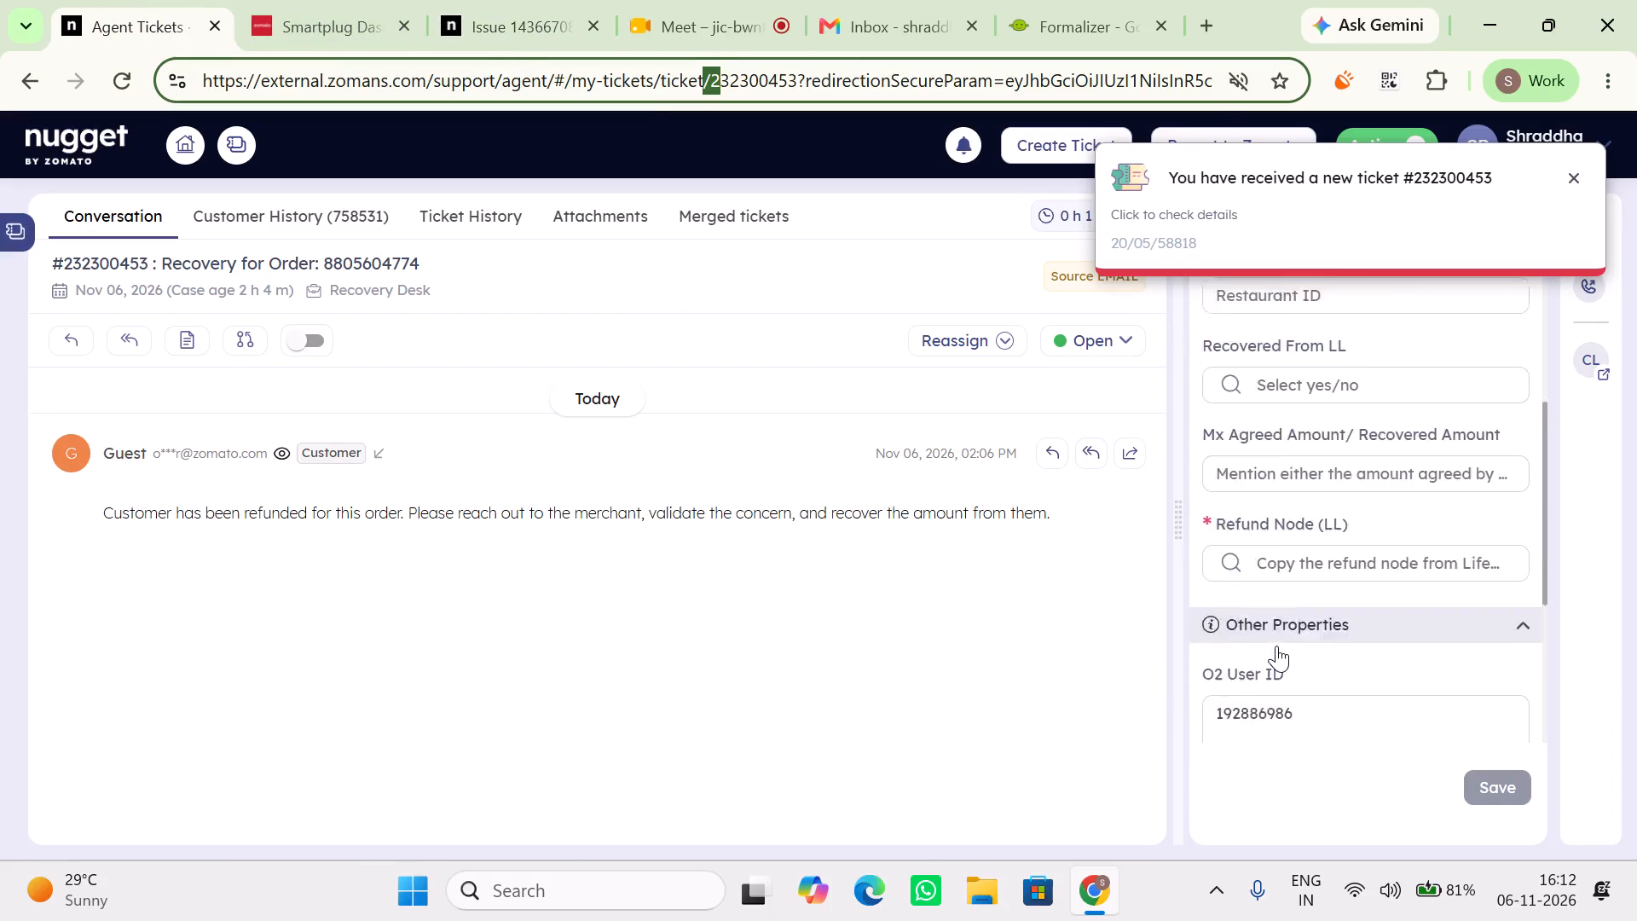
scroll(1276, 646, down, 2)
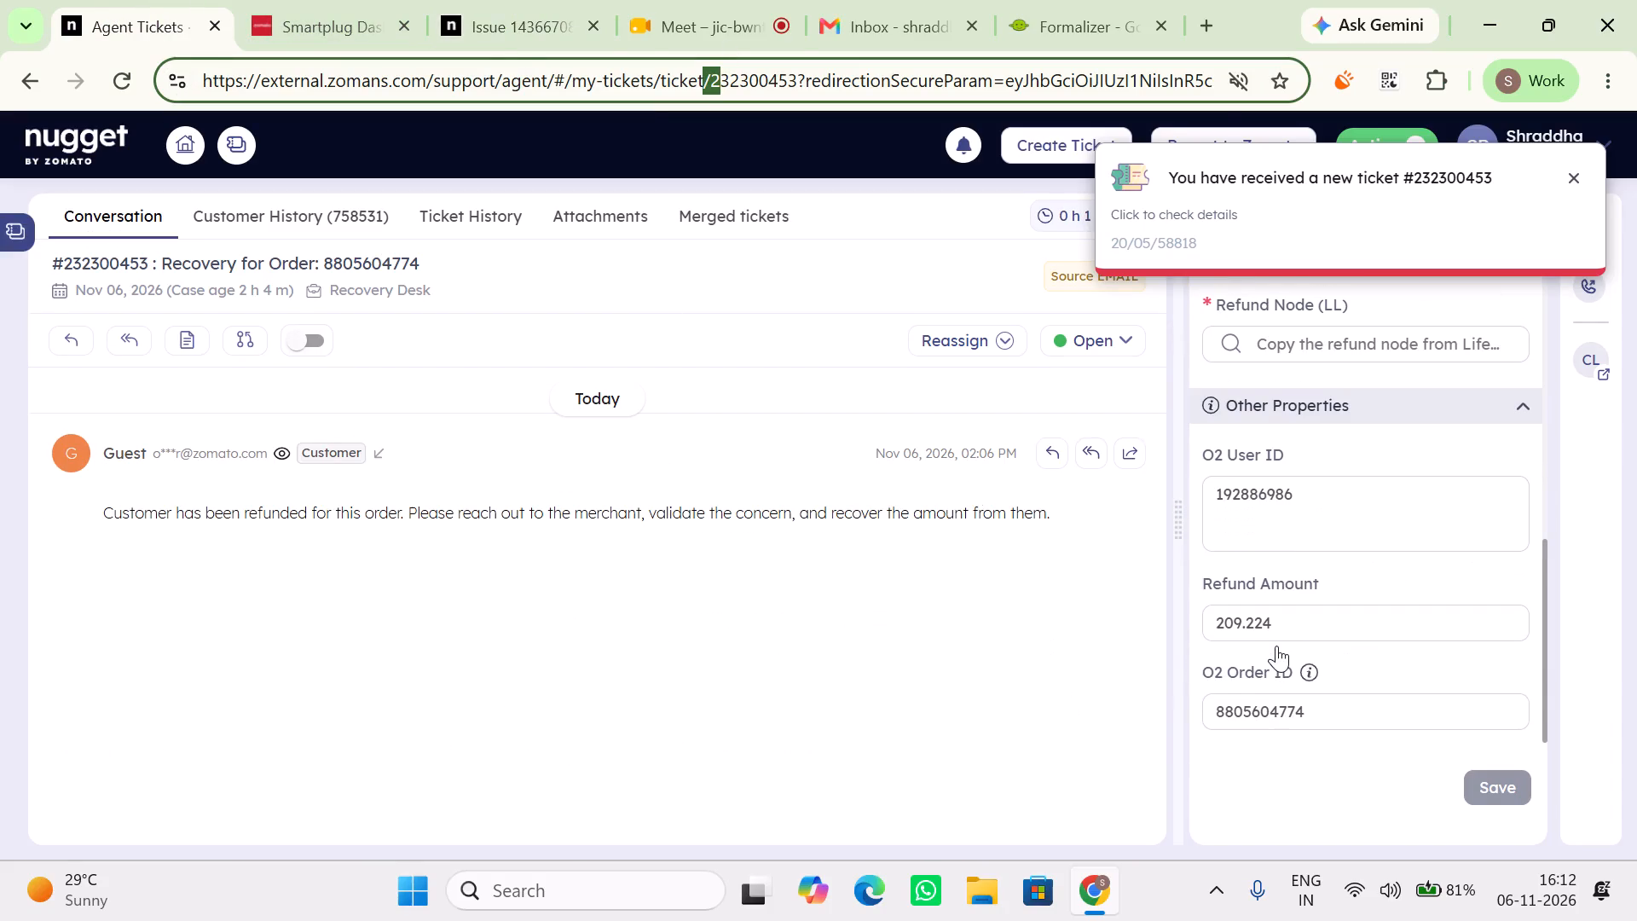
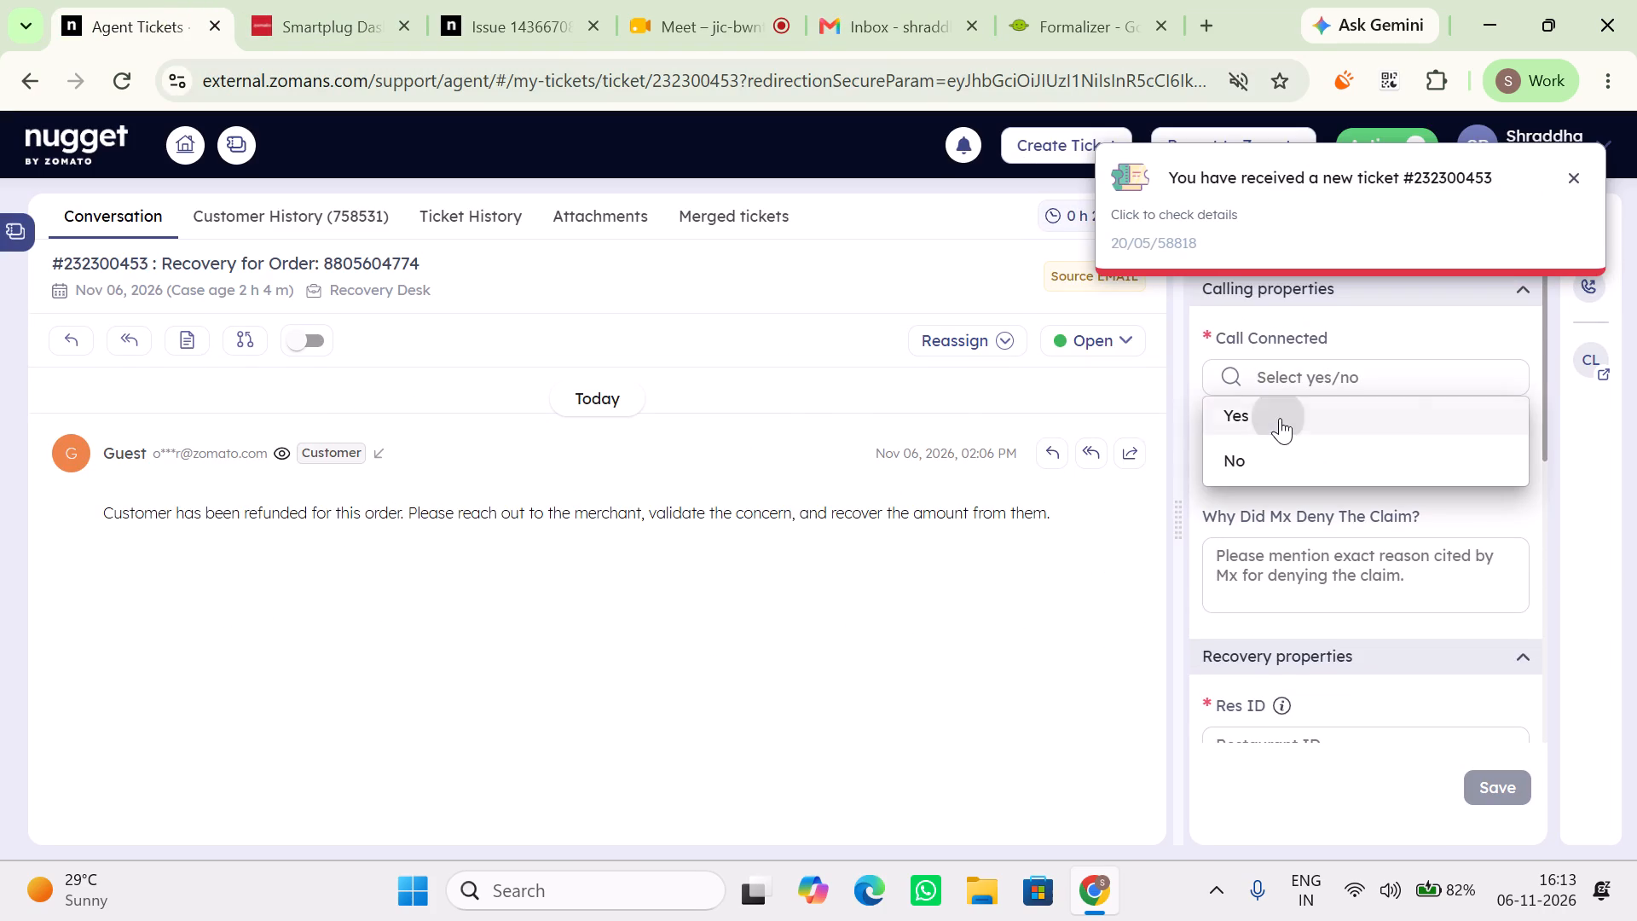
Set Mx Agreed to No and enter the denial reason "MX did not agree to the refund." in the calling properties.
click(1308, 469)
click(1267, 536)
click(1316, 592)
key(ctrl+v)
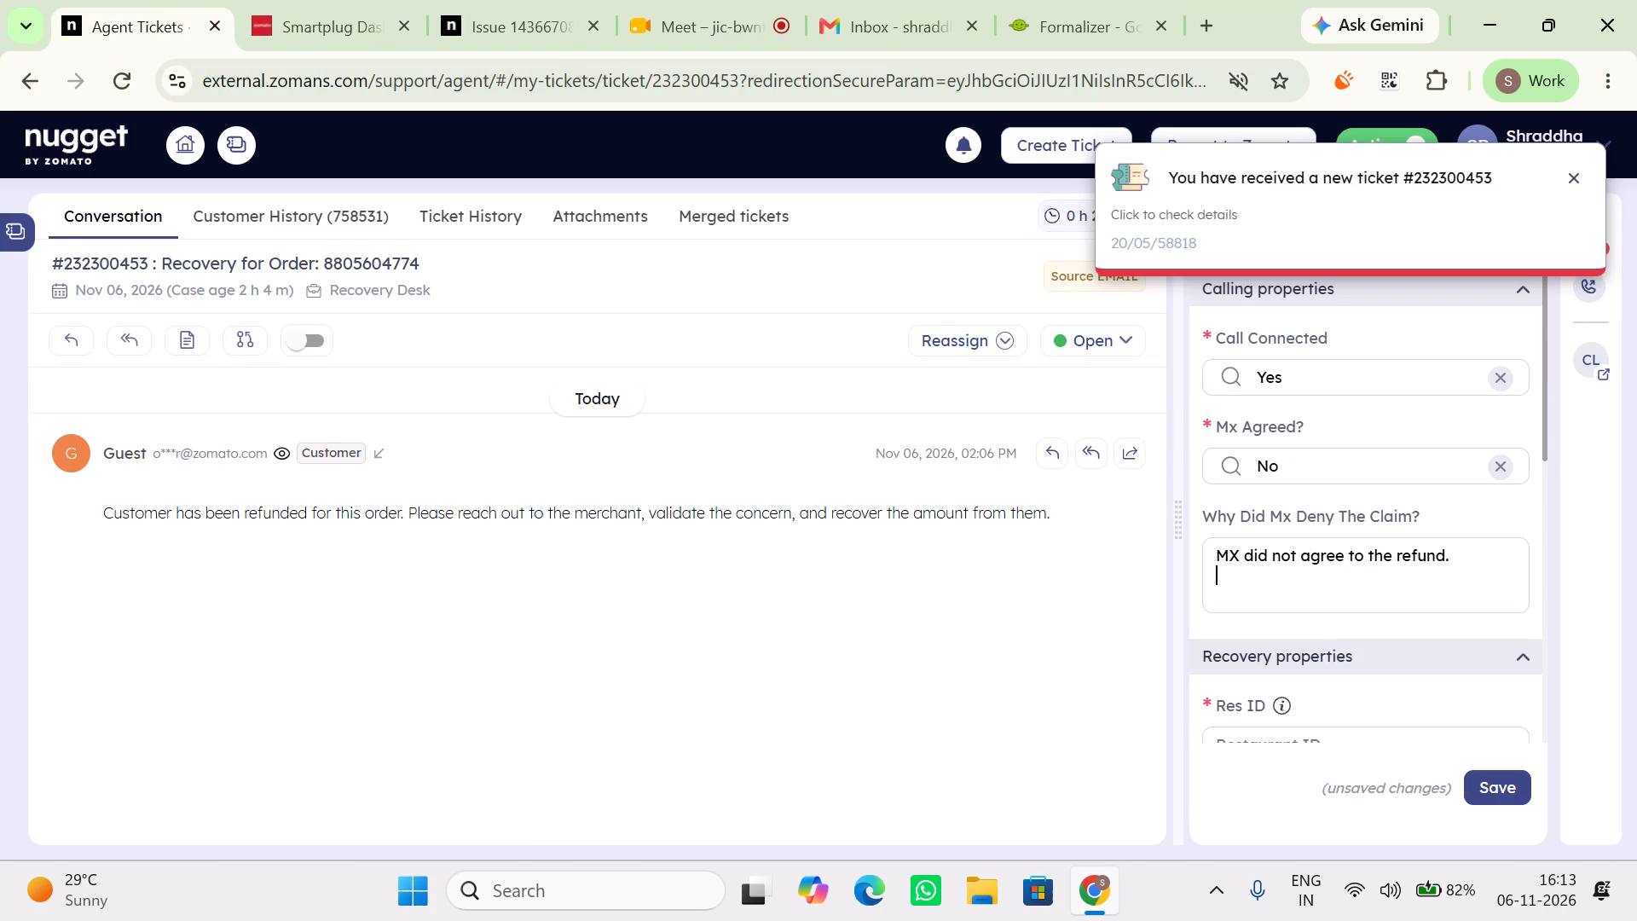
scroll(1316, 592, down, 1)
click(306, 0)
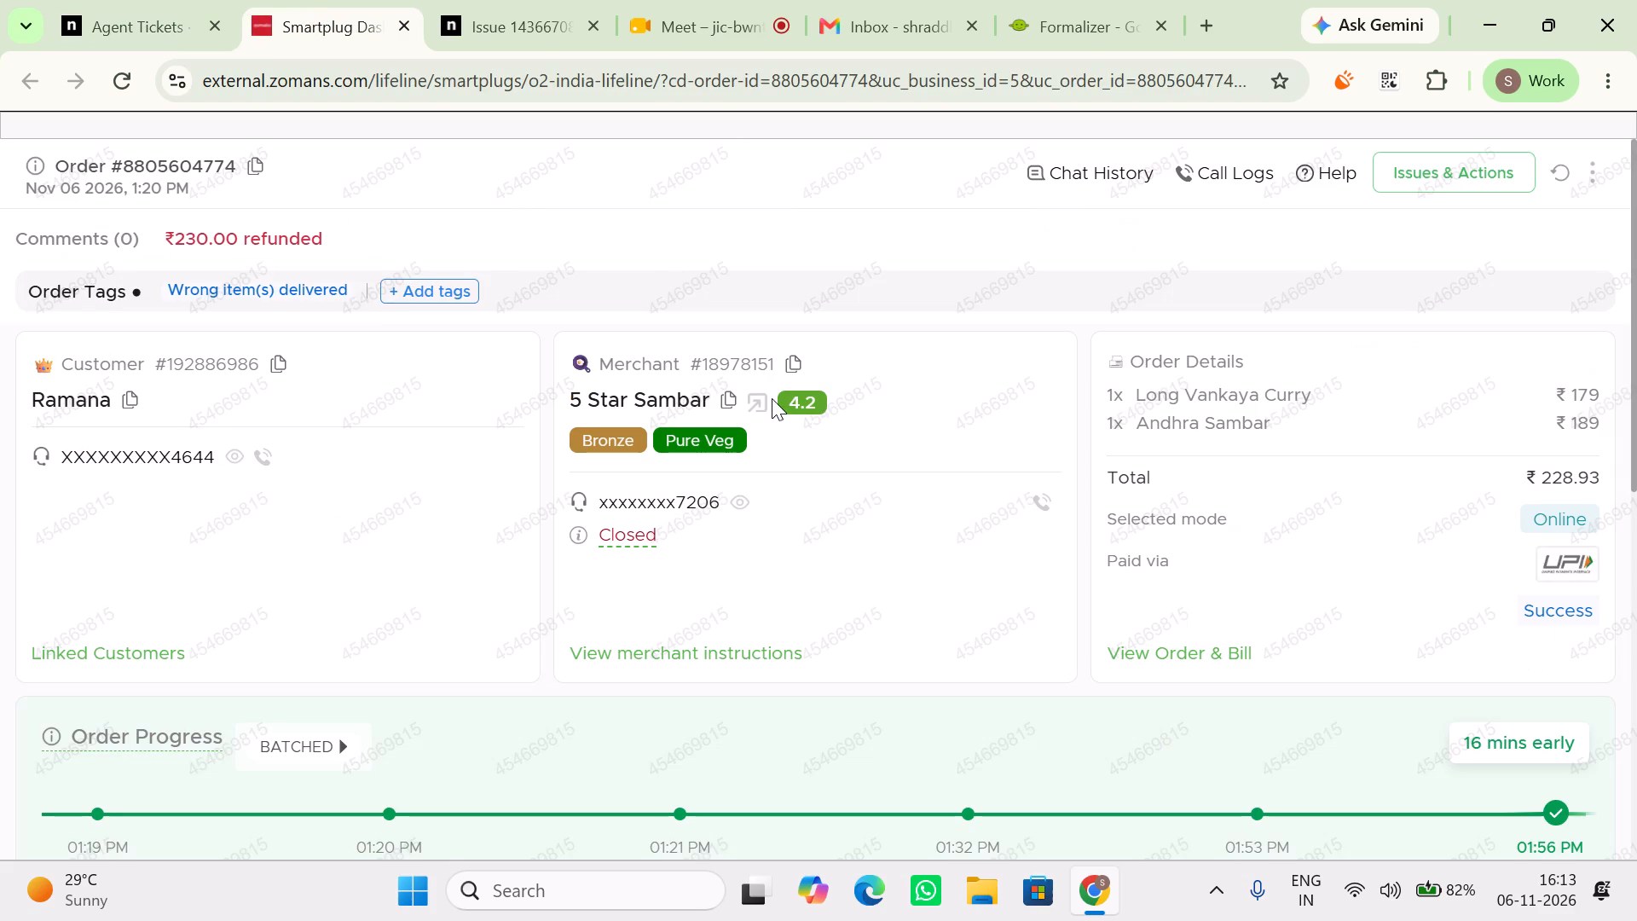
click(796, 368)
click(150, 0)
click(1281, 571)
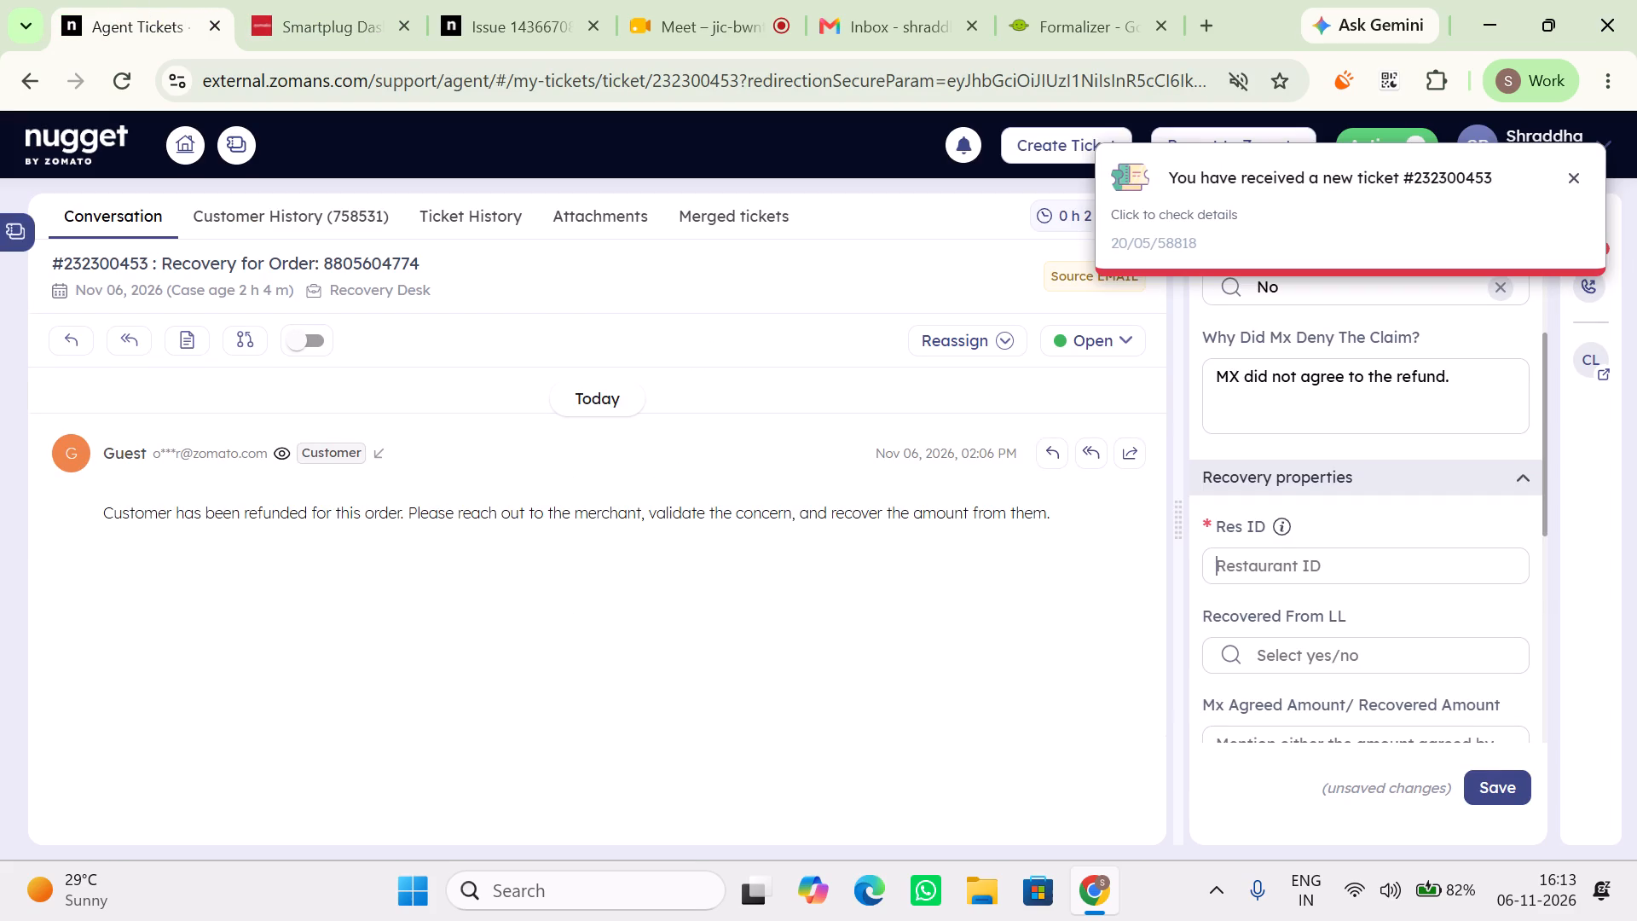
key(ctrl+v)
scroll(1281, 571, down, 1)
click(1334, 425)
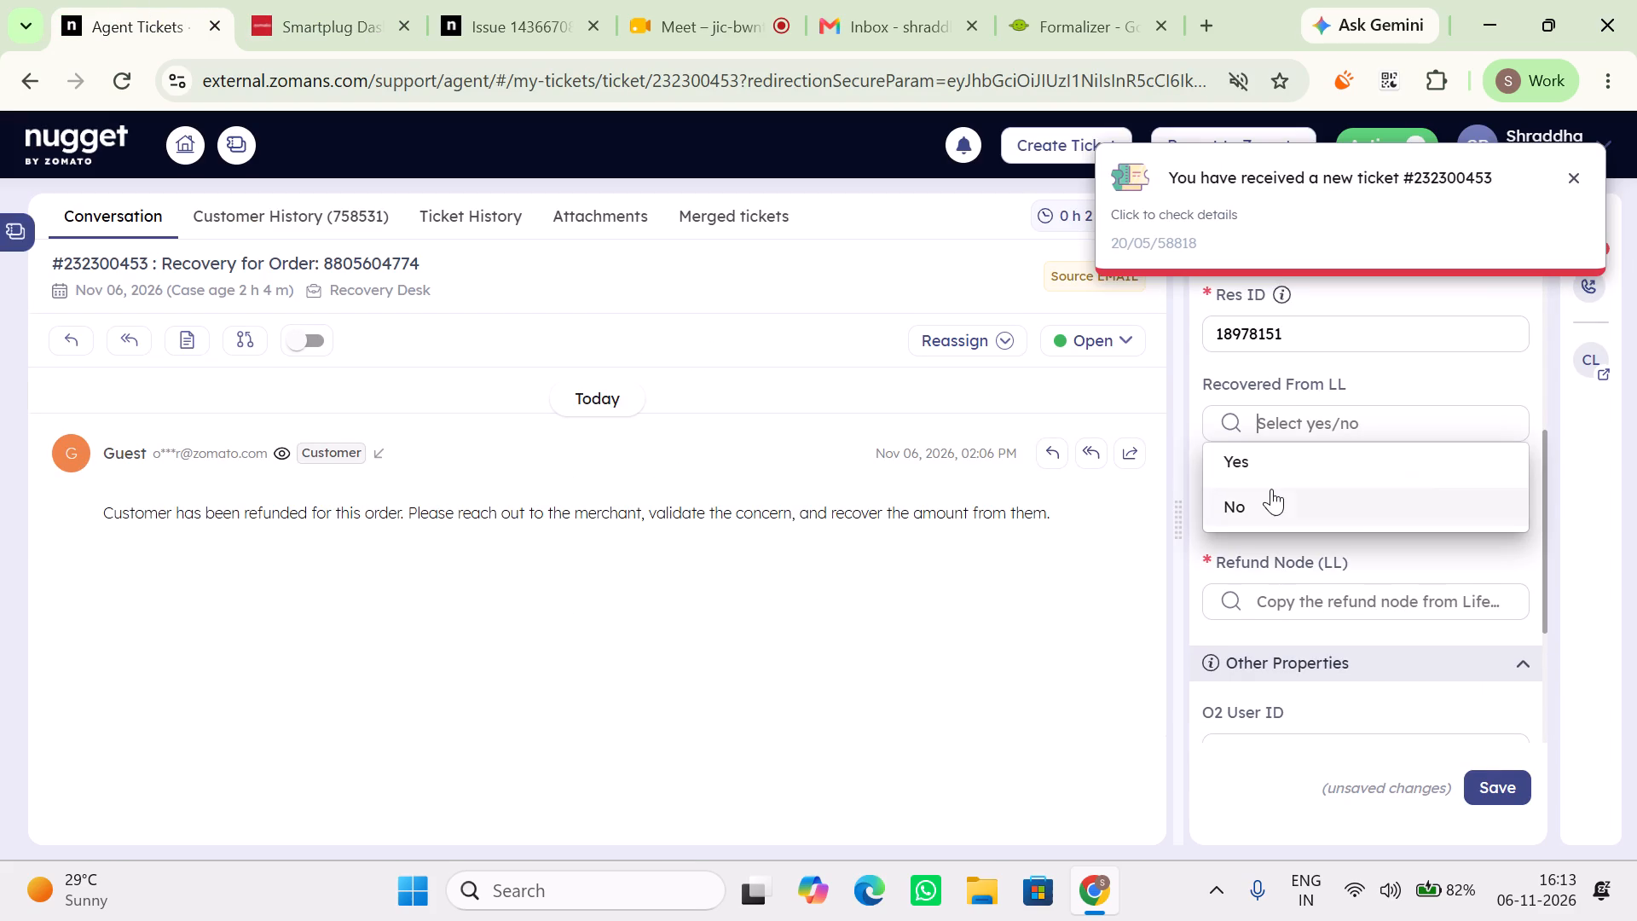
click(1271, 489)
click(1303, 515)
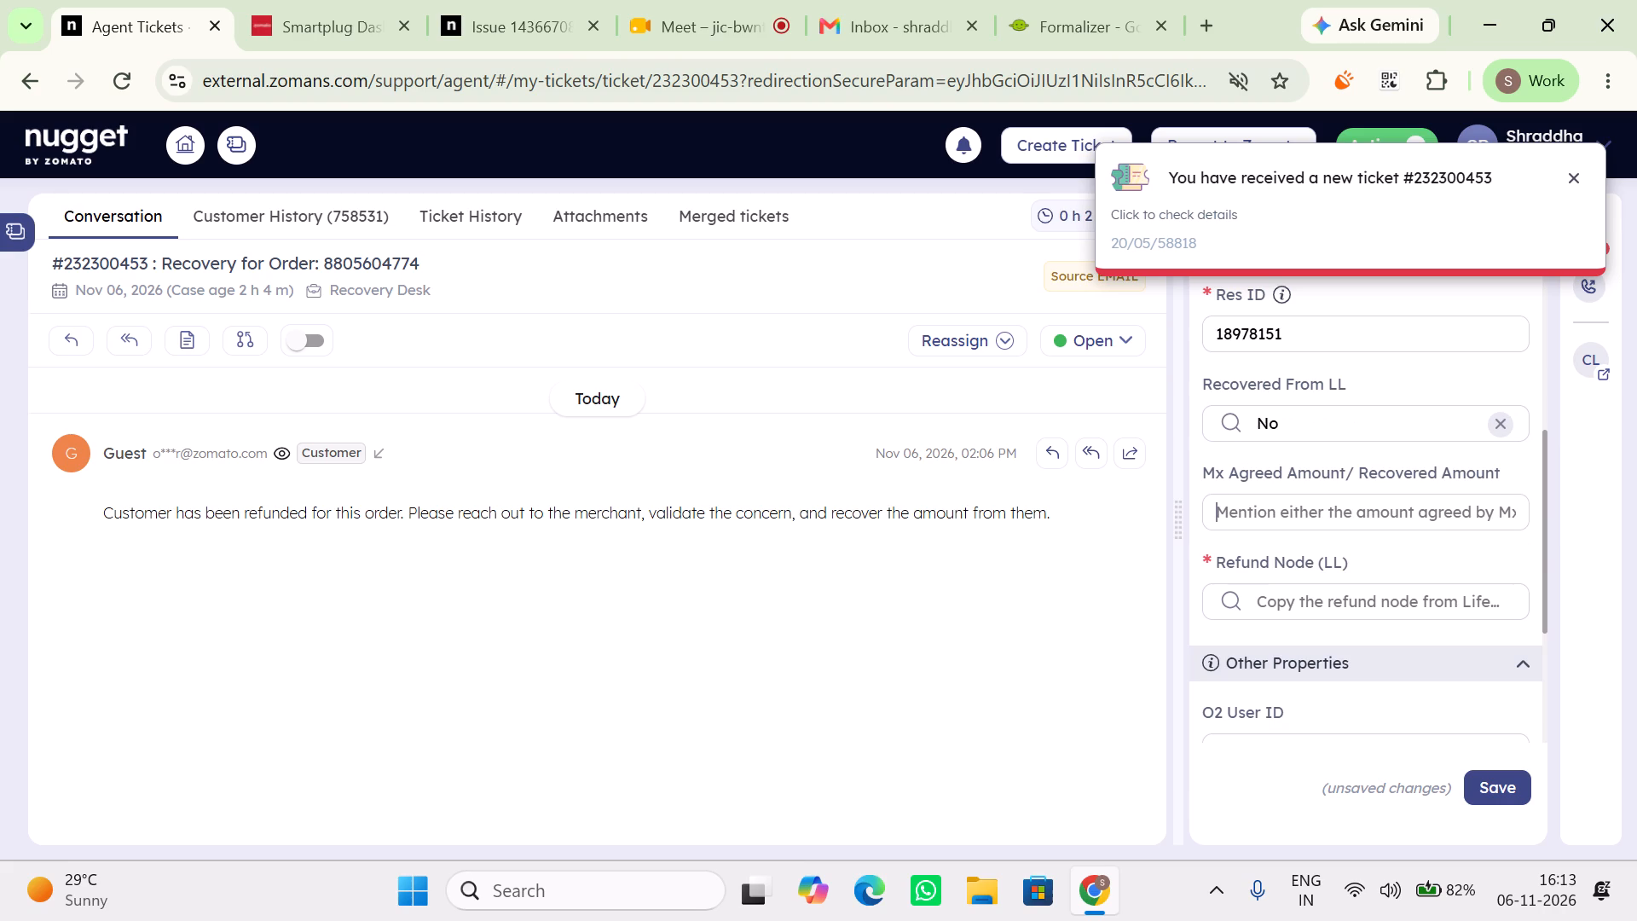
click(1335, 600)
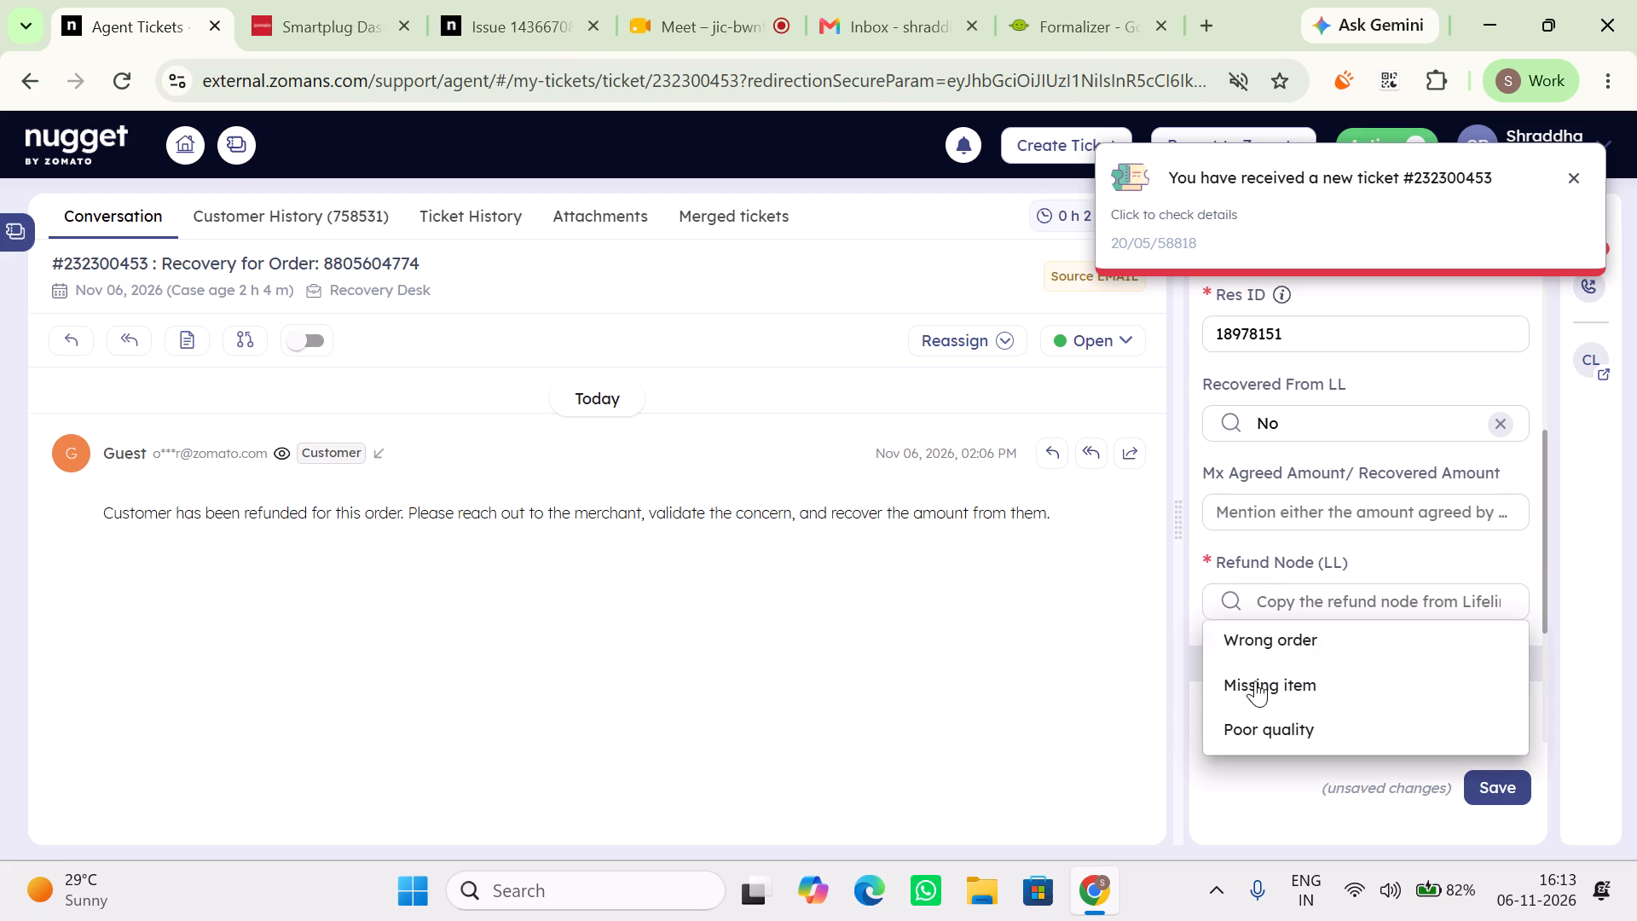
click(1318, 634)
click(214, 0)
click(328, 0)
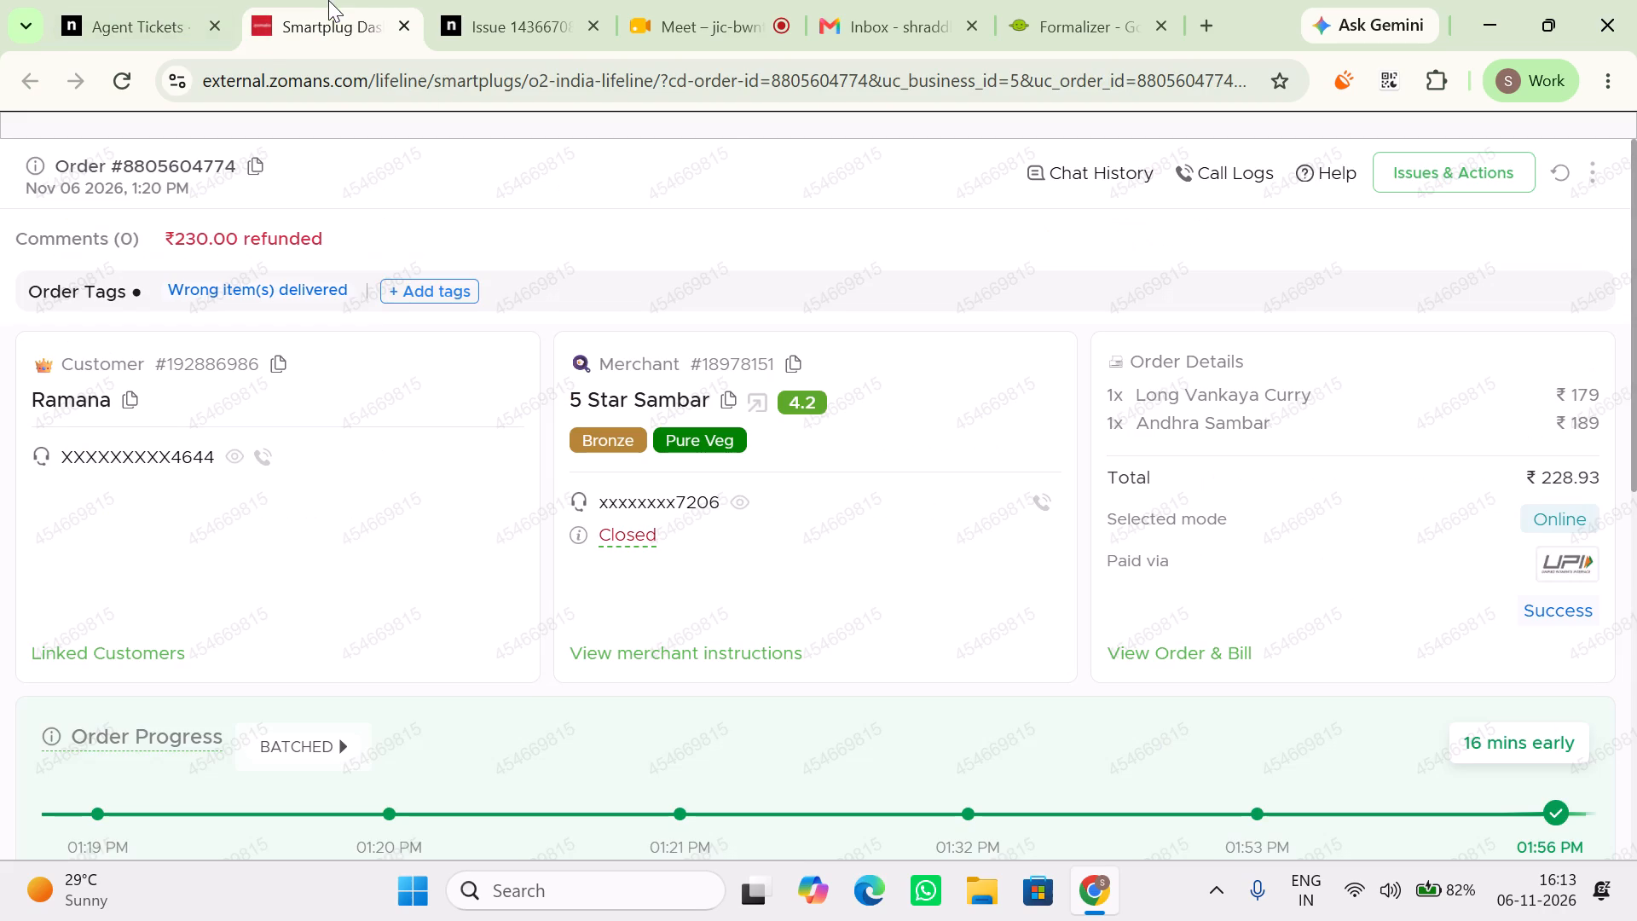
click(148, 0)
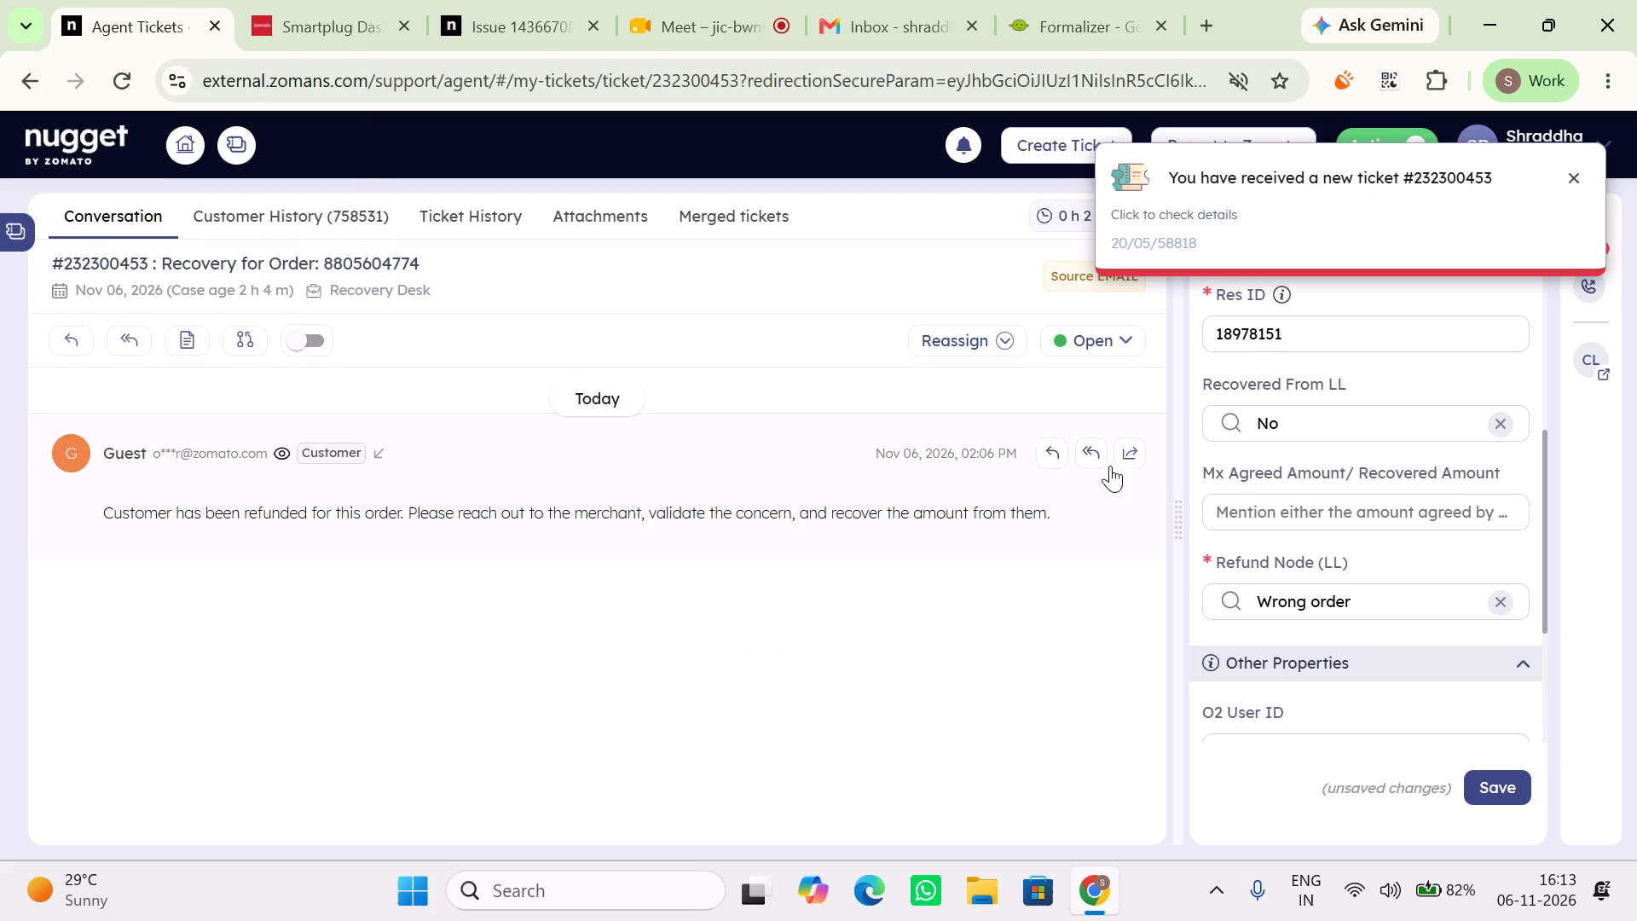
scroll(1297, 540, down, 4)
scroll(1297, 540, up, 3)
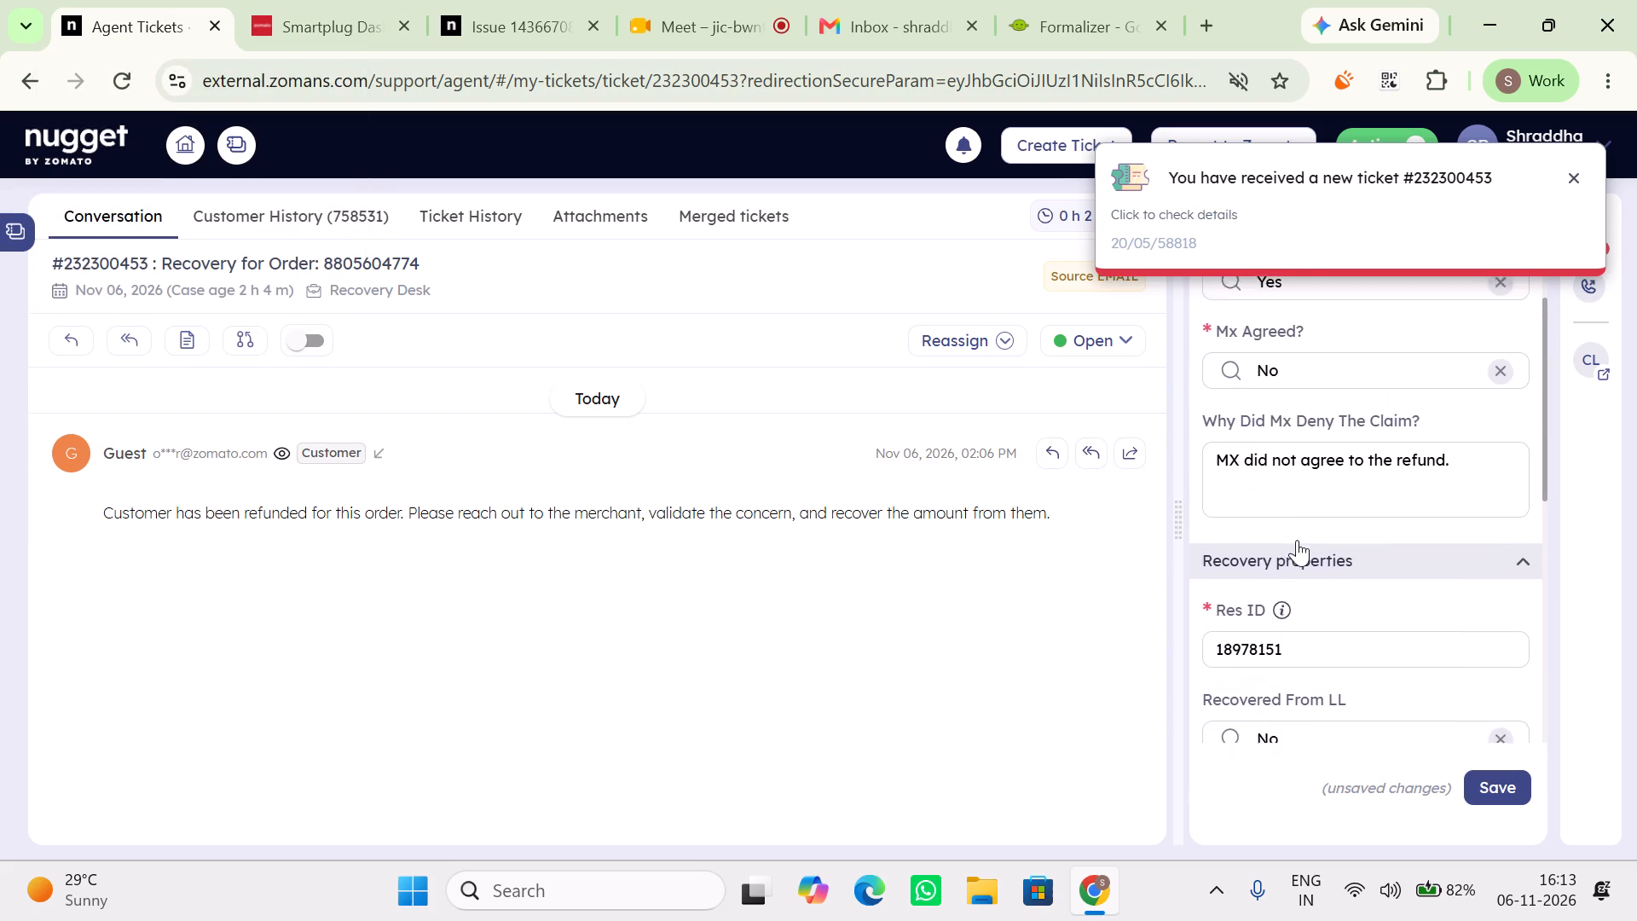
scroll(1297, 540, down, 1)
scroll(1297, 540, up, 5)
scroll(1297, 540, down, 1)
click(1501, 794)
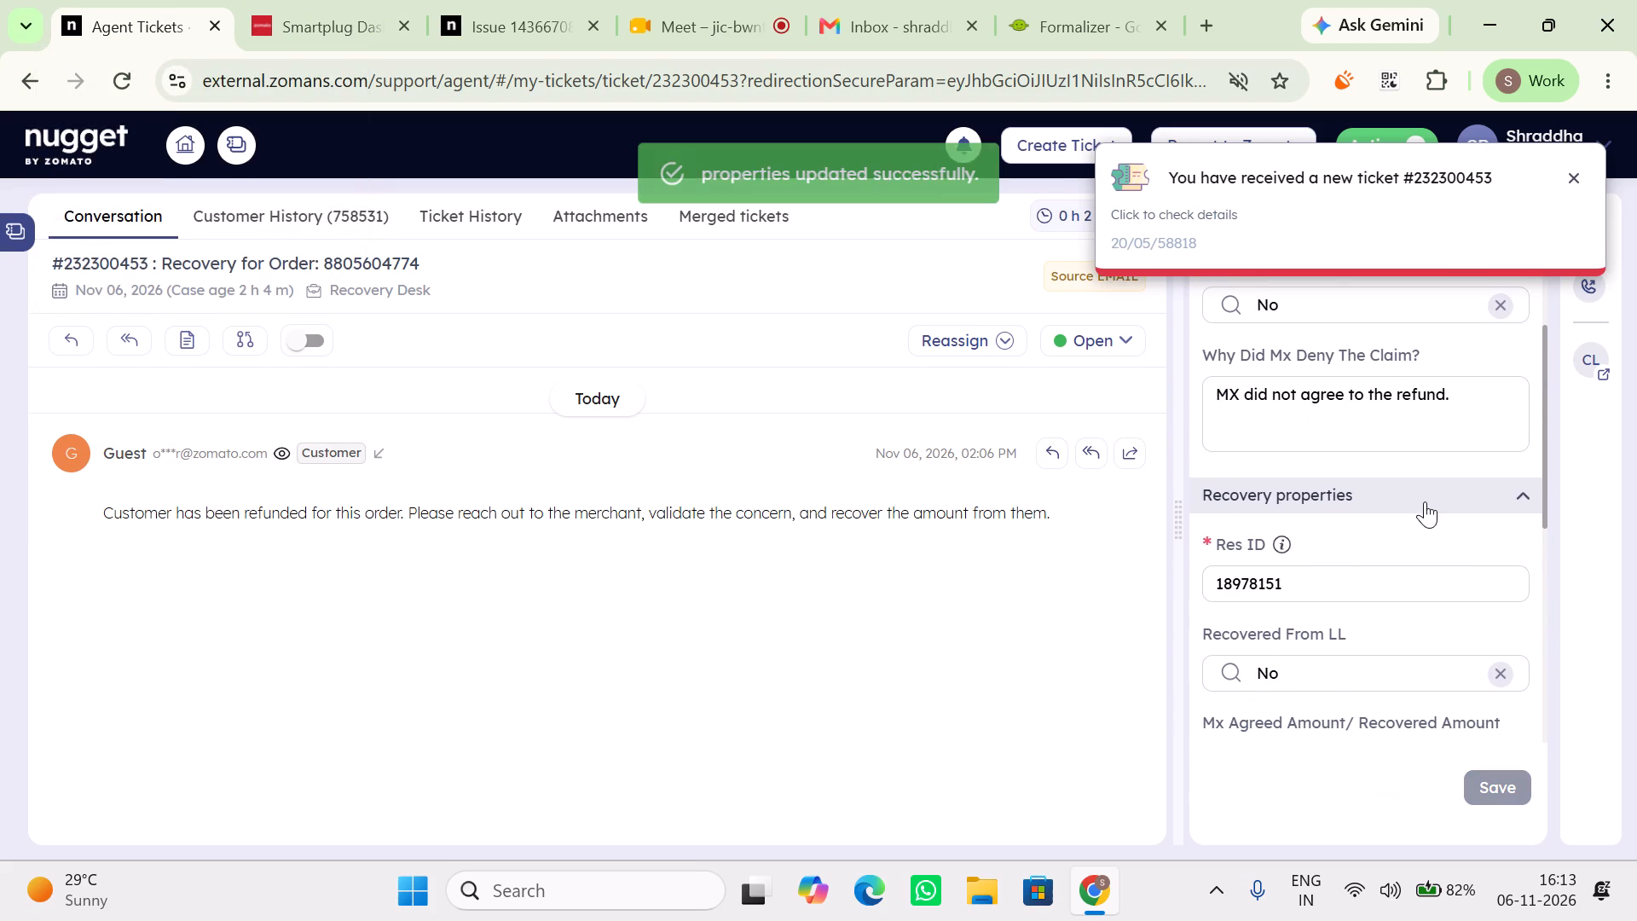
scroll(1425, 501, down, 7)
scroll(1425, 501, up, 7)
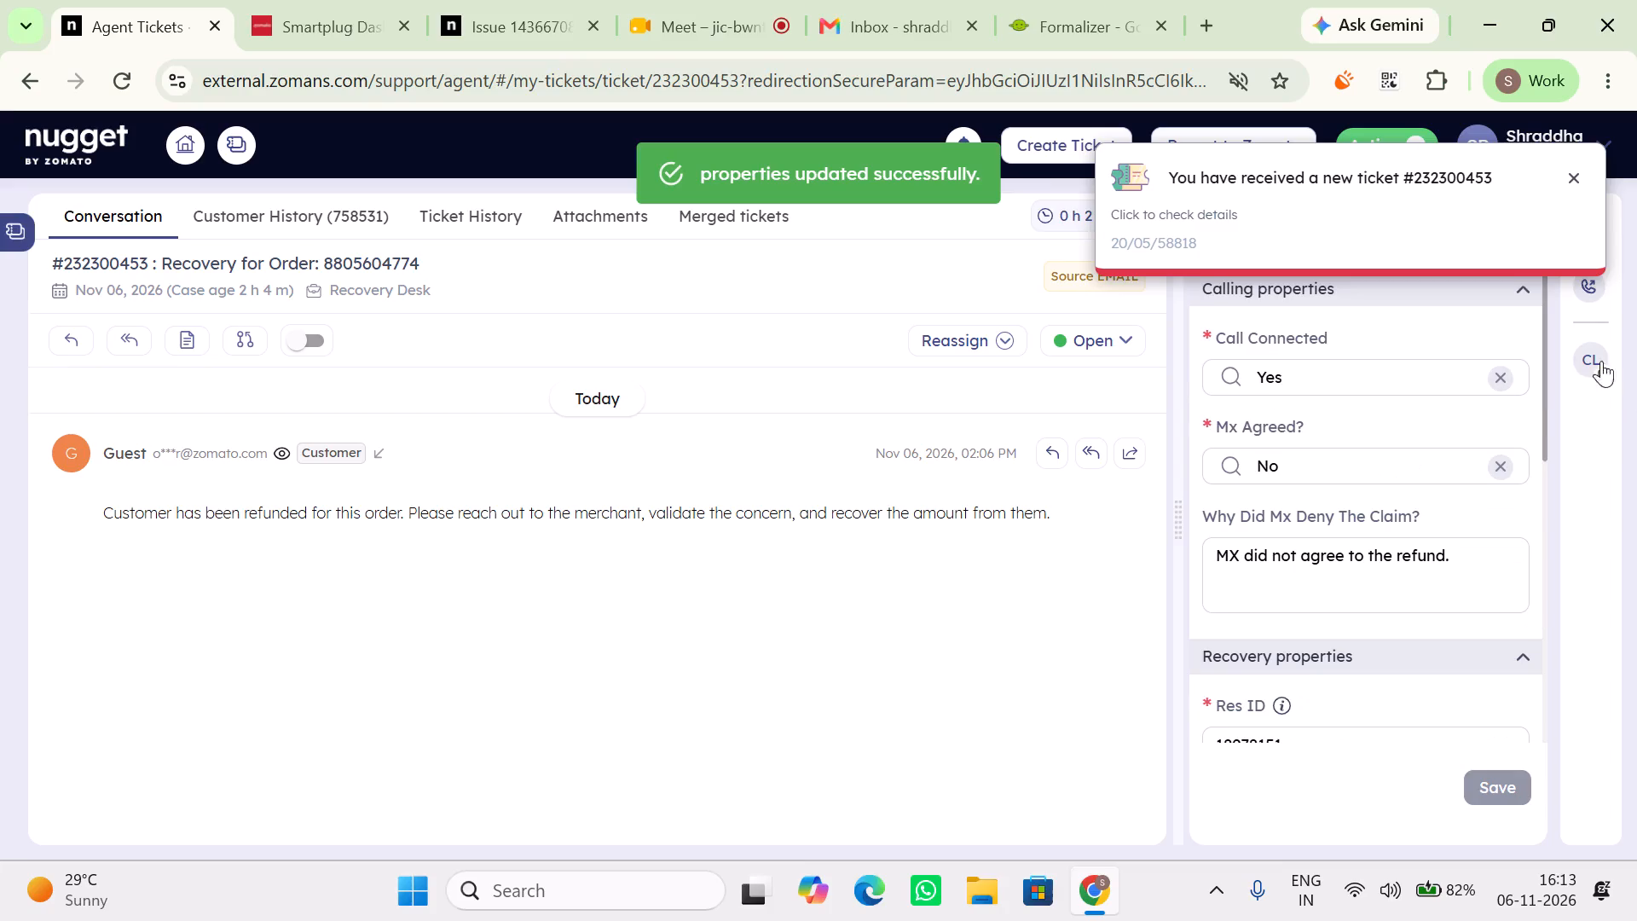
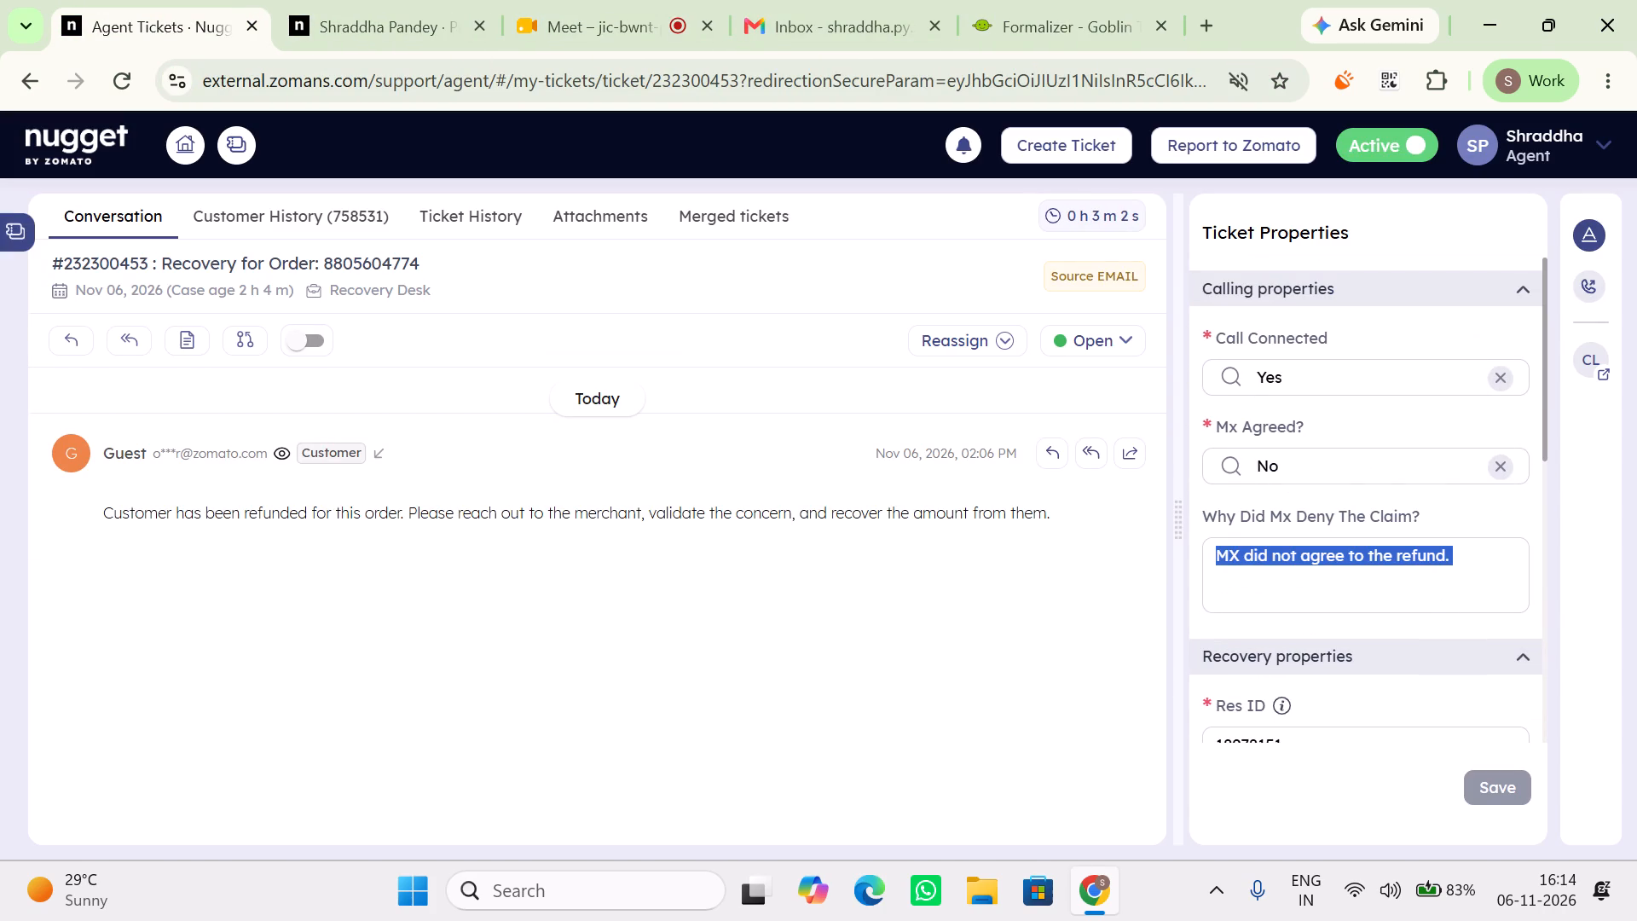
key(ctrl+c)
scroll(1344, 583, down, 9)
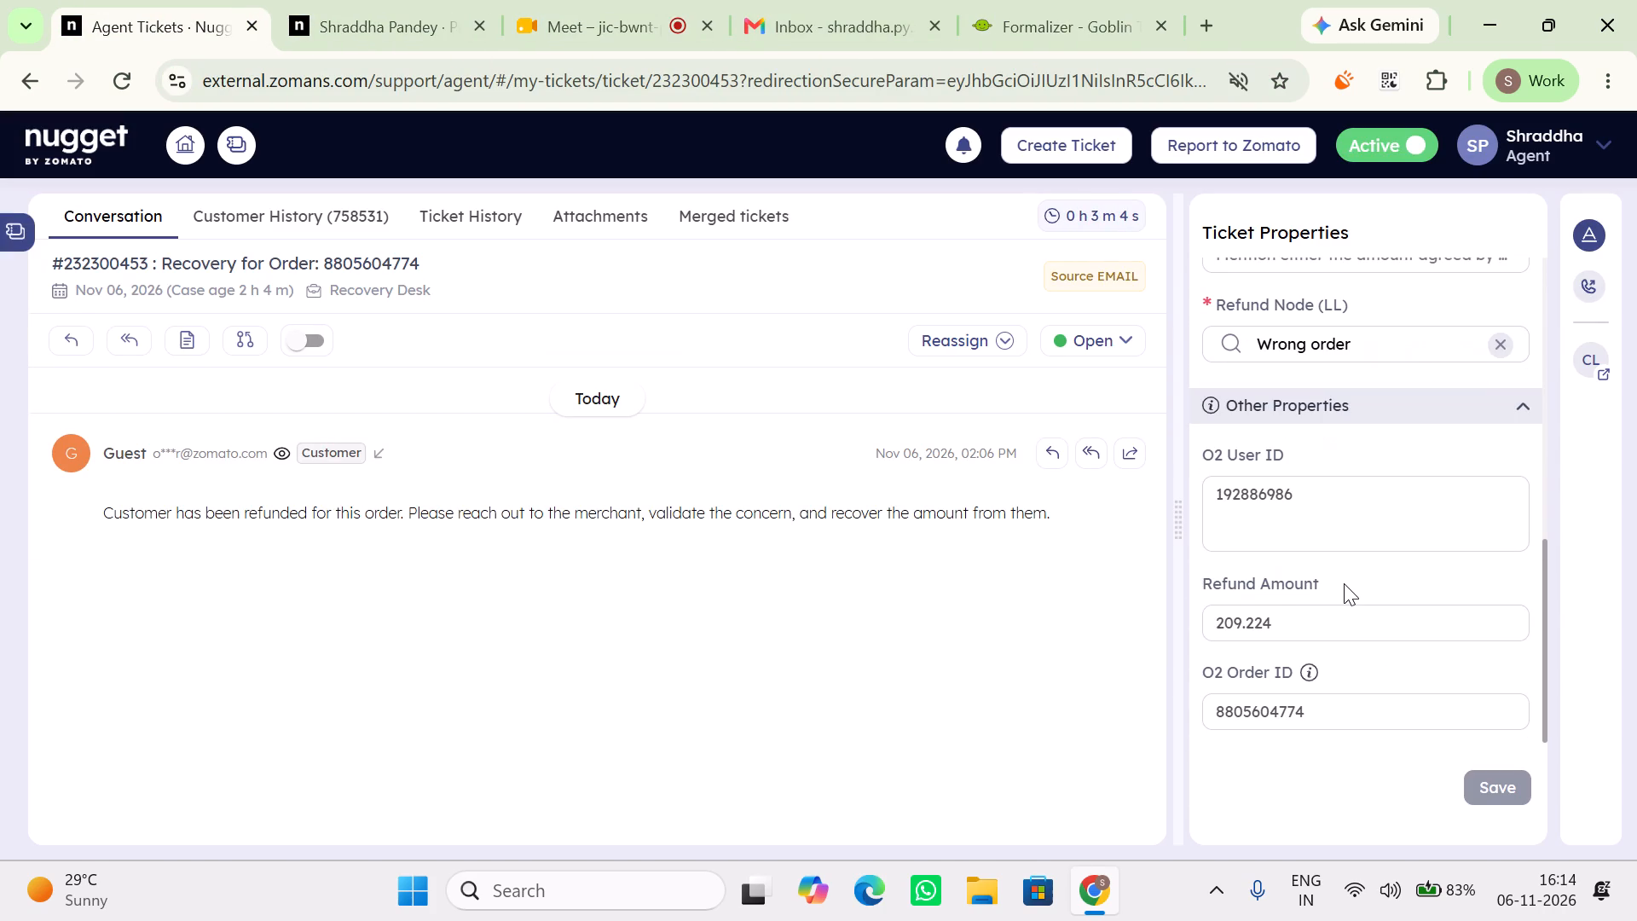
scroll(1344, 583, up, 6)
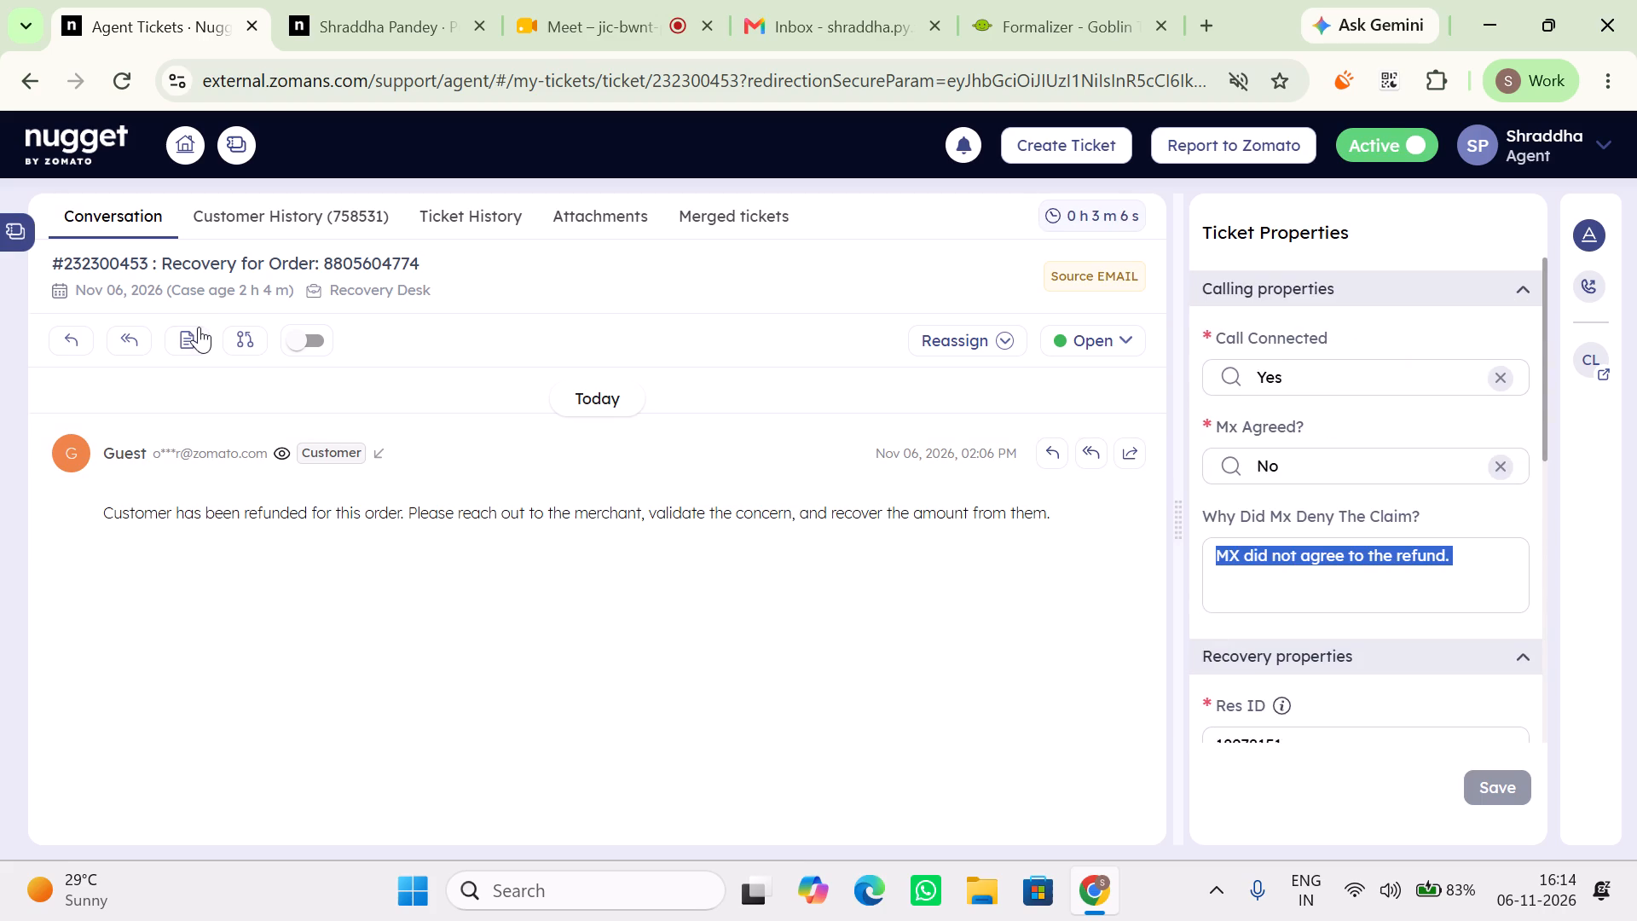
click(199, 327)
click(639, 406)
key(ctrl+v)
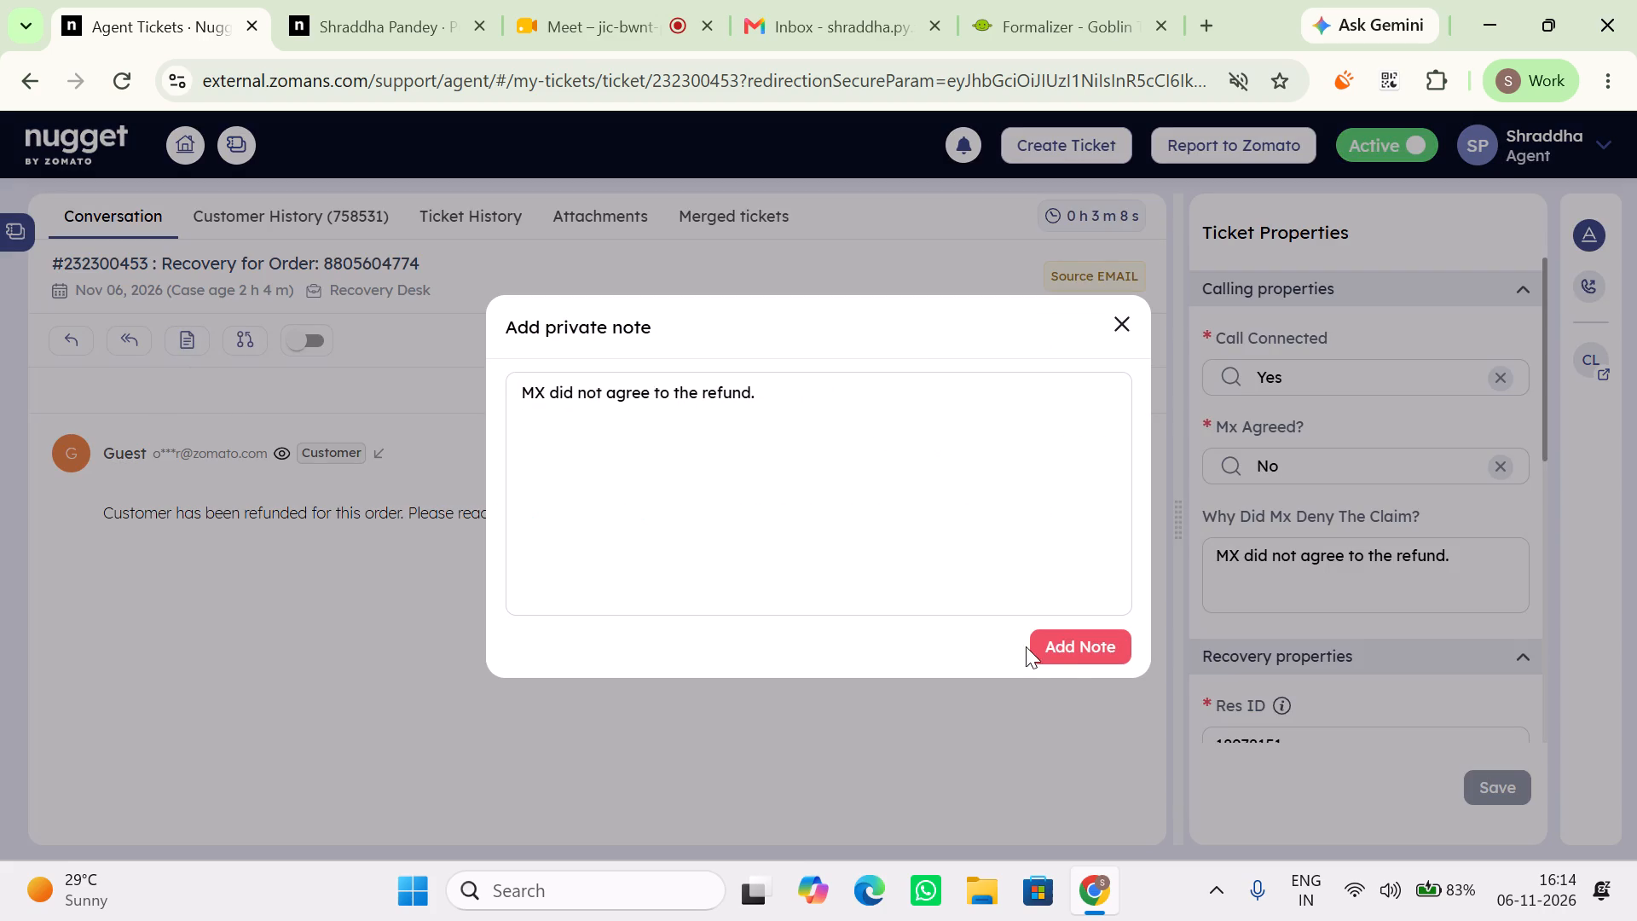
click(1067, 649)
scroll(721, 538, up, 3)
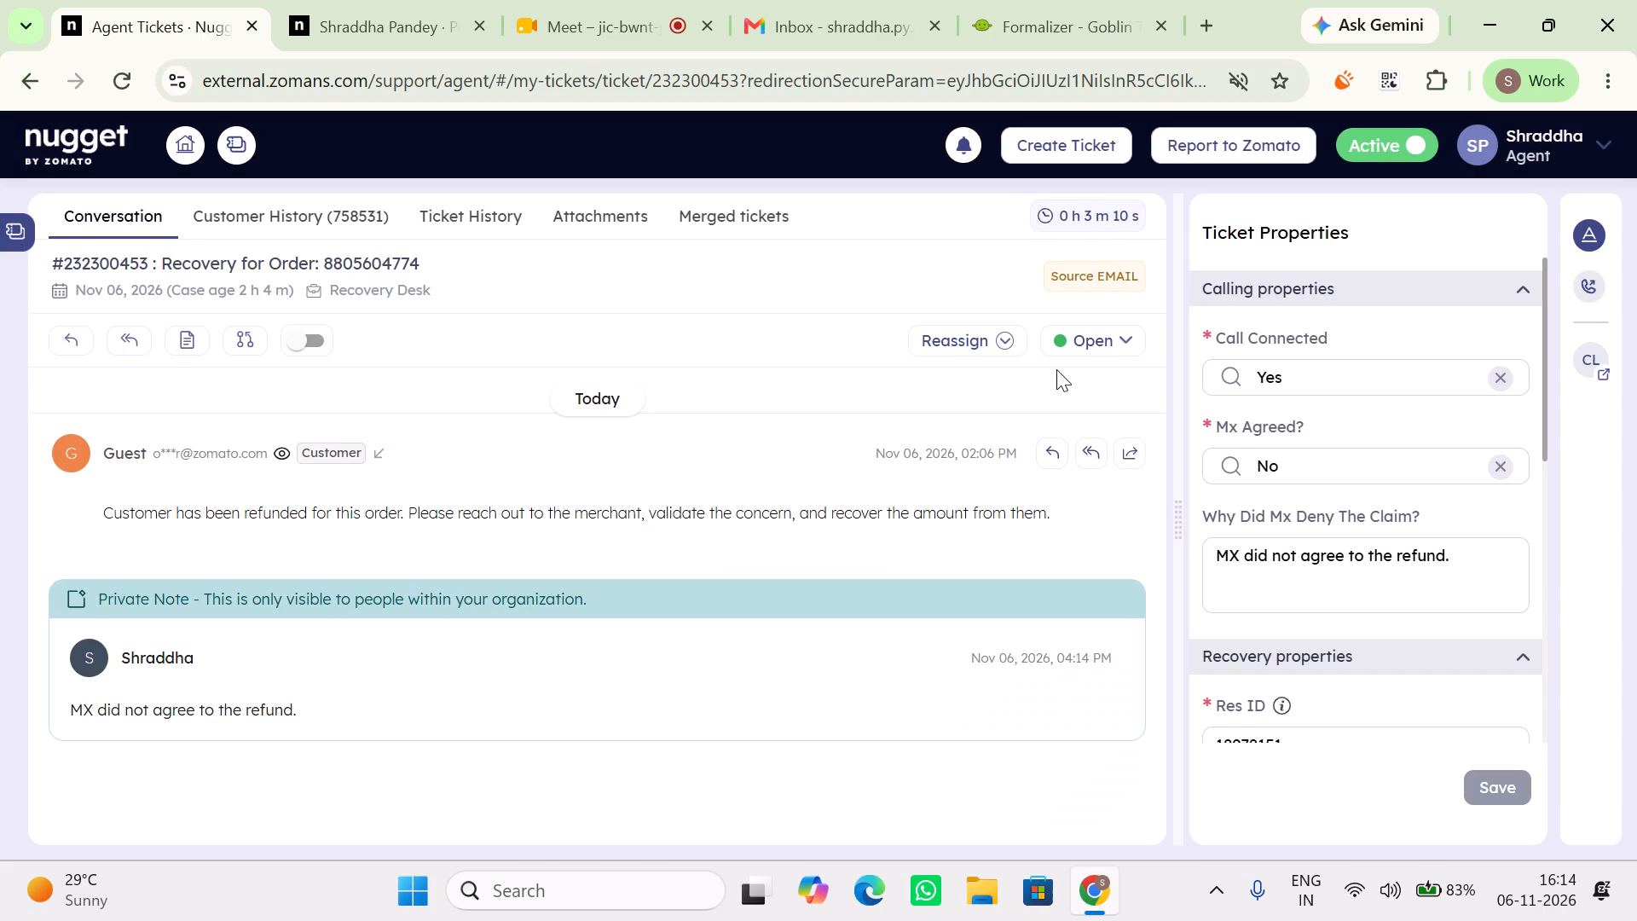
click(1118, 327)
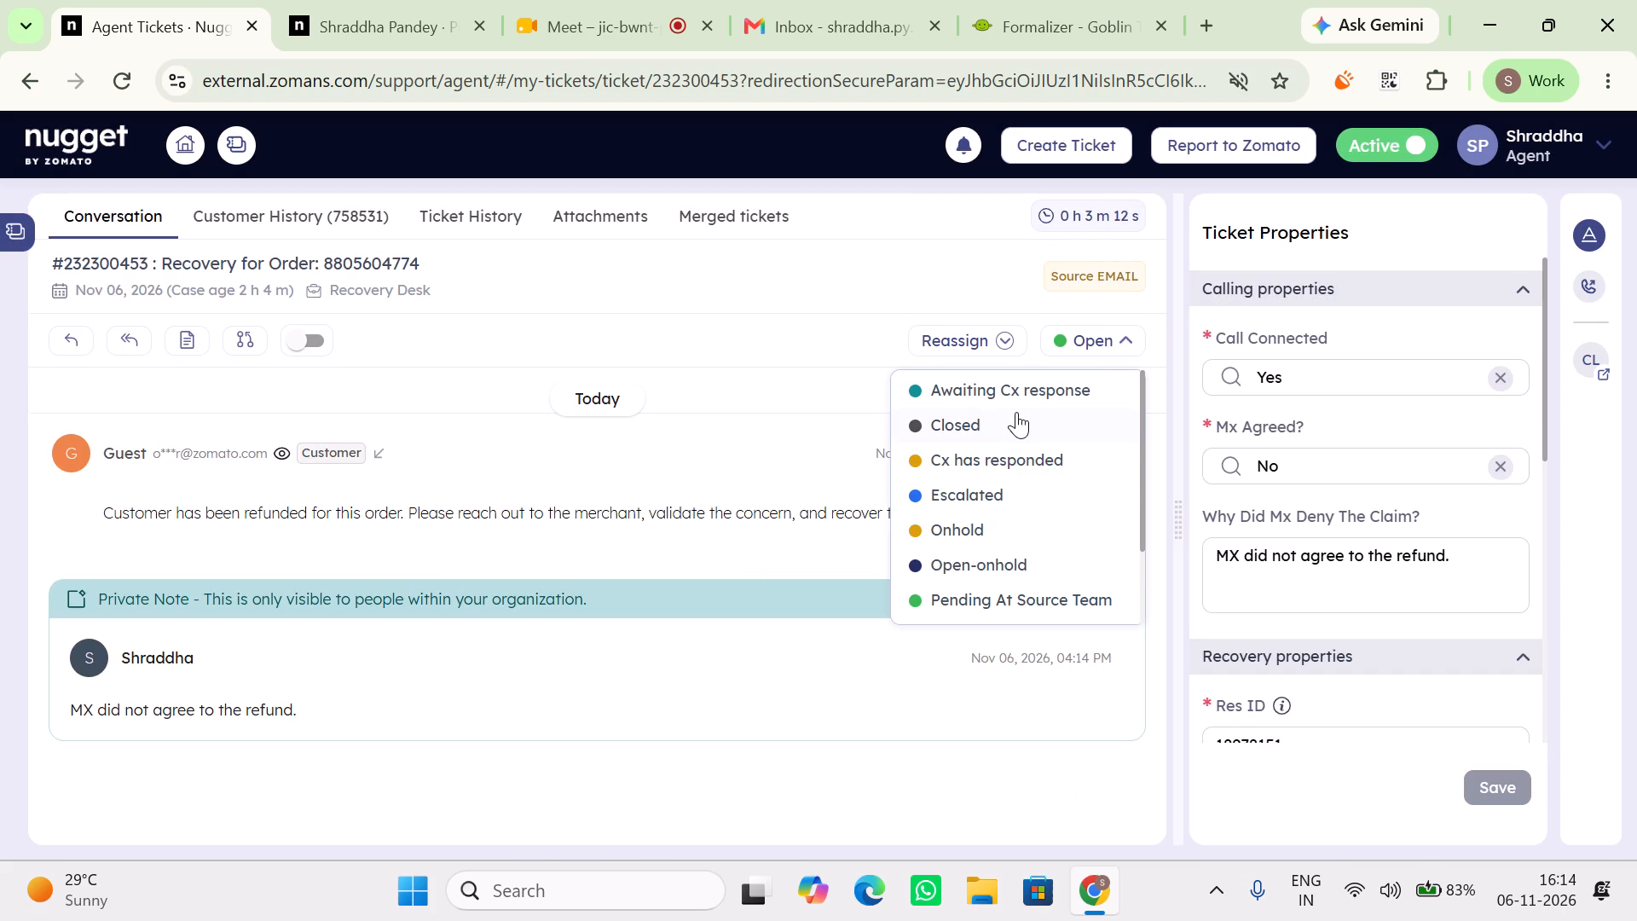
click(1016, 412)
click(1076, 538)
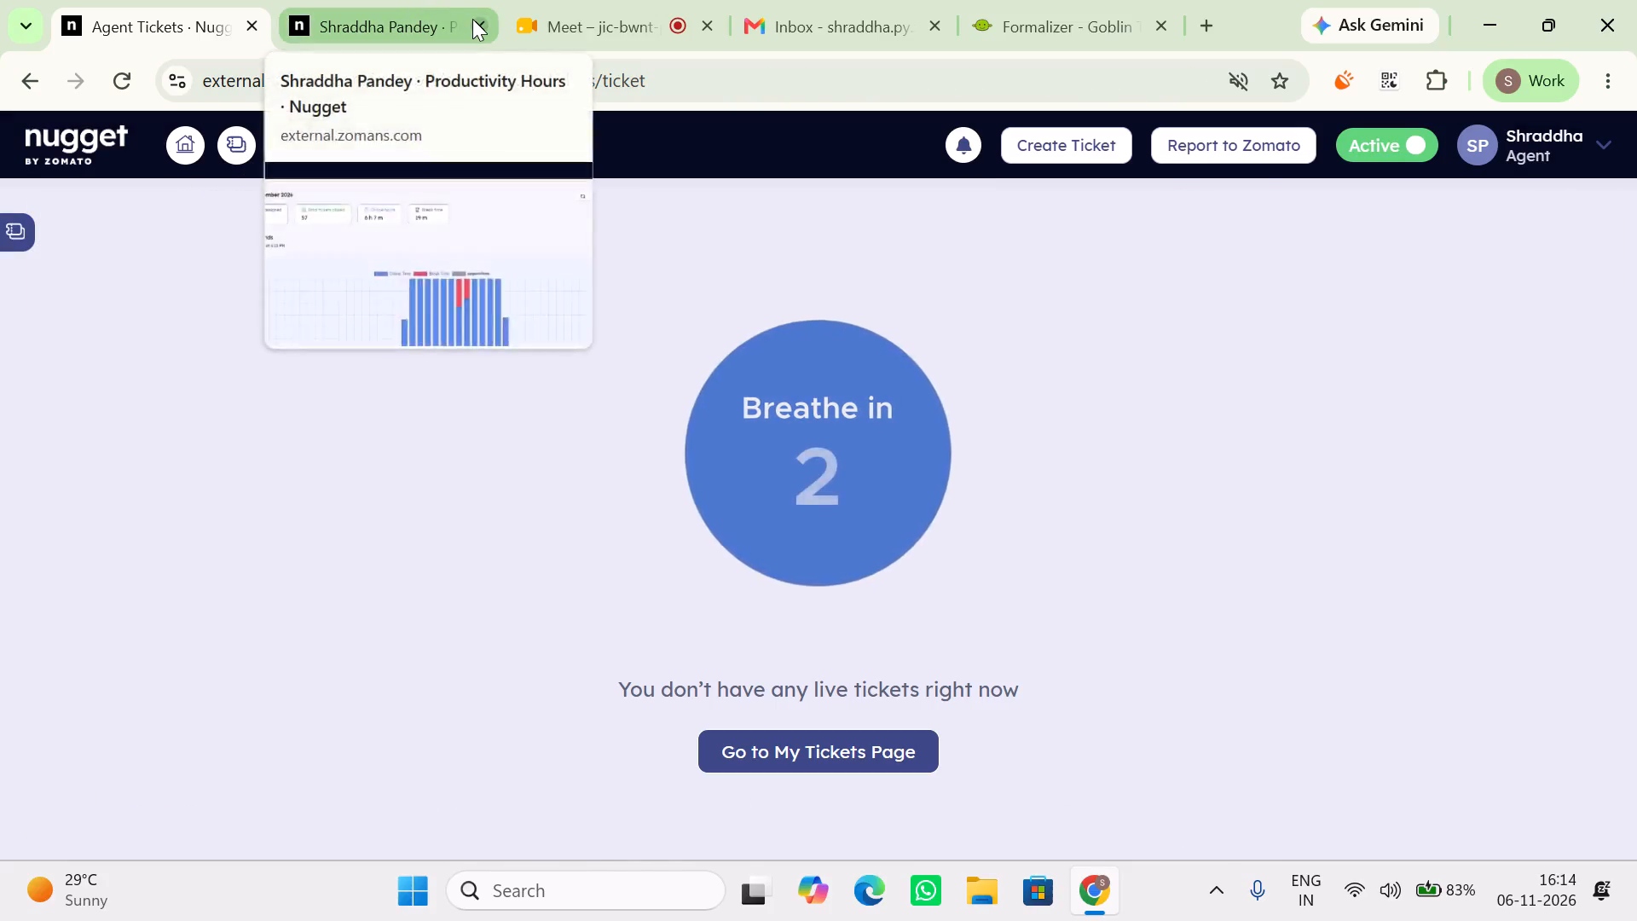
Close the agent's Productivity Hours page.
click(472, 19)
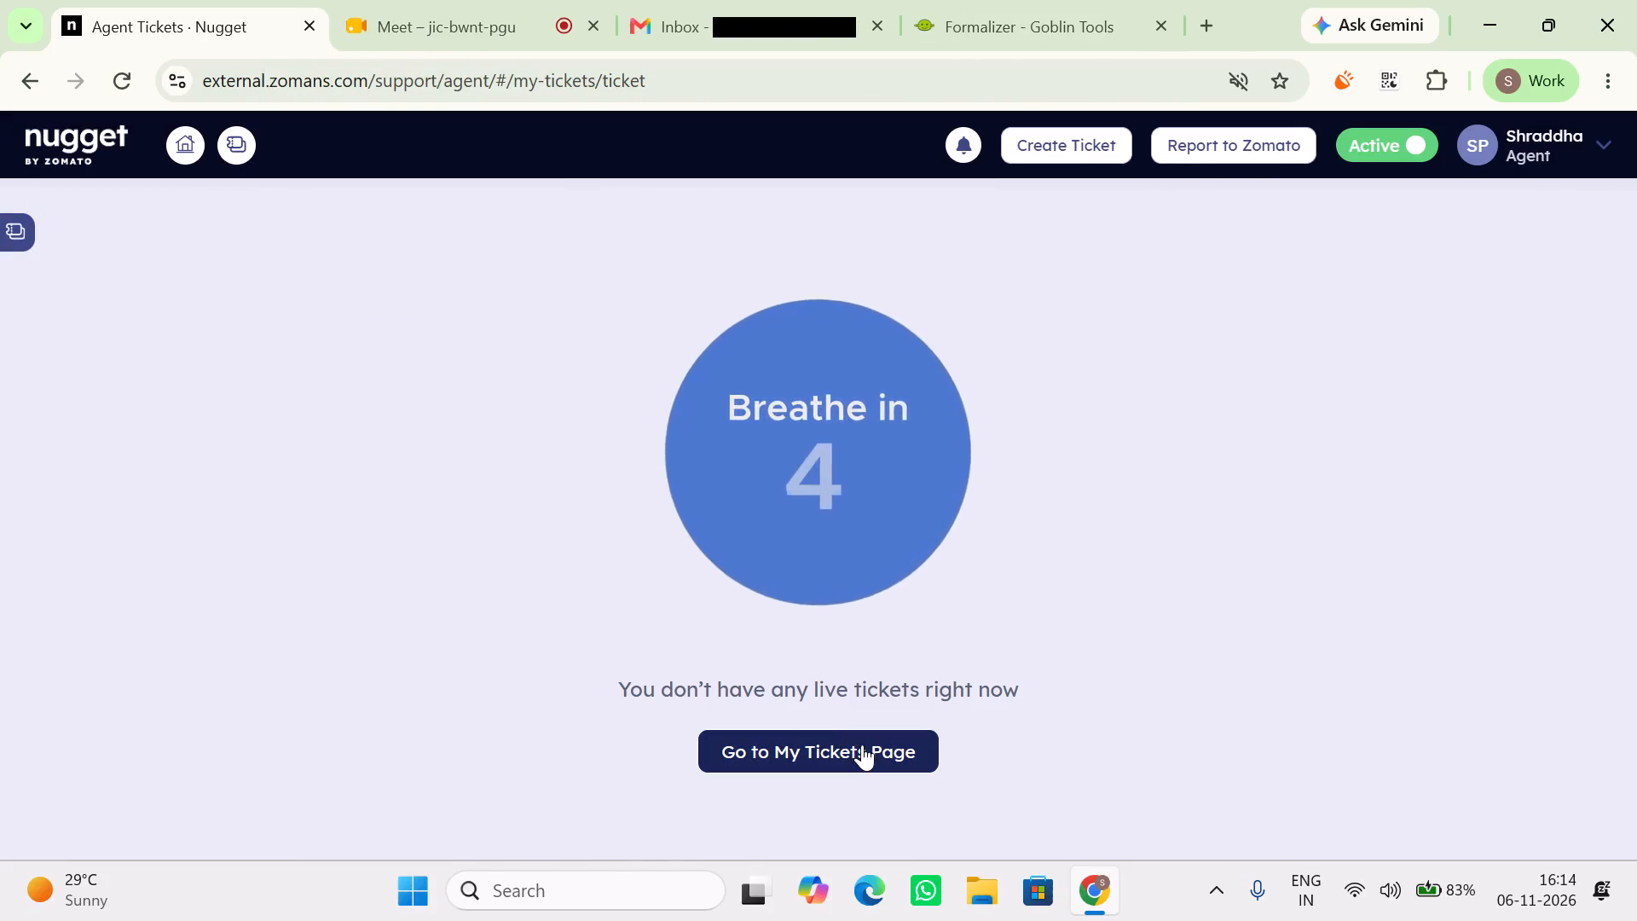
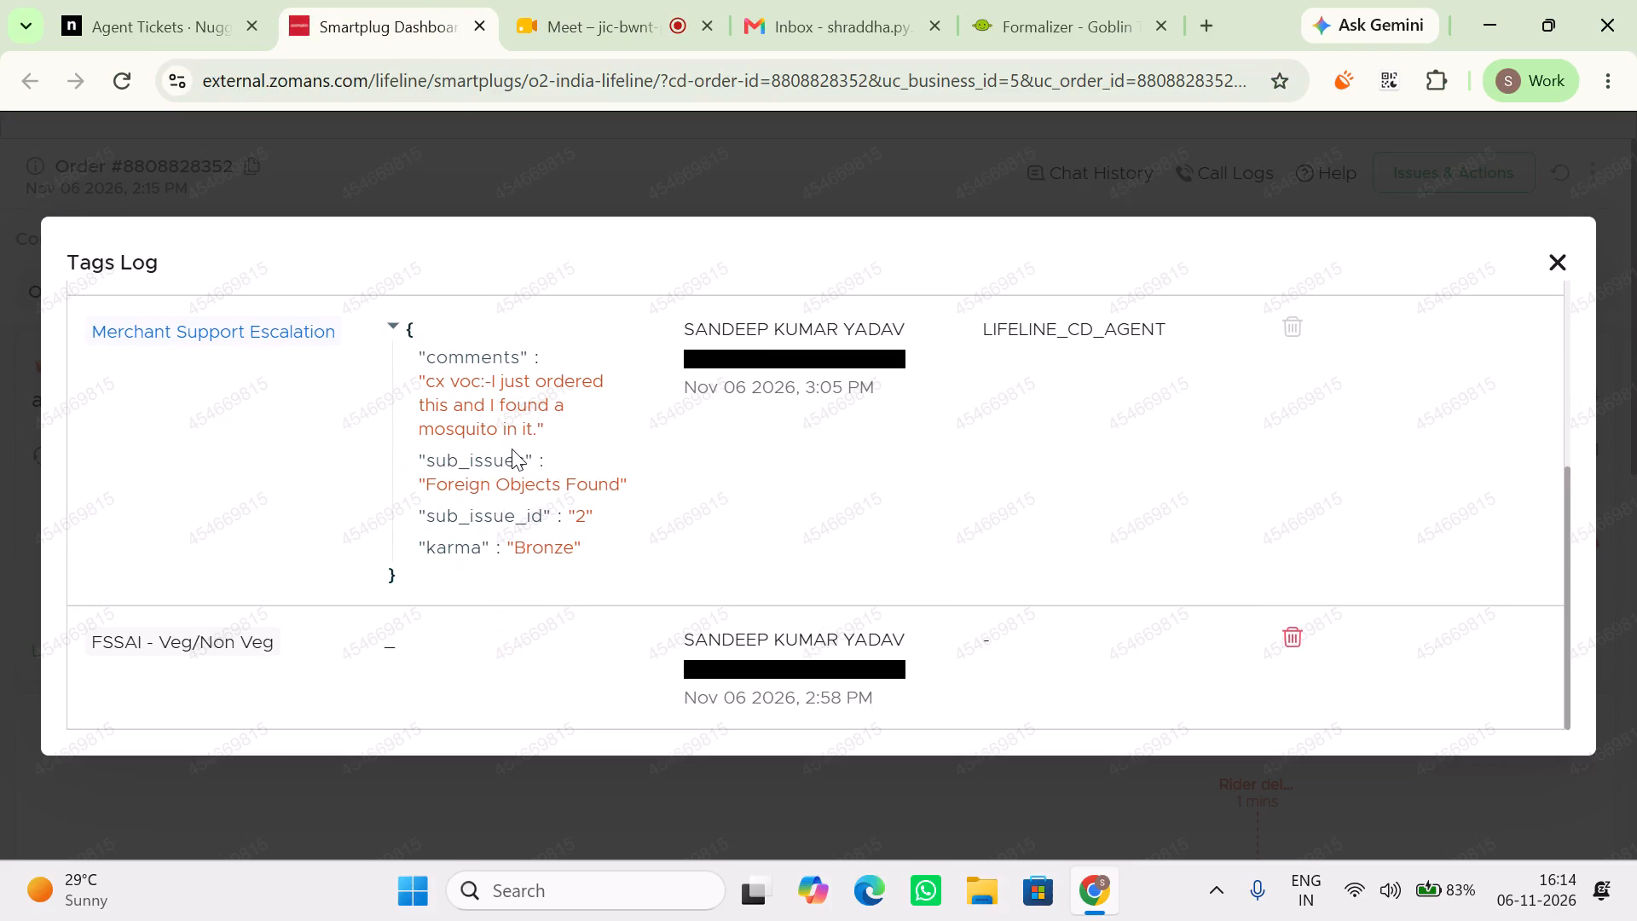
scroll(512, 449, up, 1)
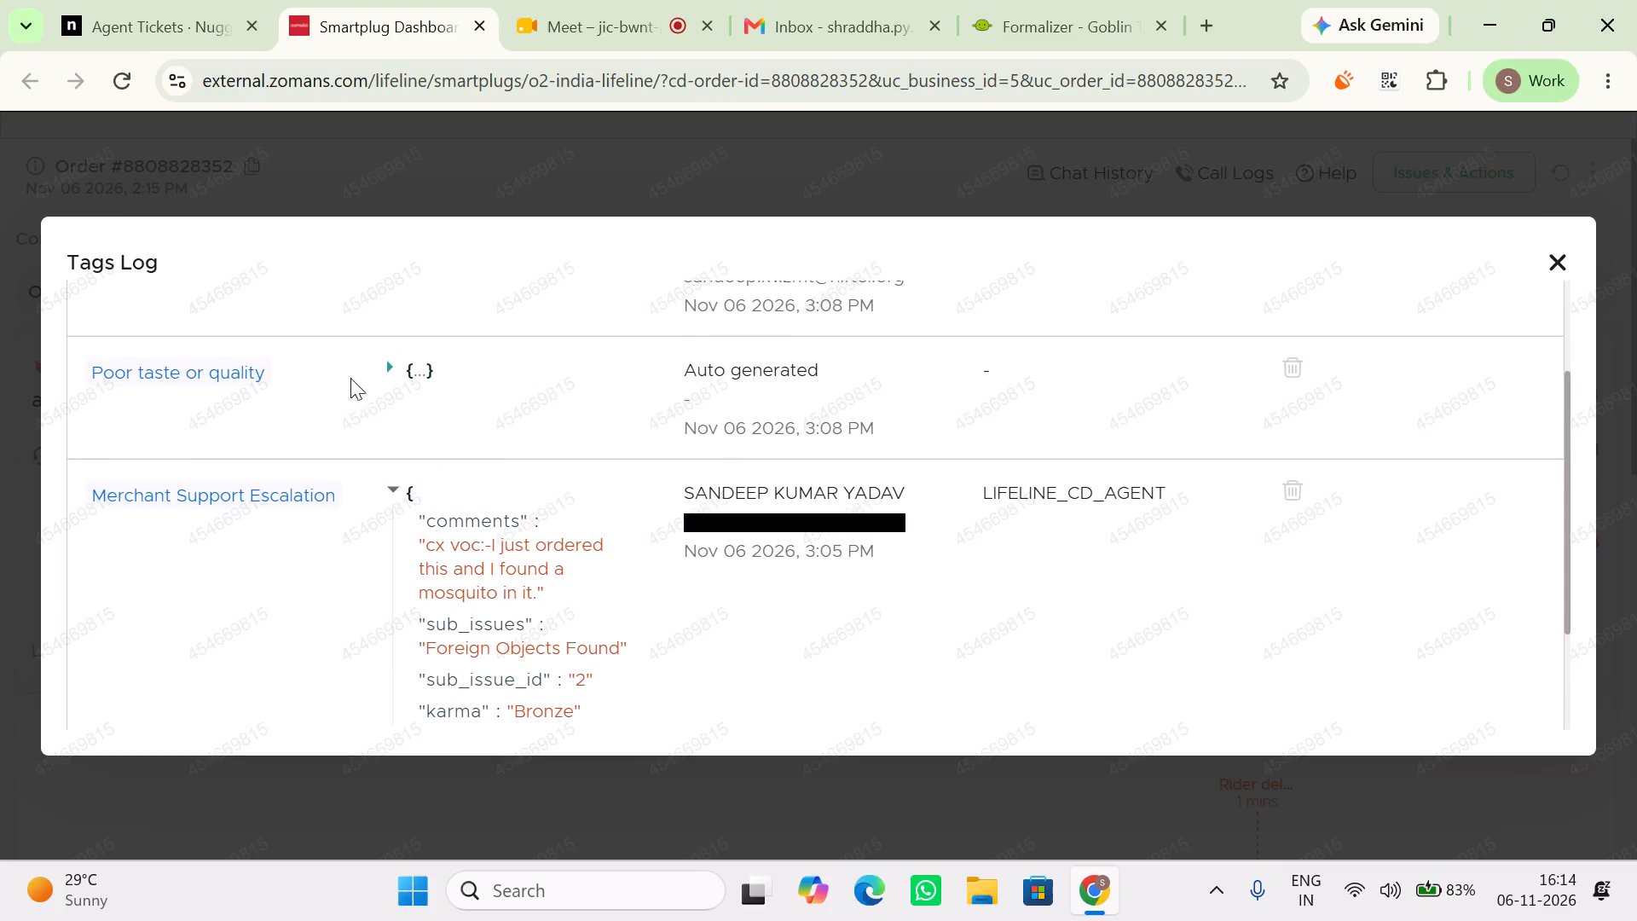
click(414, 371)
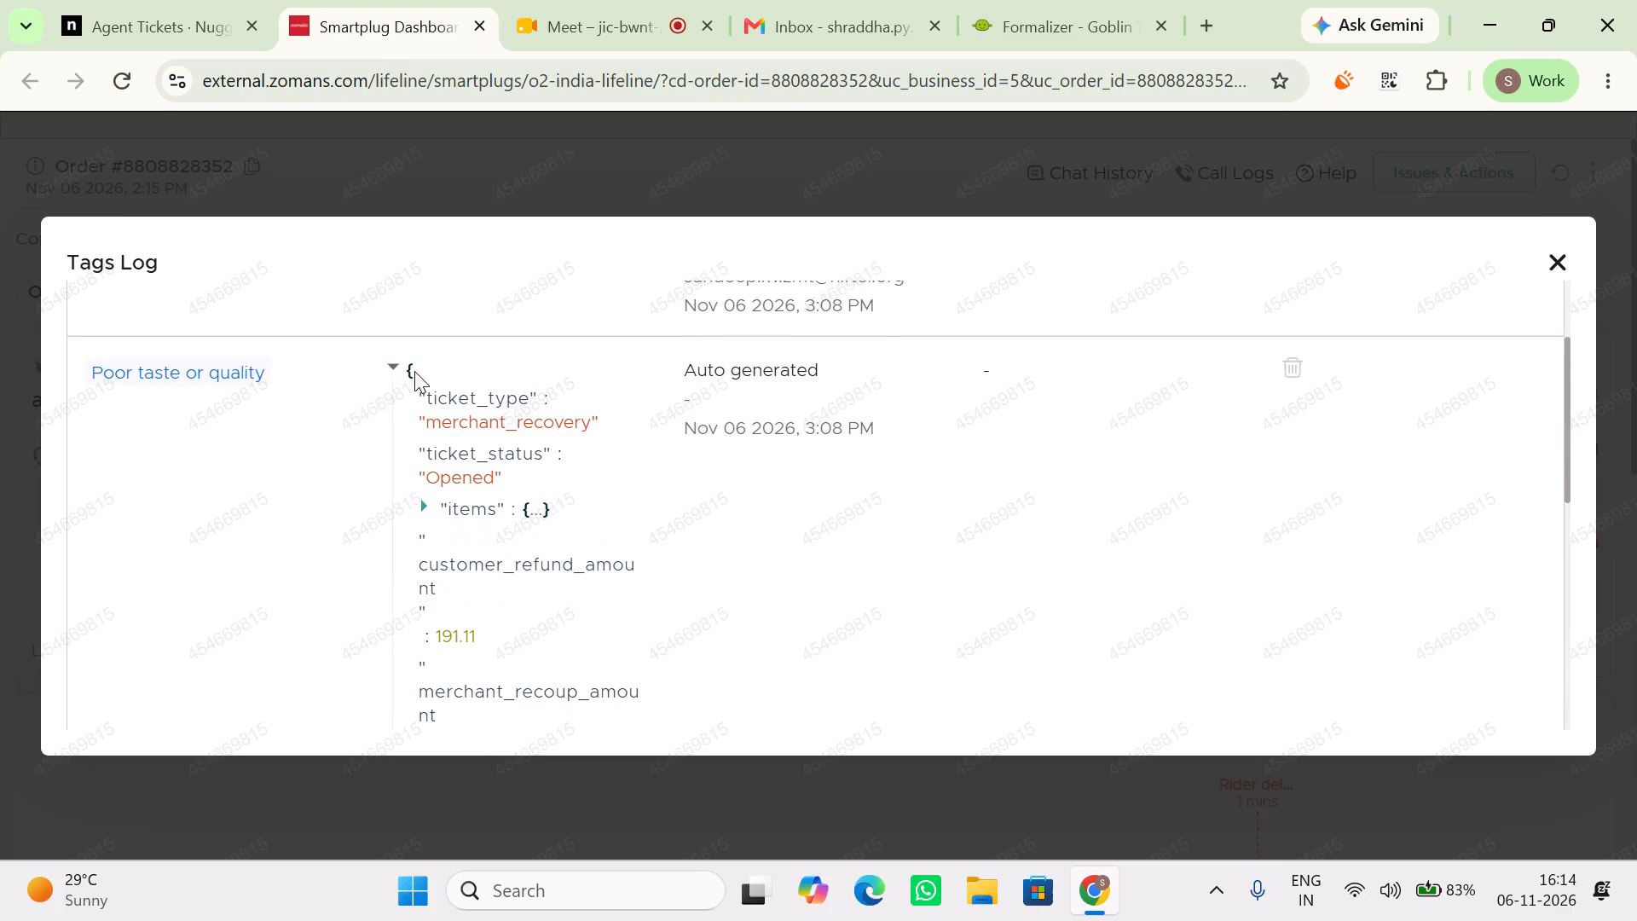
scroll(414, 371, right, 1)
scroll(439, 357, up, 1)
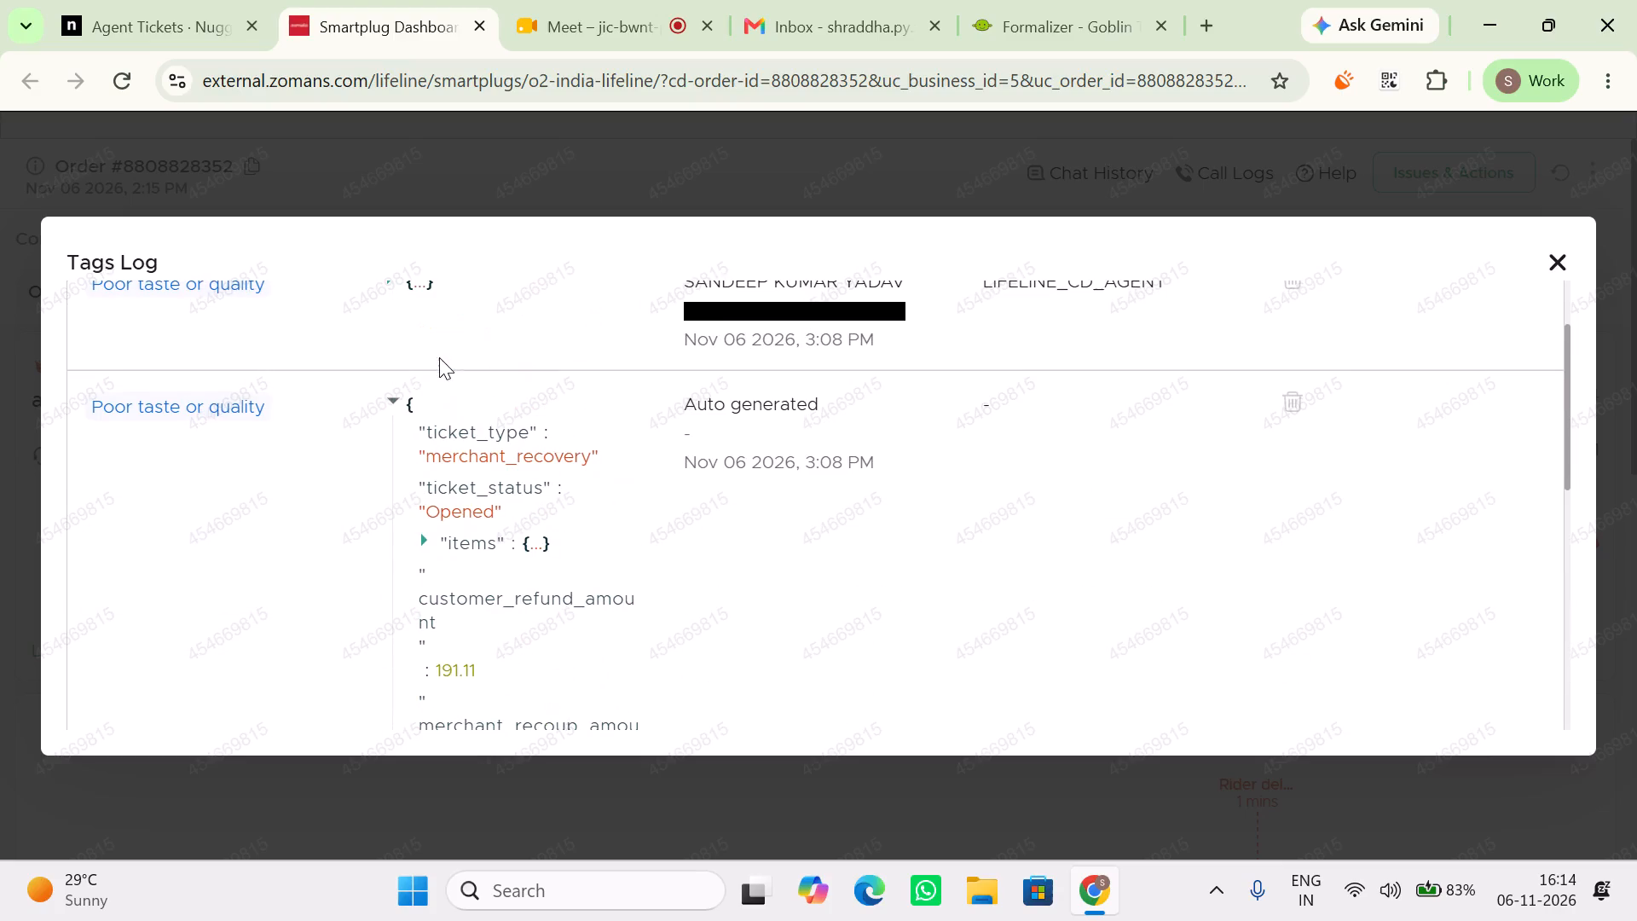
click(408, 413)
scroll(408, 413, right, 1)
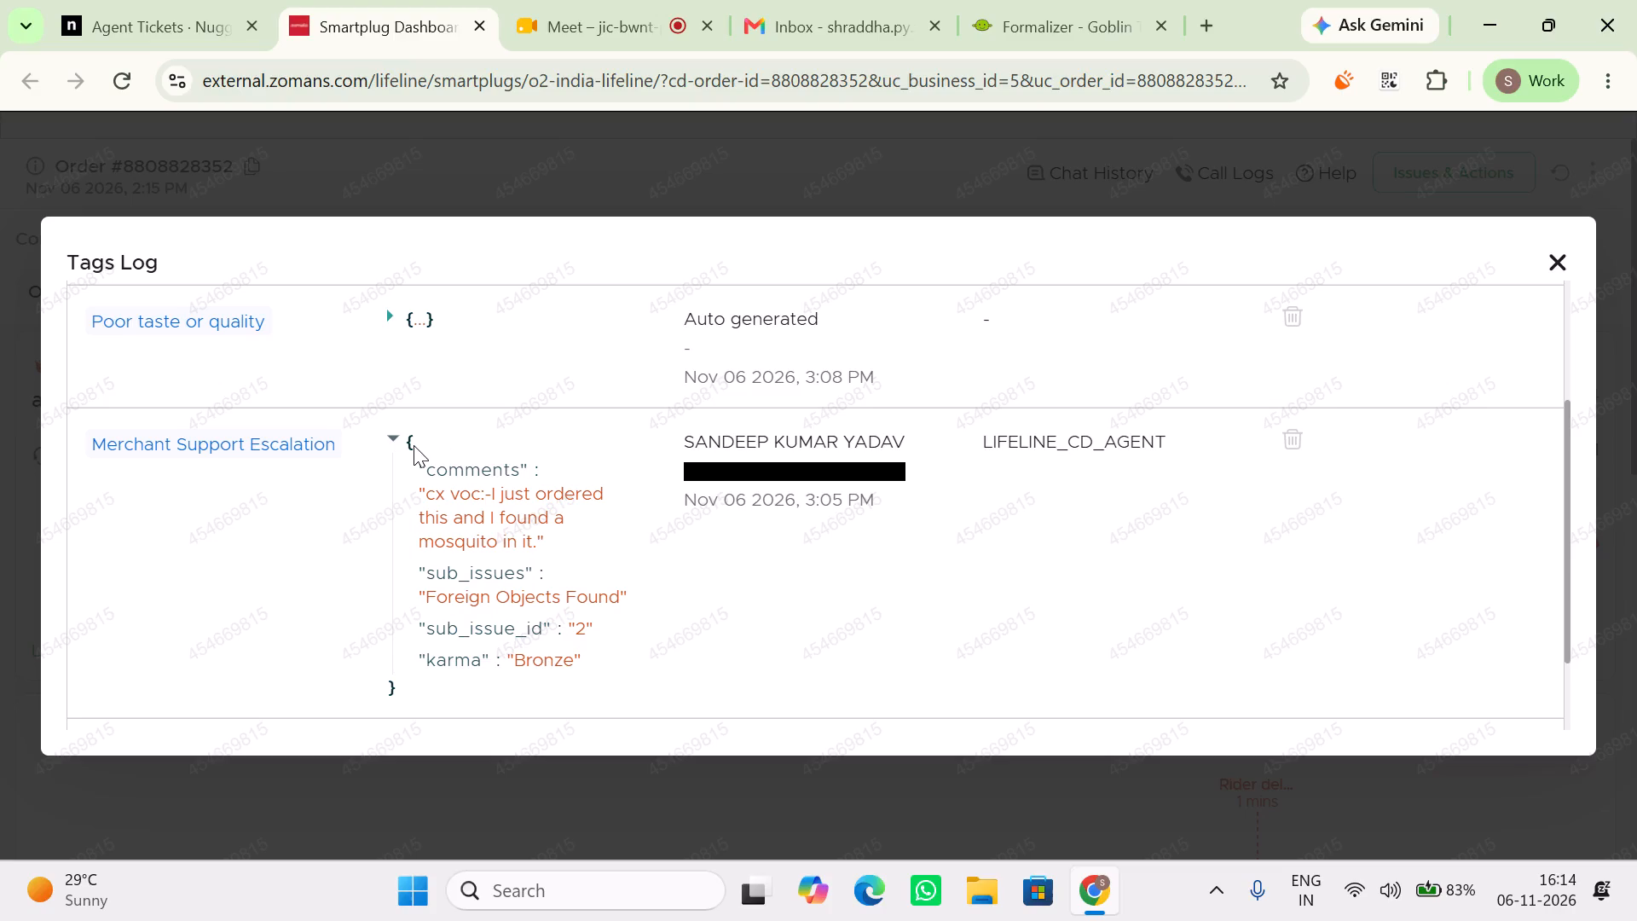
click(414, 445)
scroll(381, 466, down, 1)
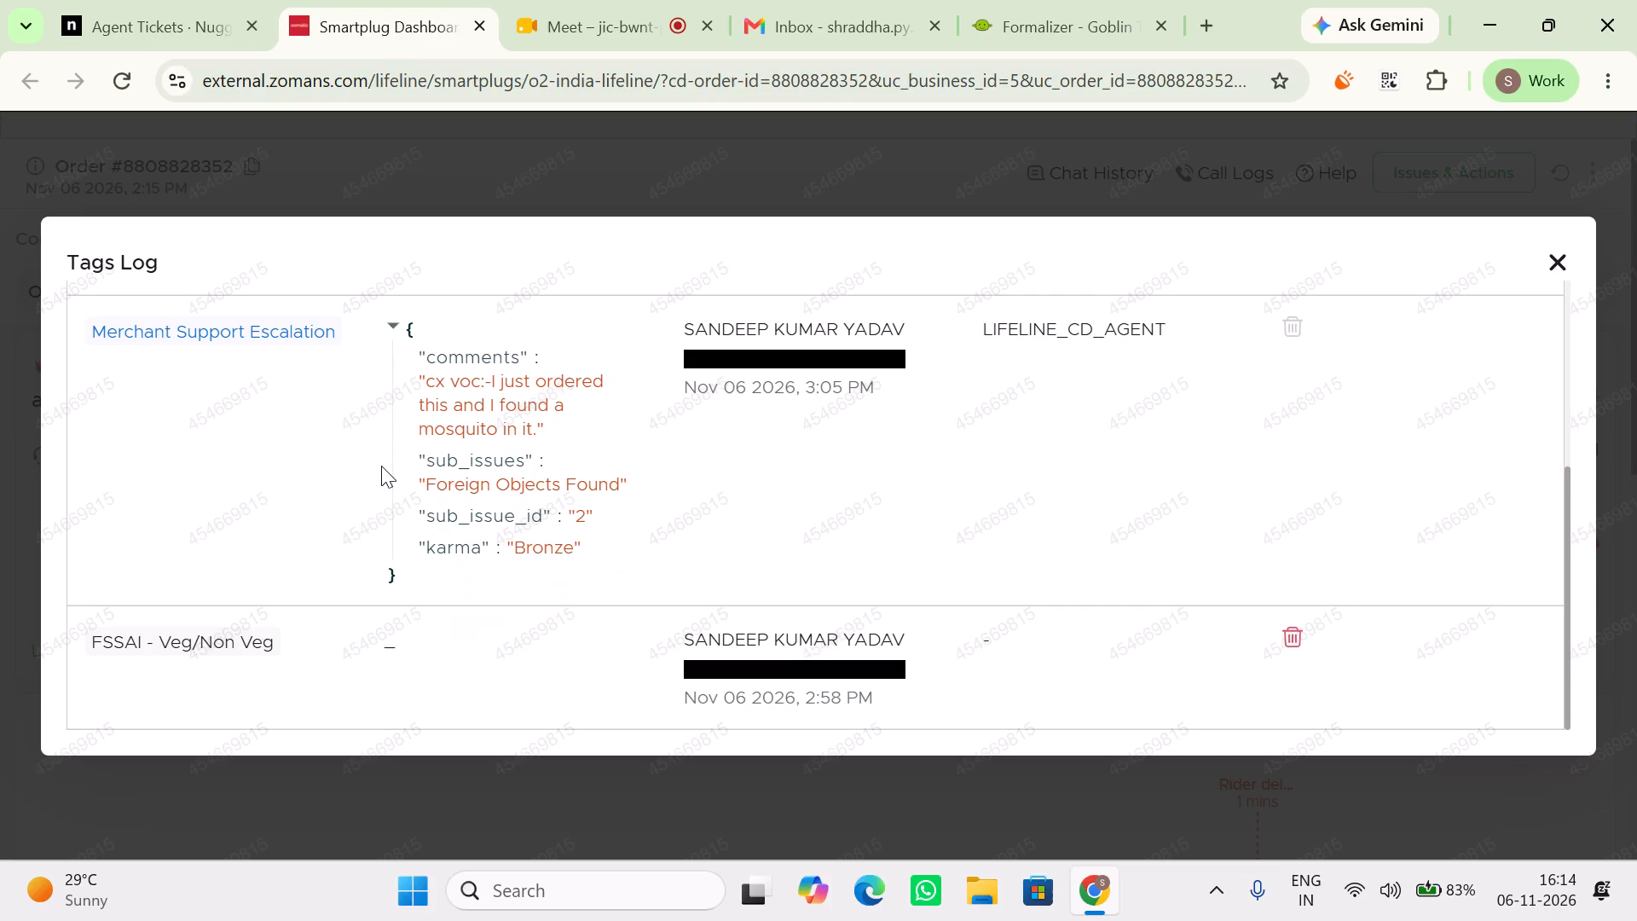
scroll(381, 466, down, 1)
scroll(526, 559, up, 1)
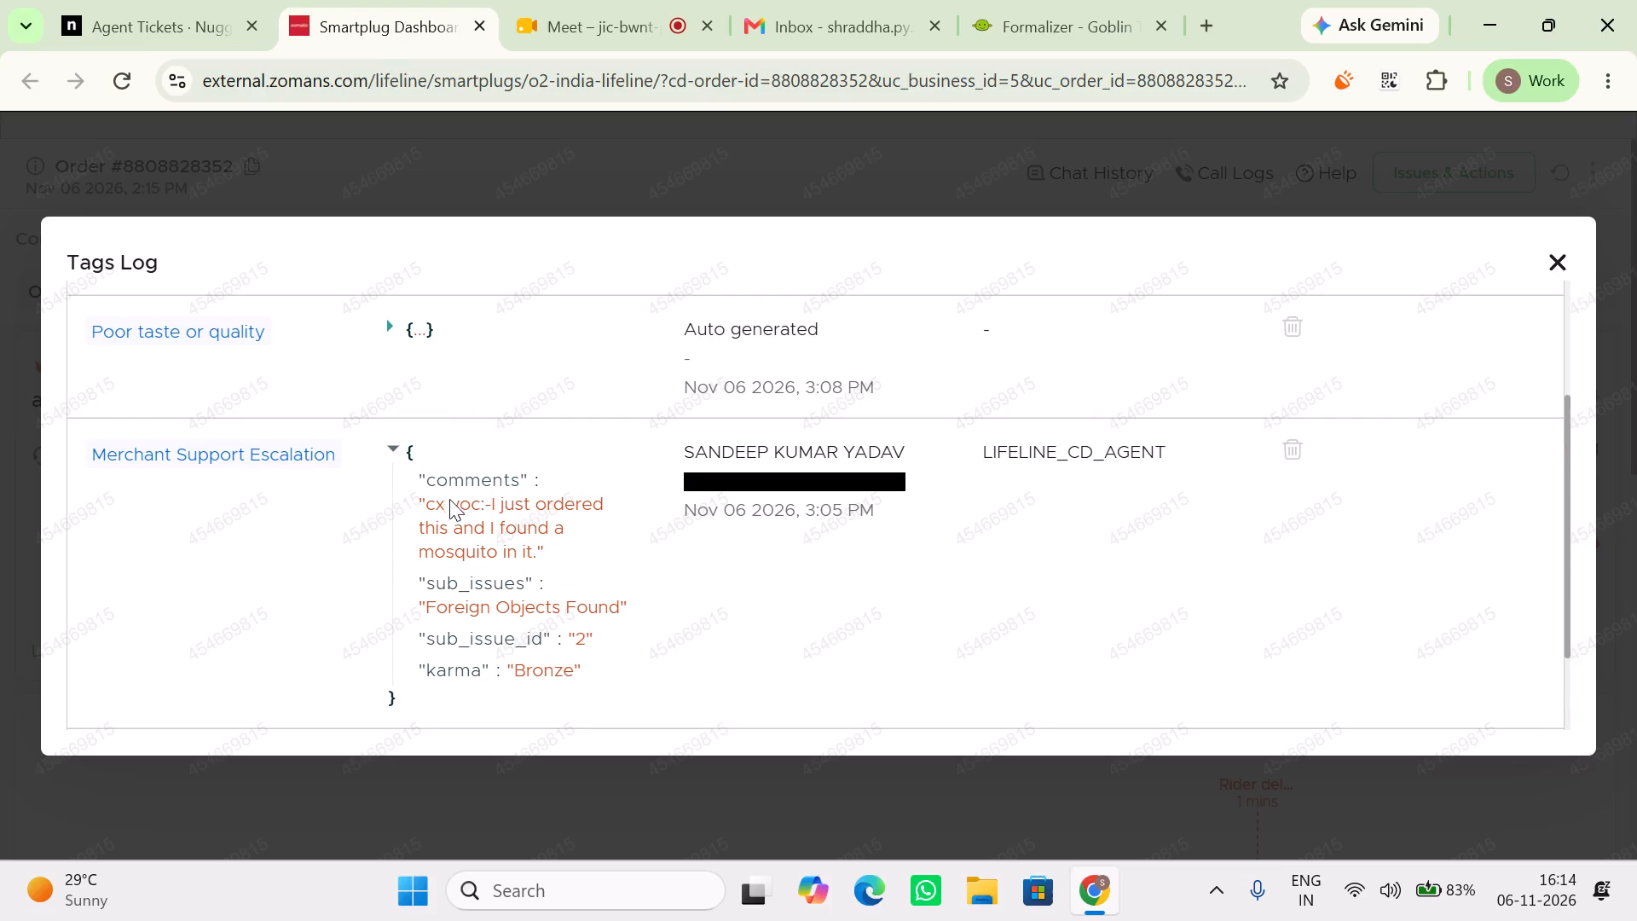
click(410, 454)
scroll(410, 454, right, 1)
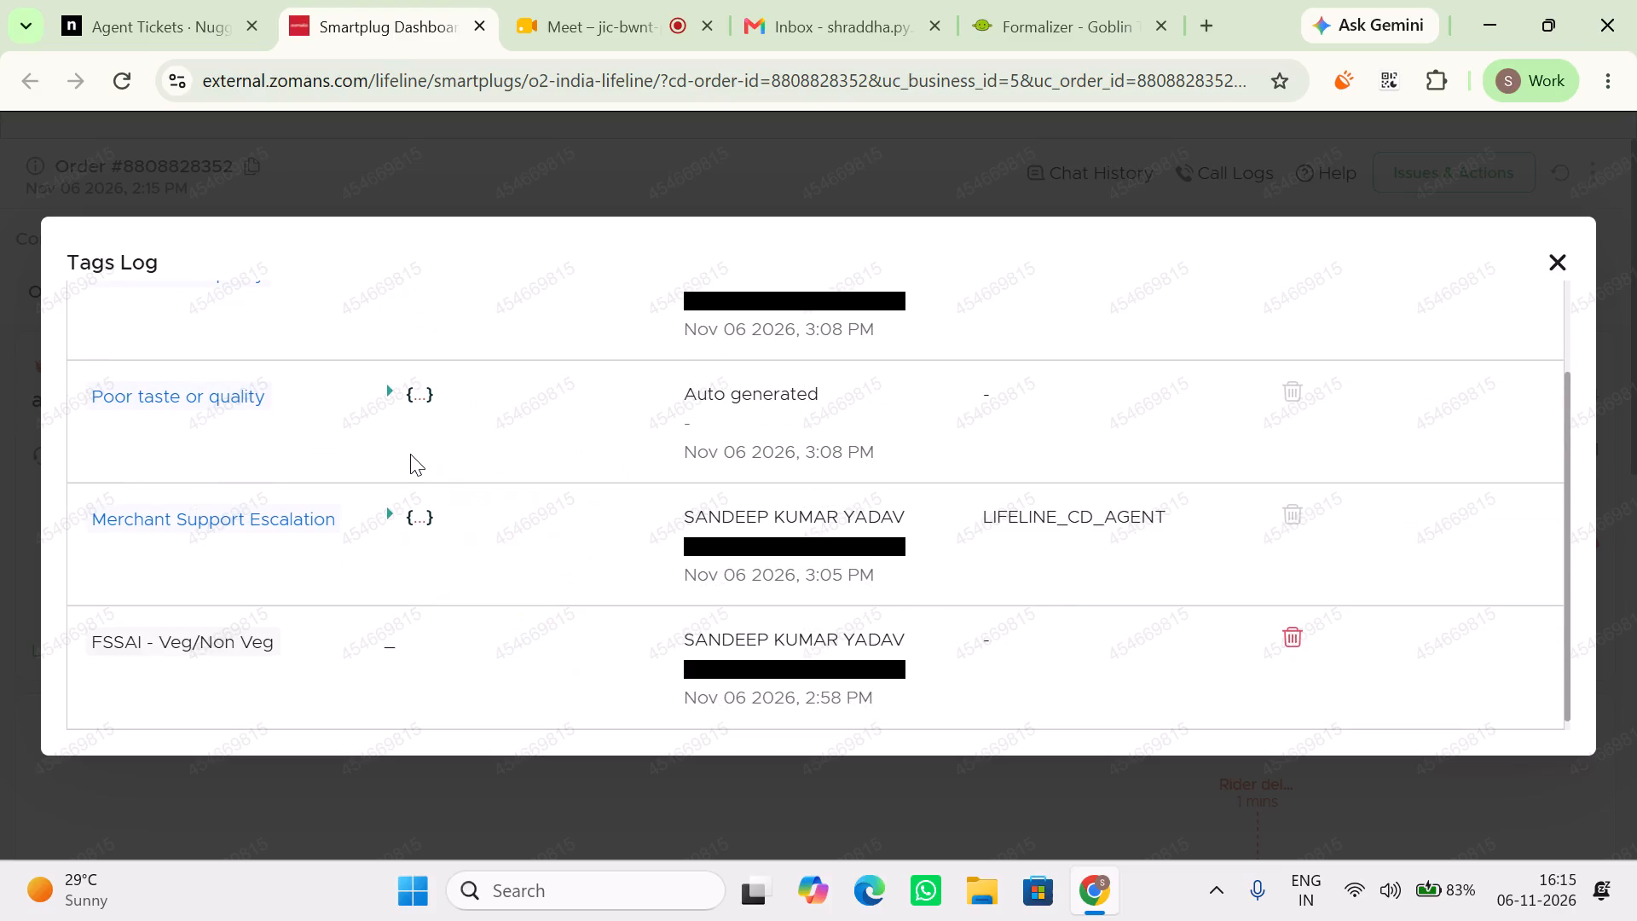
drag(417, 501, 419, 522)
click(419, 522)
scroll(419, 522, down, 2)
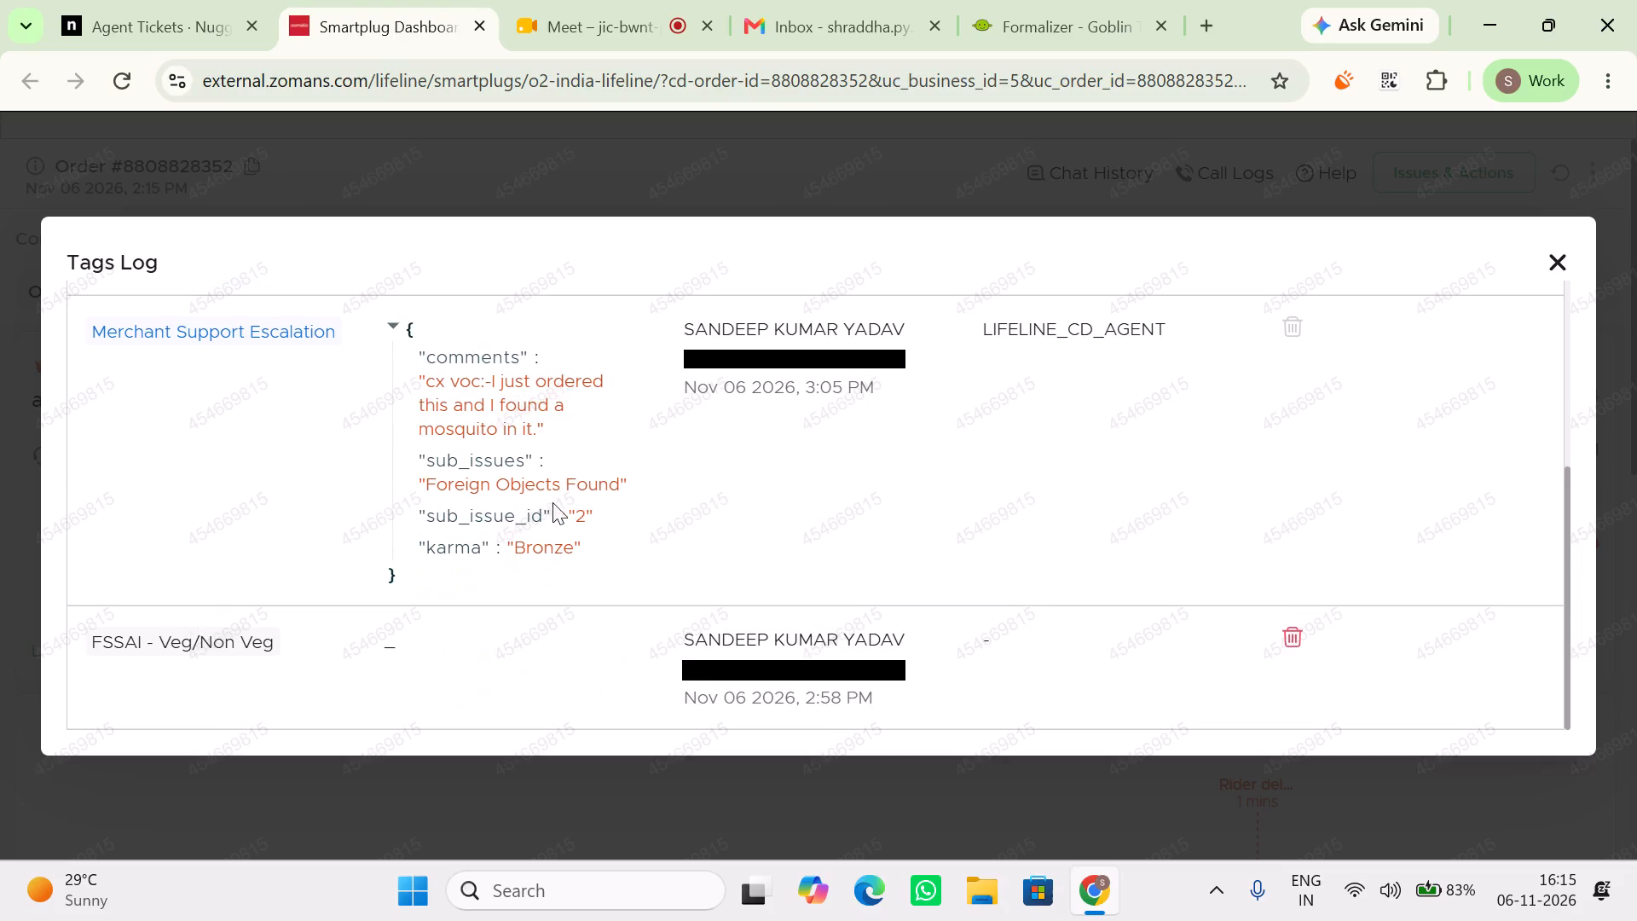
click(1552, 281)
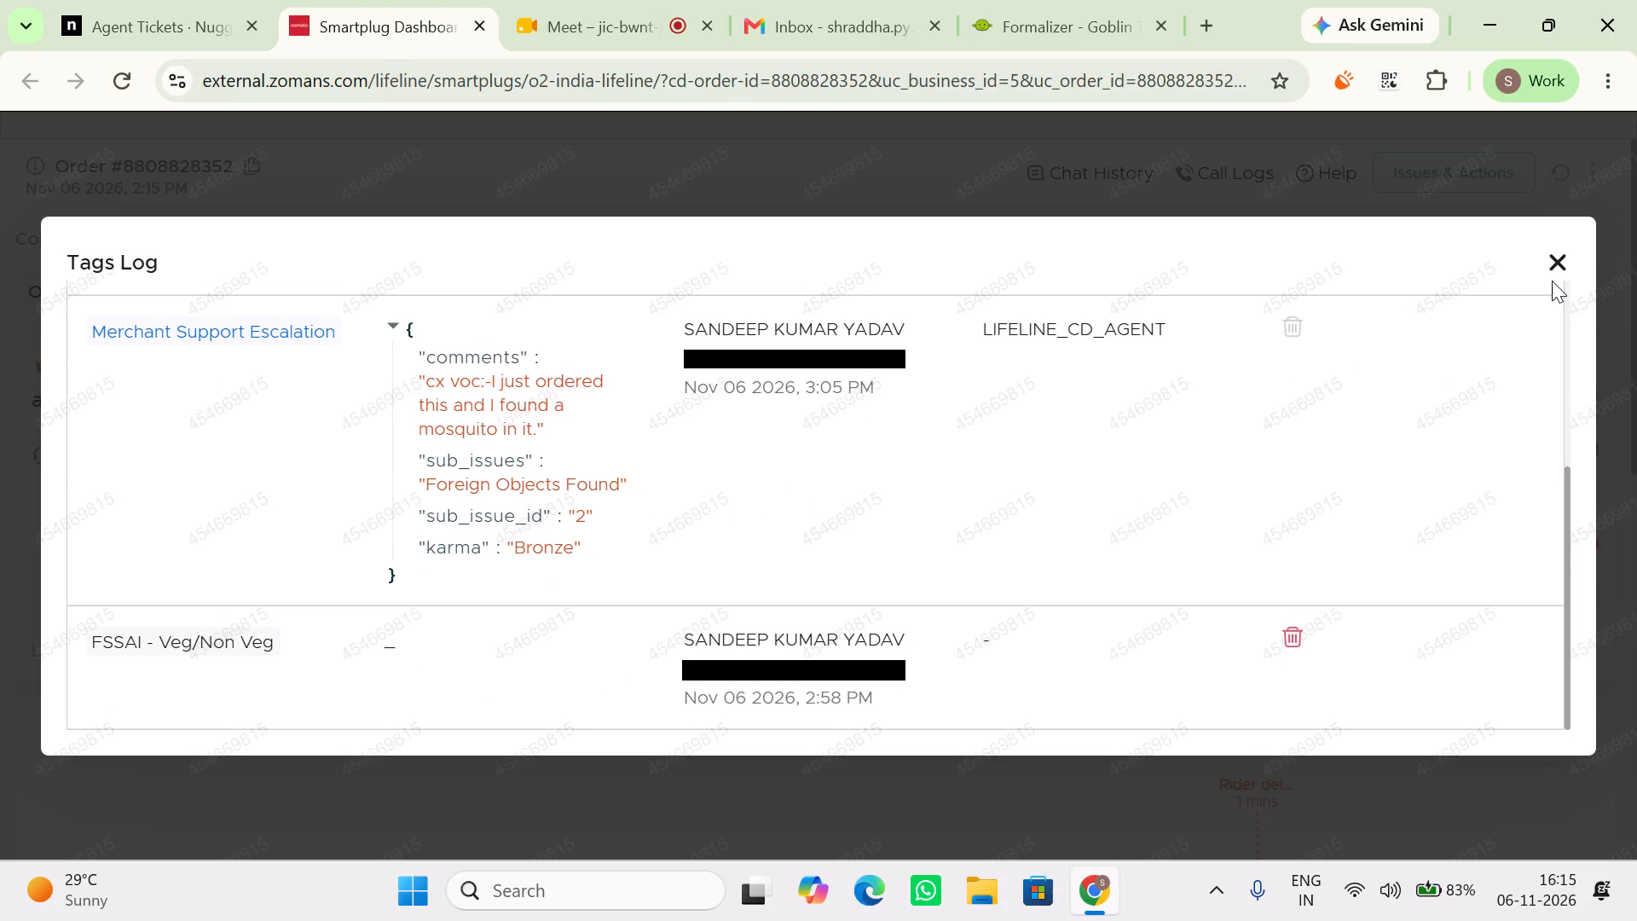
click(1553, 262)
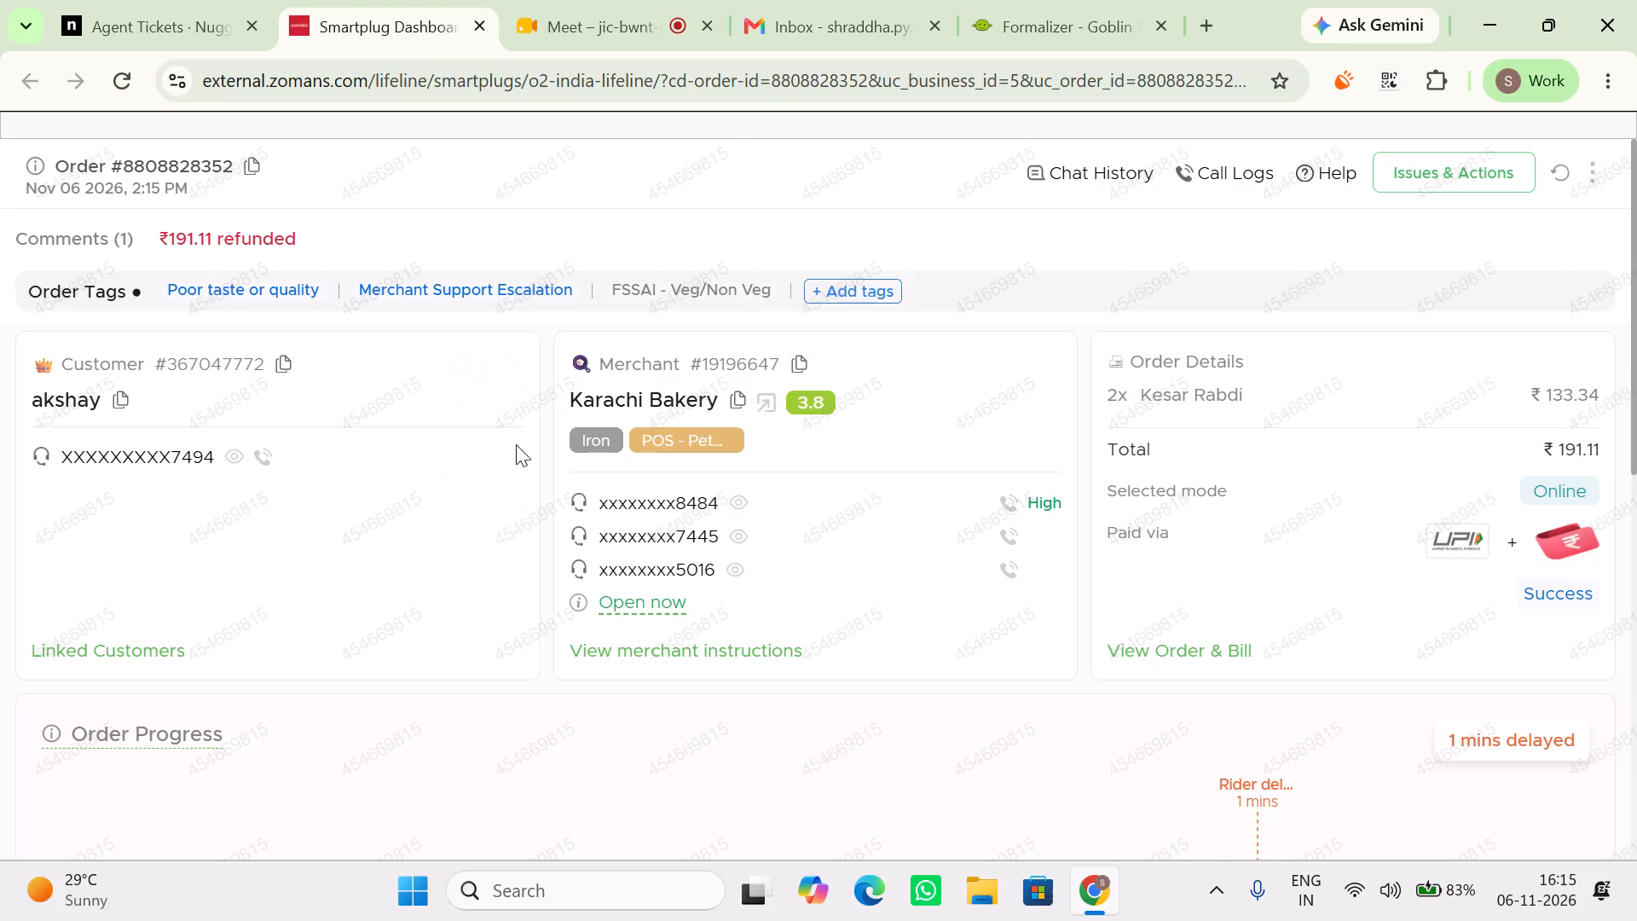
Recheck the Merchant Support Escalation comments and sub-issue in the order's tags log.
click(406, 290)
scroll(557, 539, down, 2)
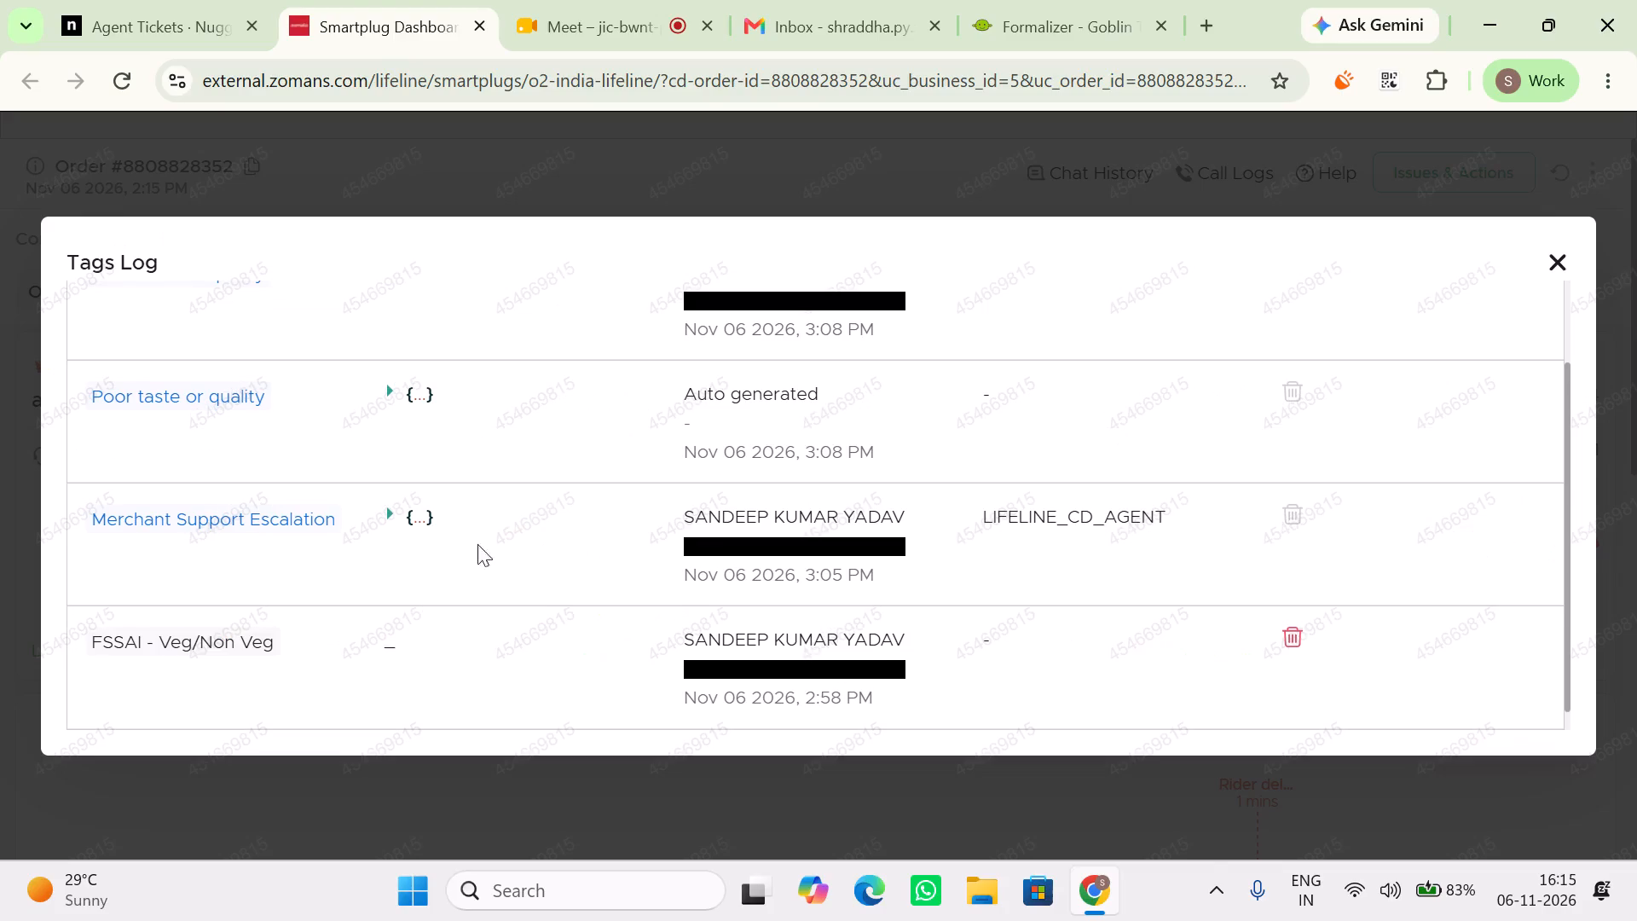
click(421, 513)
scroll(663, 610, down, 3)
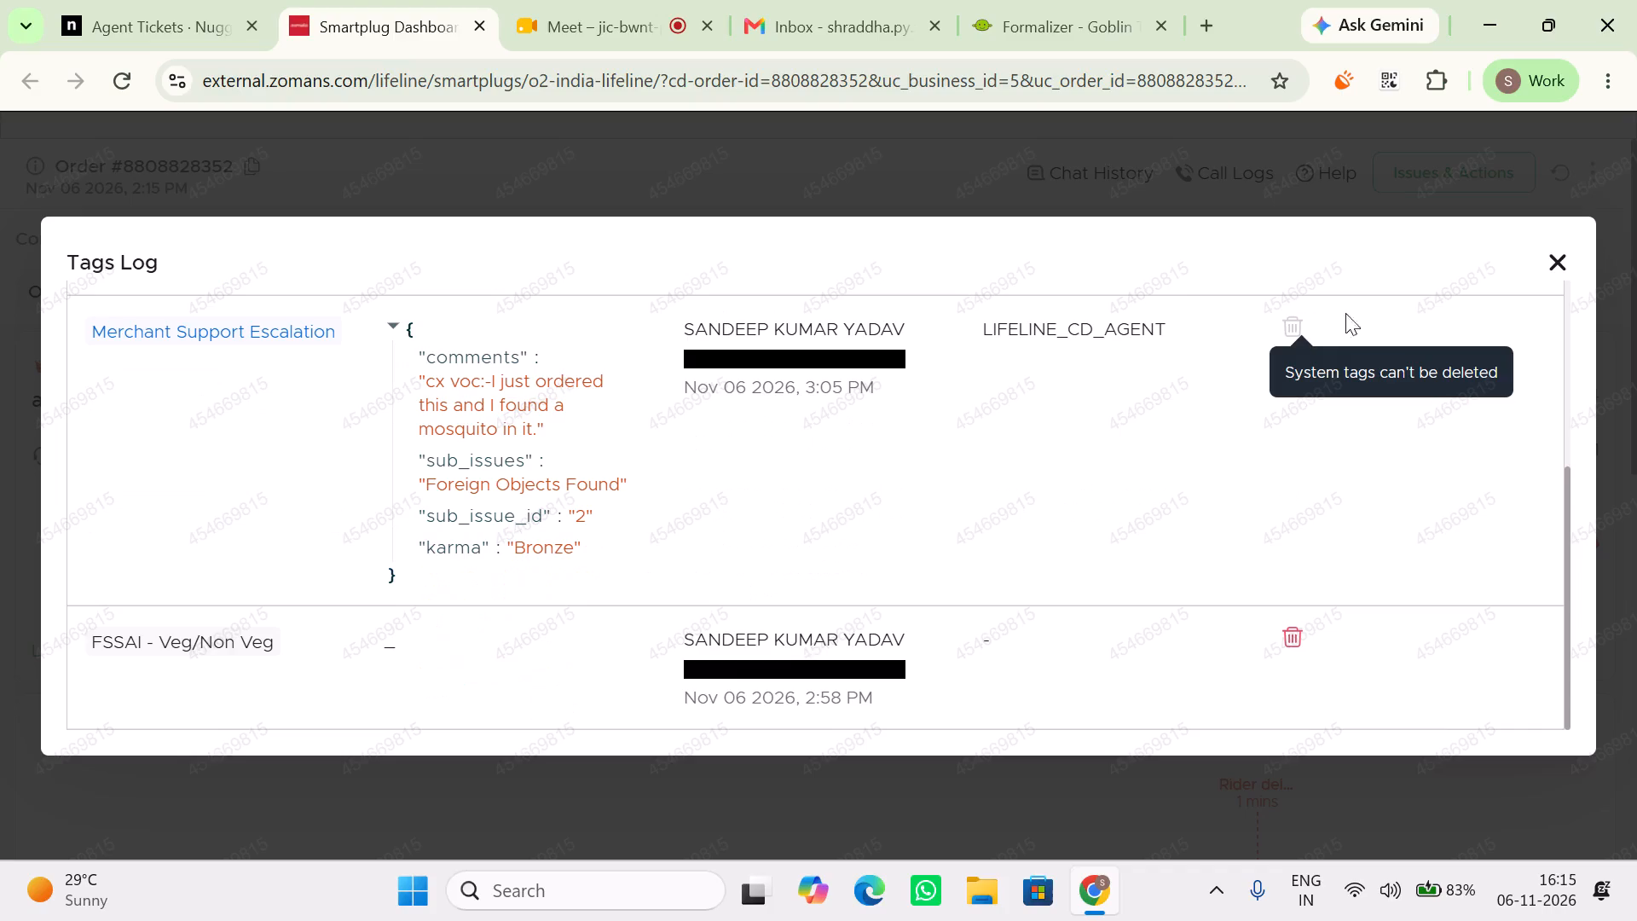
click(1559, 252)
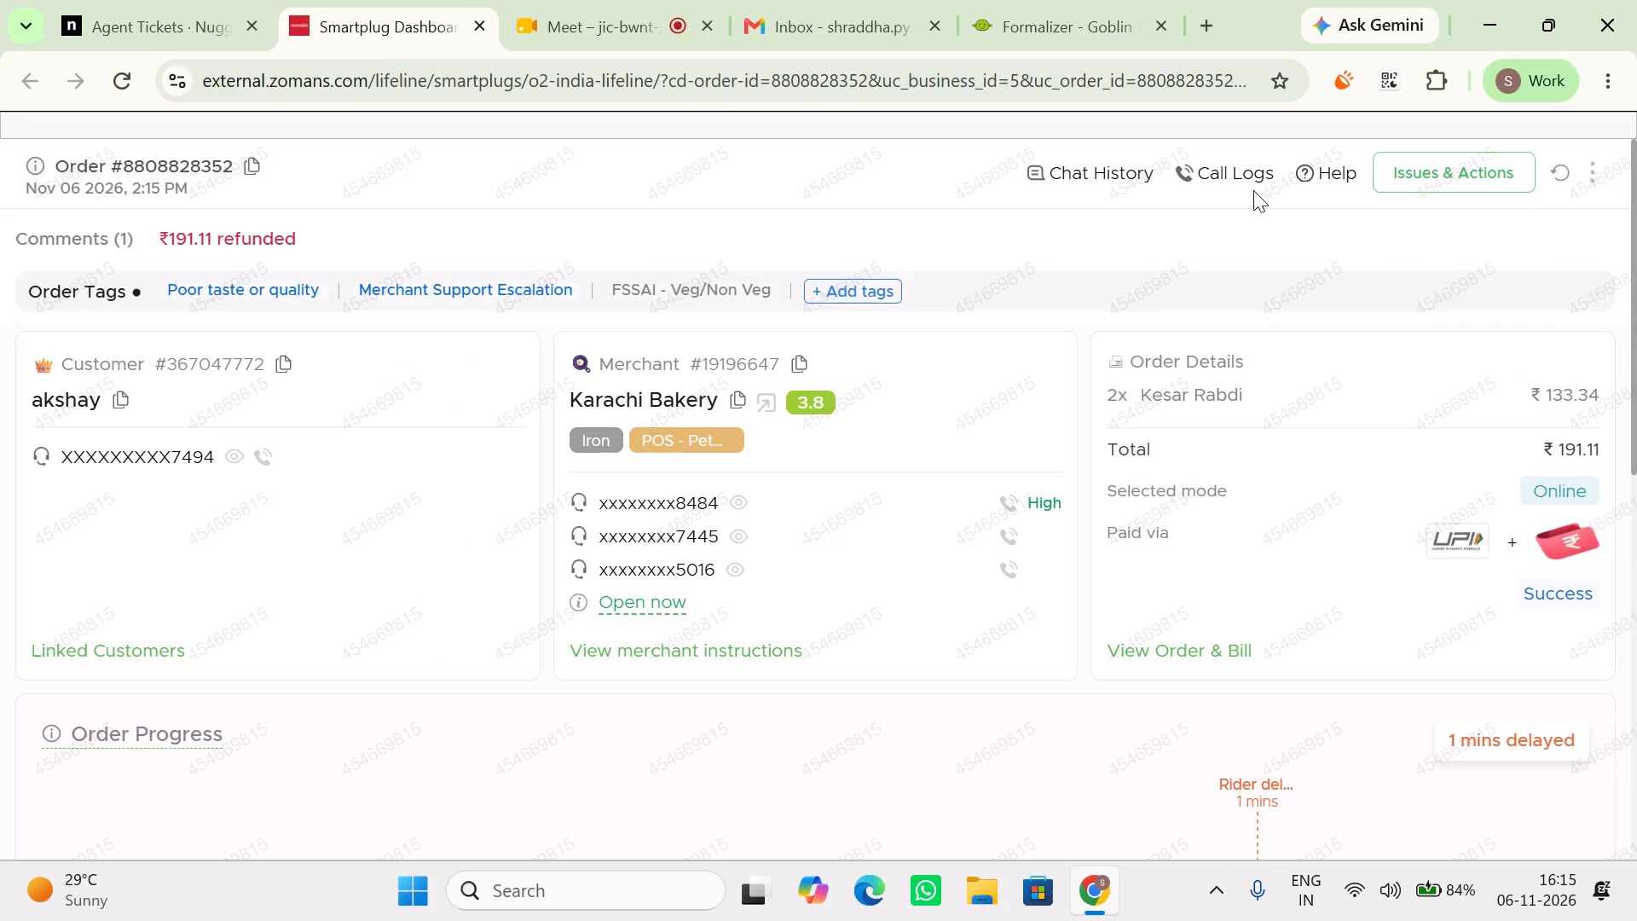
click(1253, 190)
click(1246, 182)
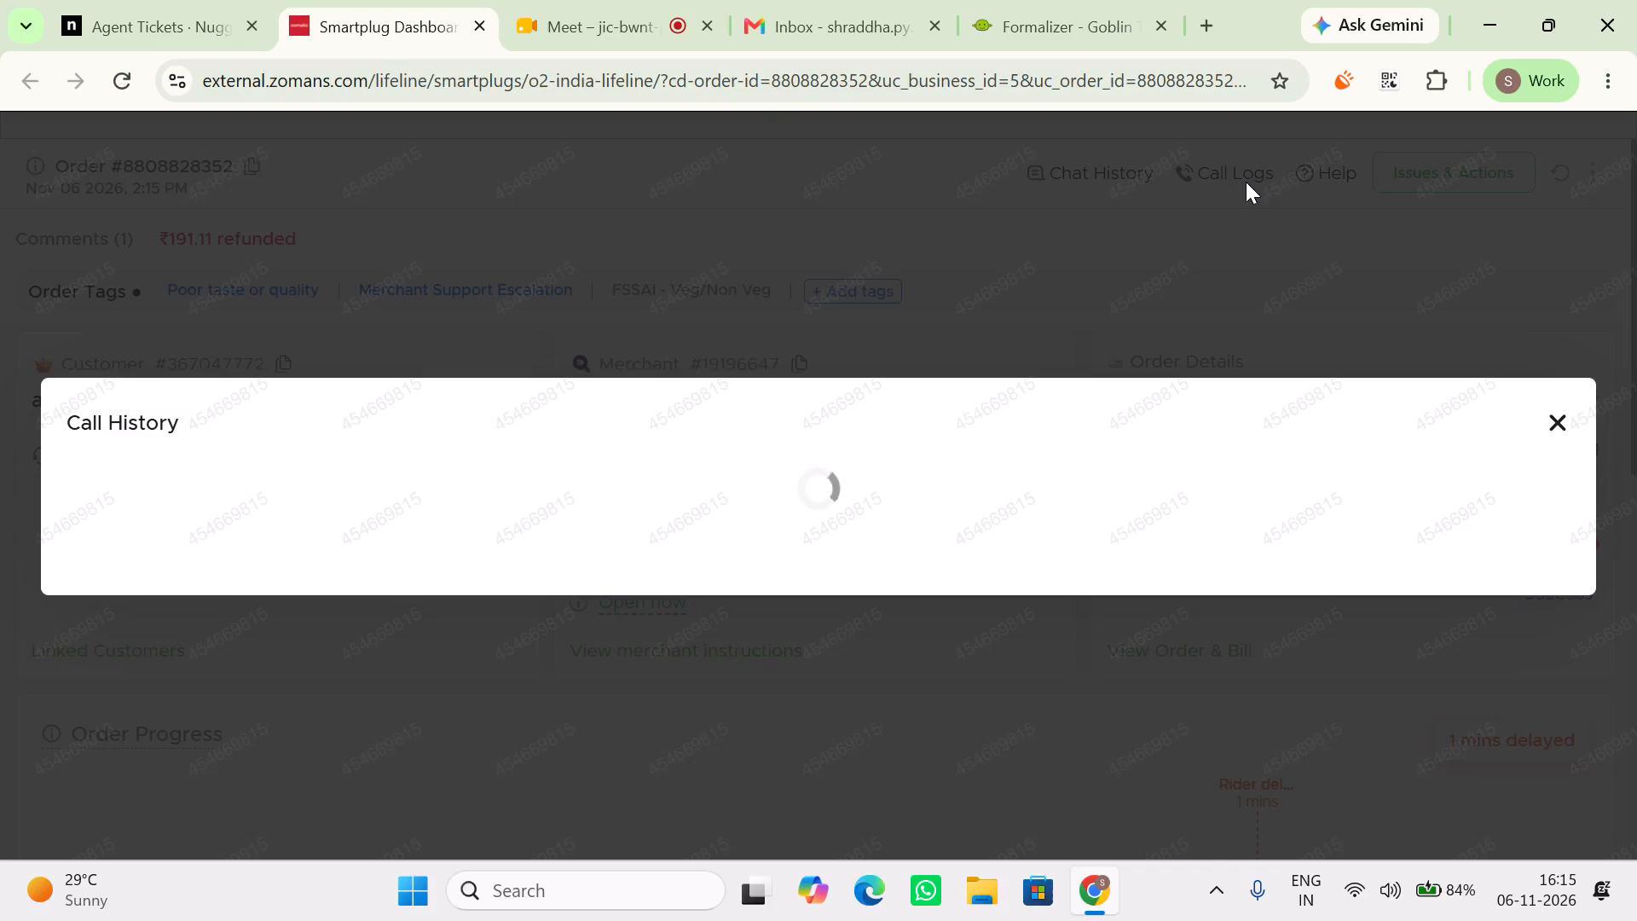
scroll(824, 501, up, 1)
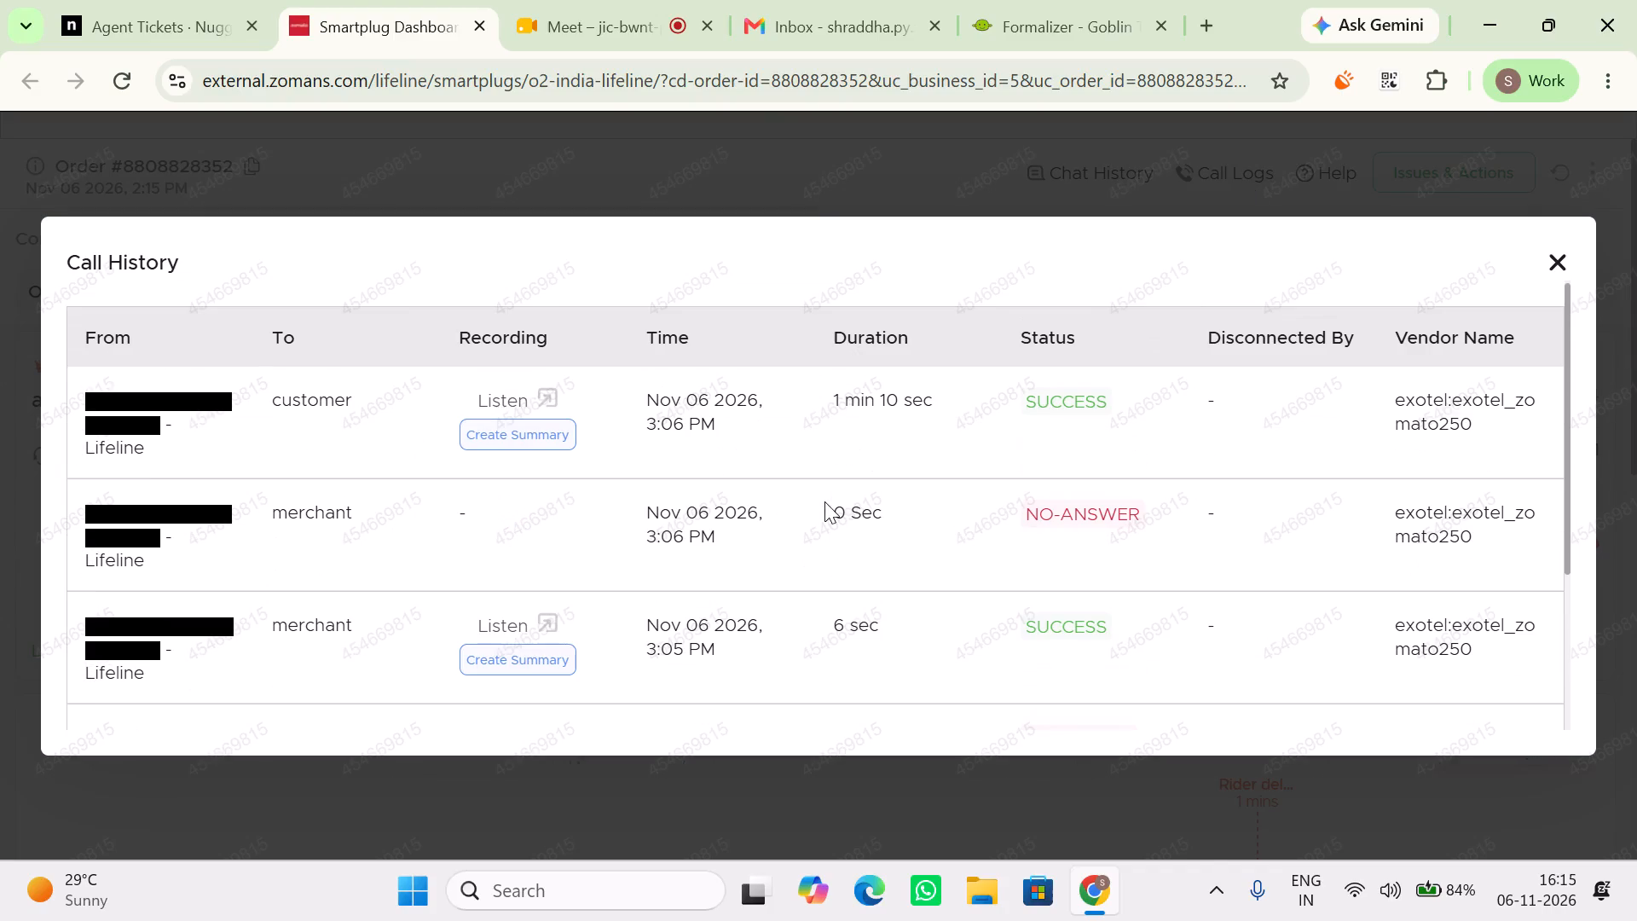
scroll(490, 526, right, 1)
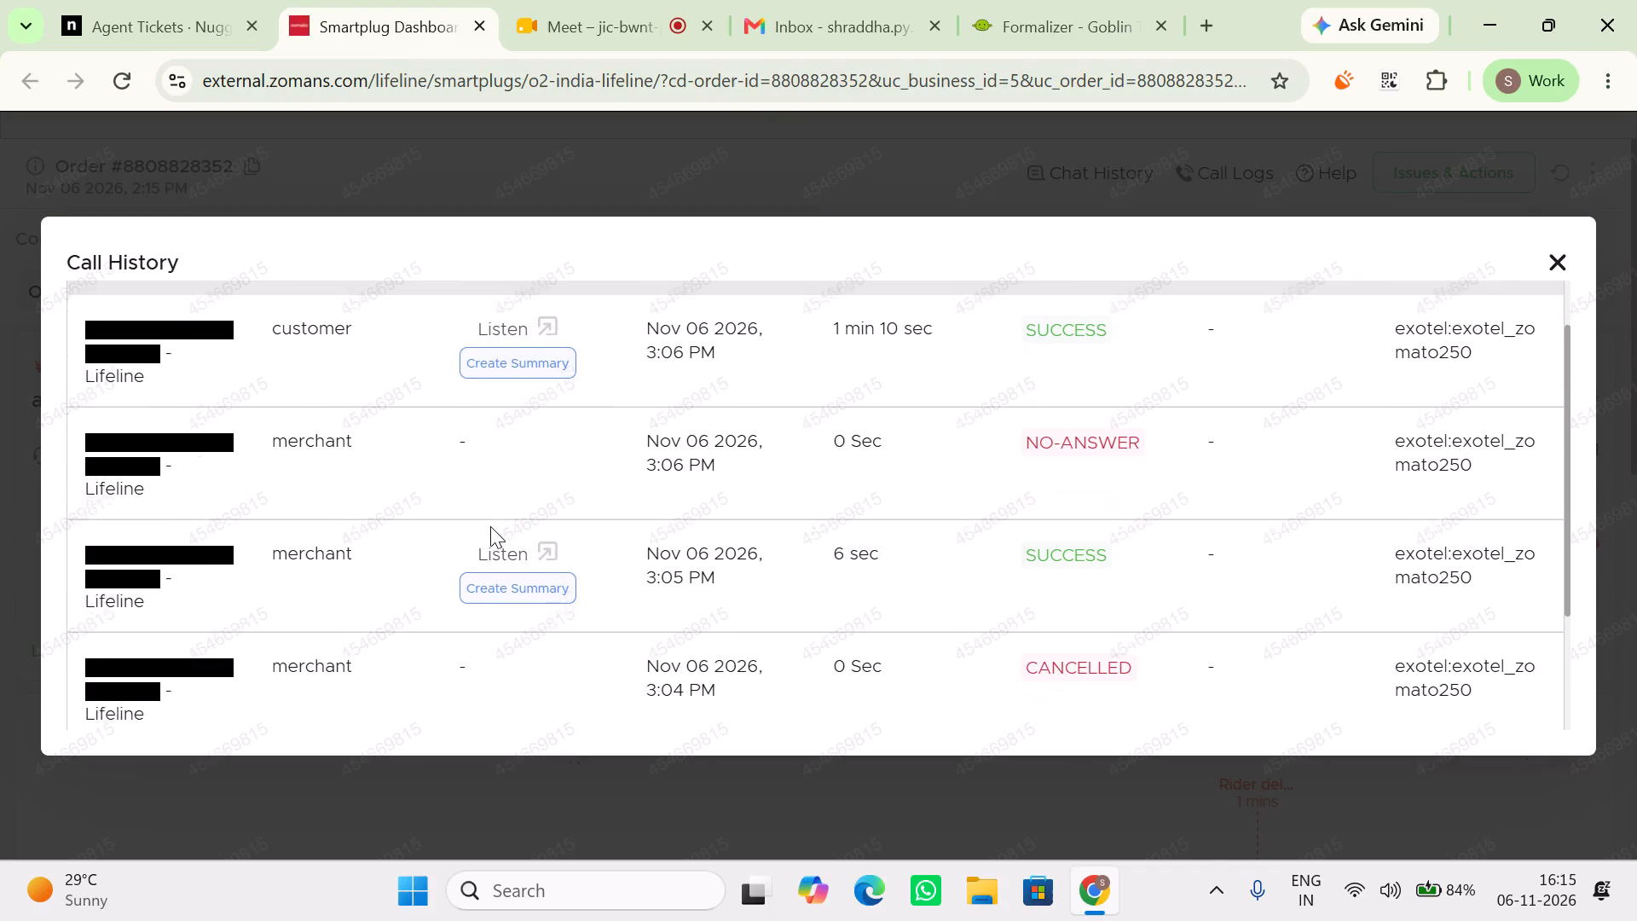
scroll(490, 526, right, 1)
click(522, 575)
click(522, 575)
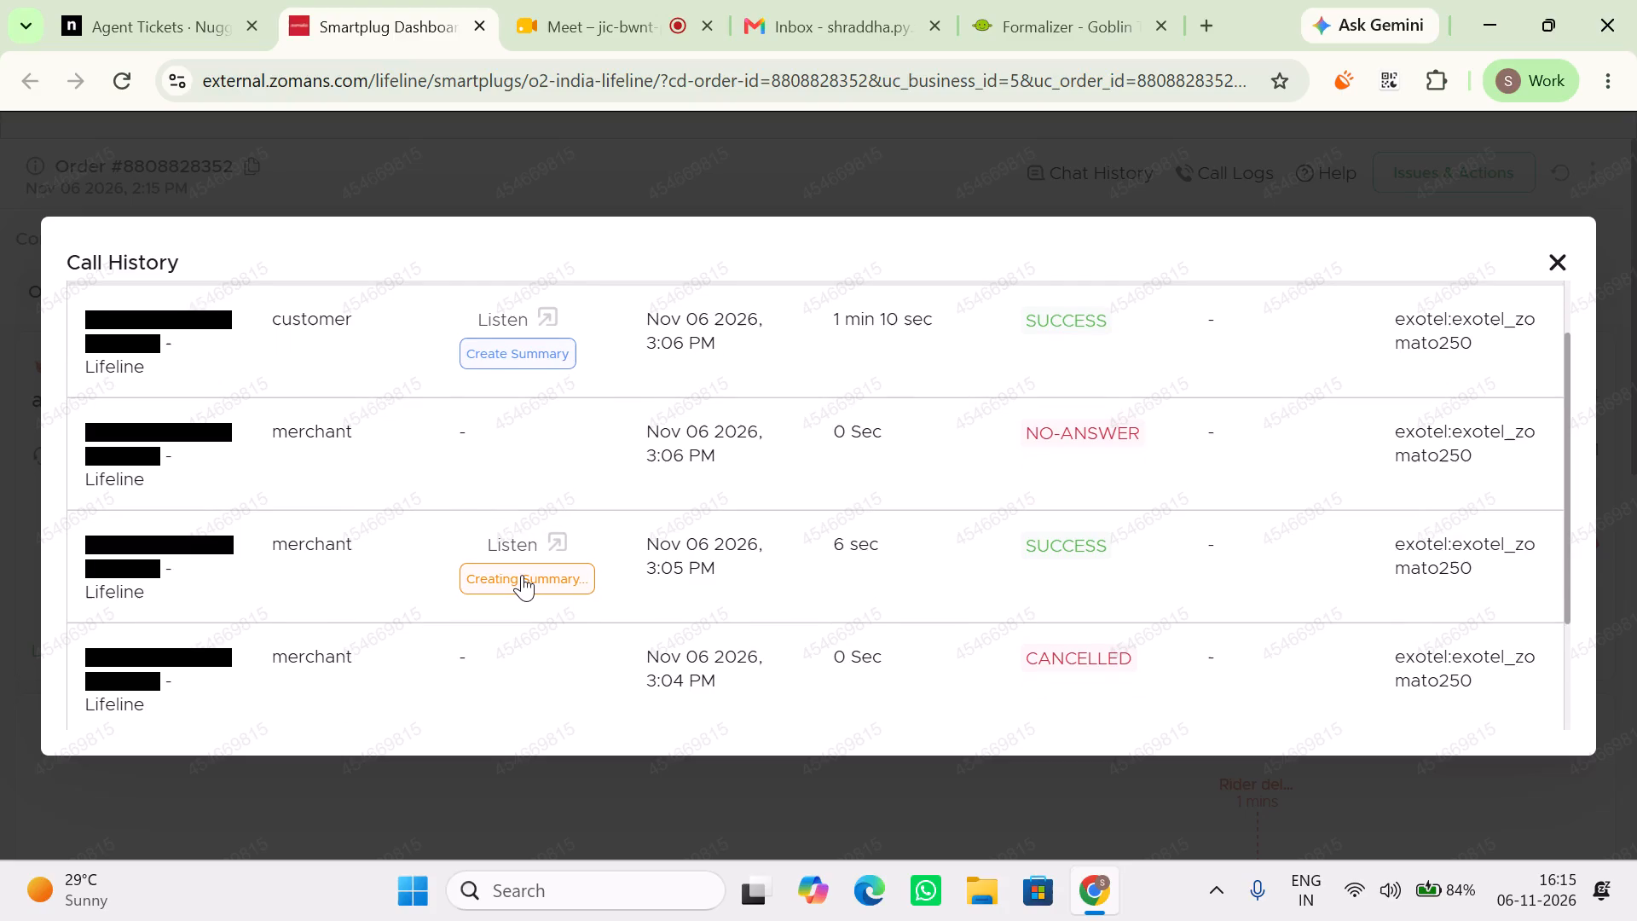
scroll(522, 575, down, 6)
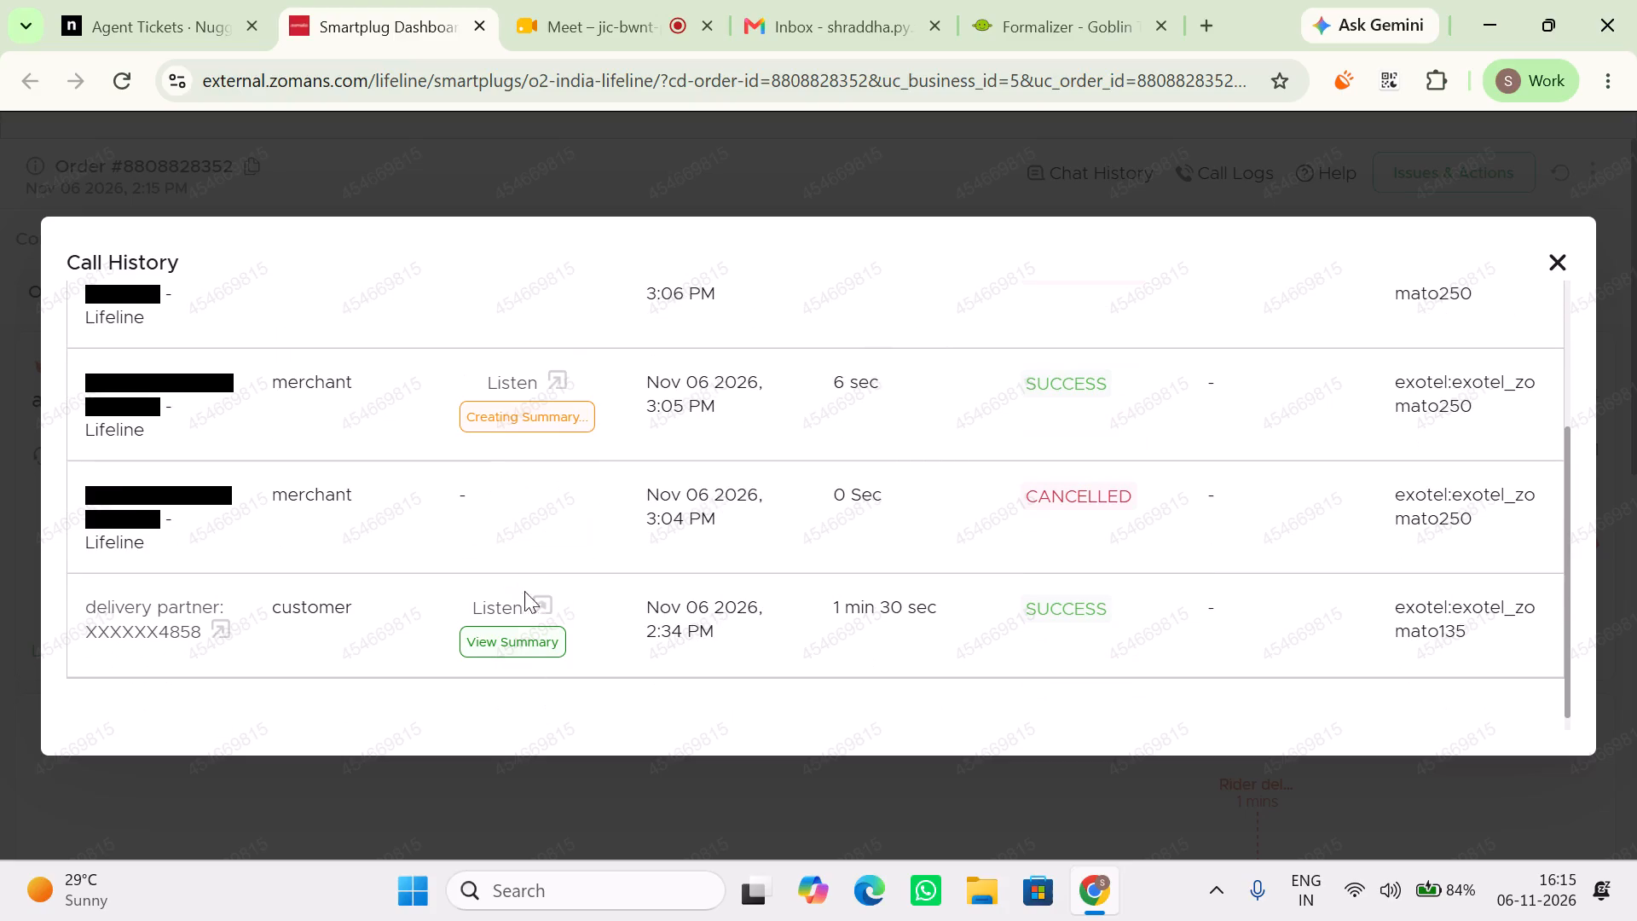
click(558, 403)
scroll(558, 403, up, 1)
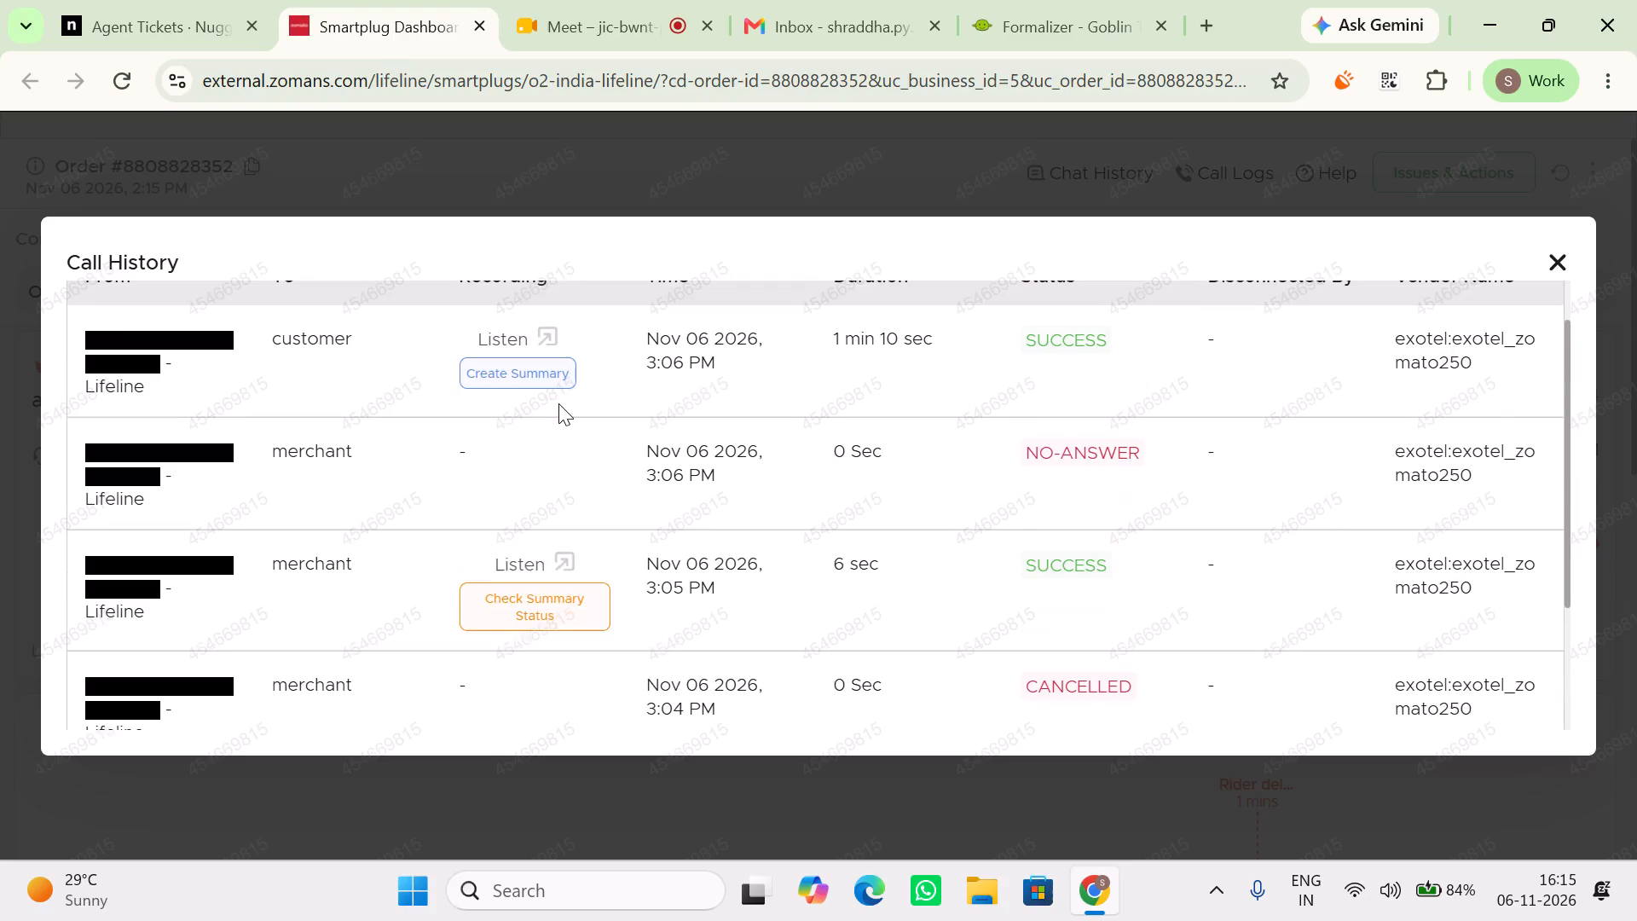
Create and read the summary of the 3:06 PM customer call, and close the call history.
scroll(558, 403, up, 1)
click(518, 437)
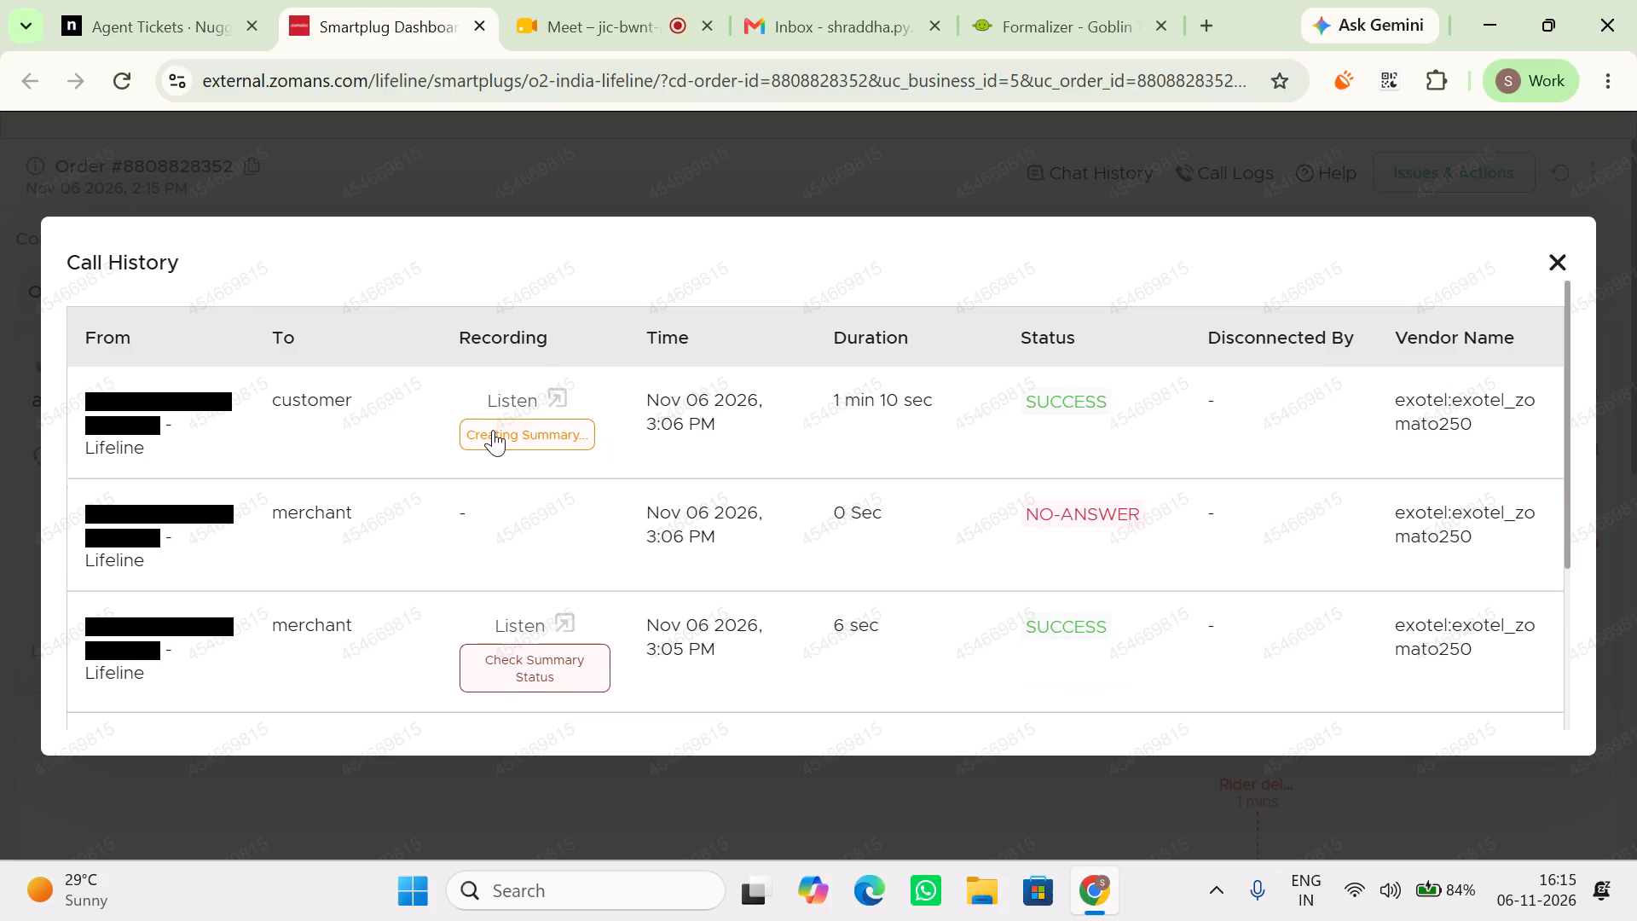
click(493, 430)
scroll(493, 430, down, 2)
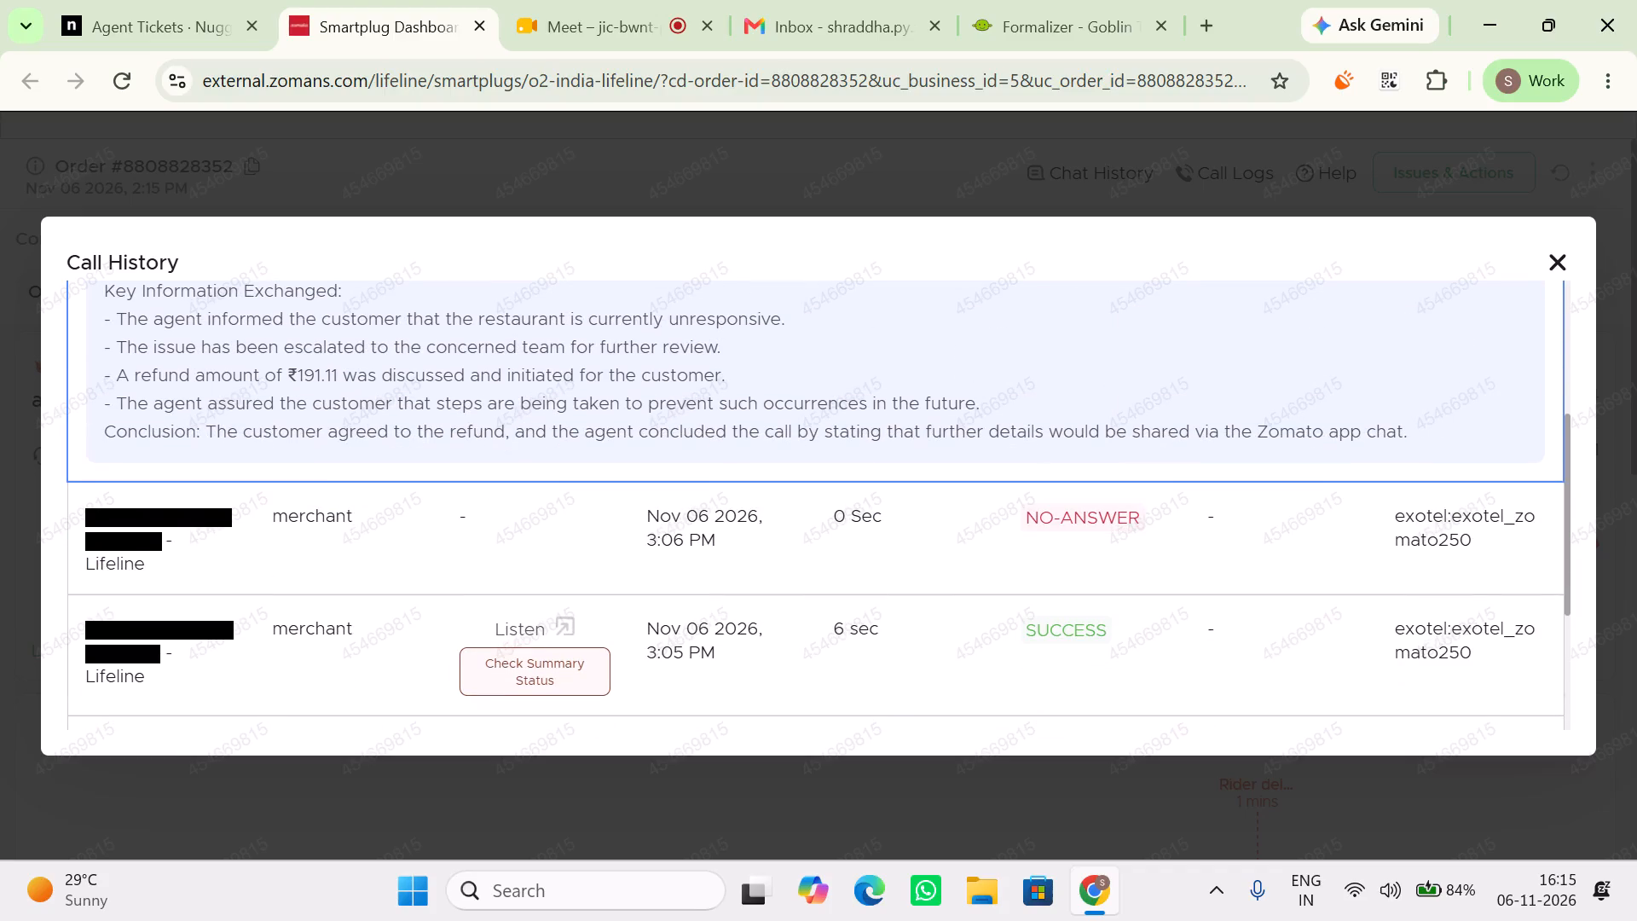
click(493, 430)
click(1566, 241)
click(1559, 253)
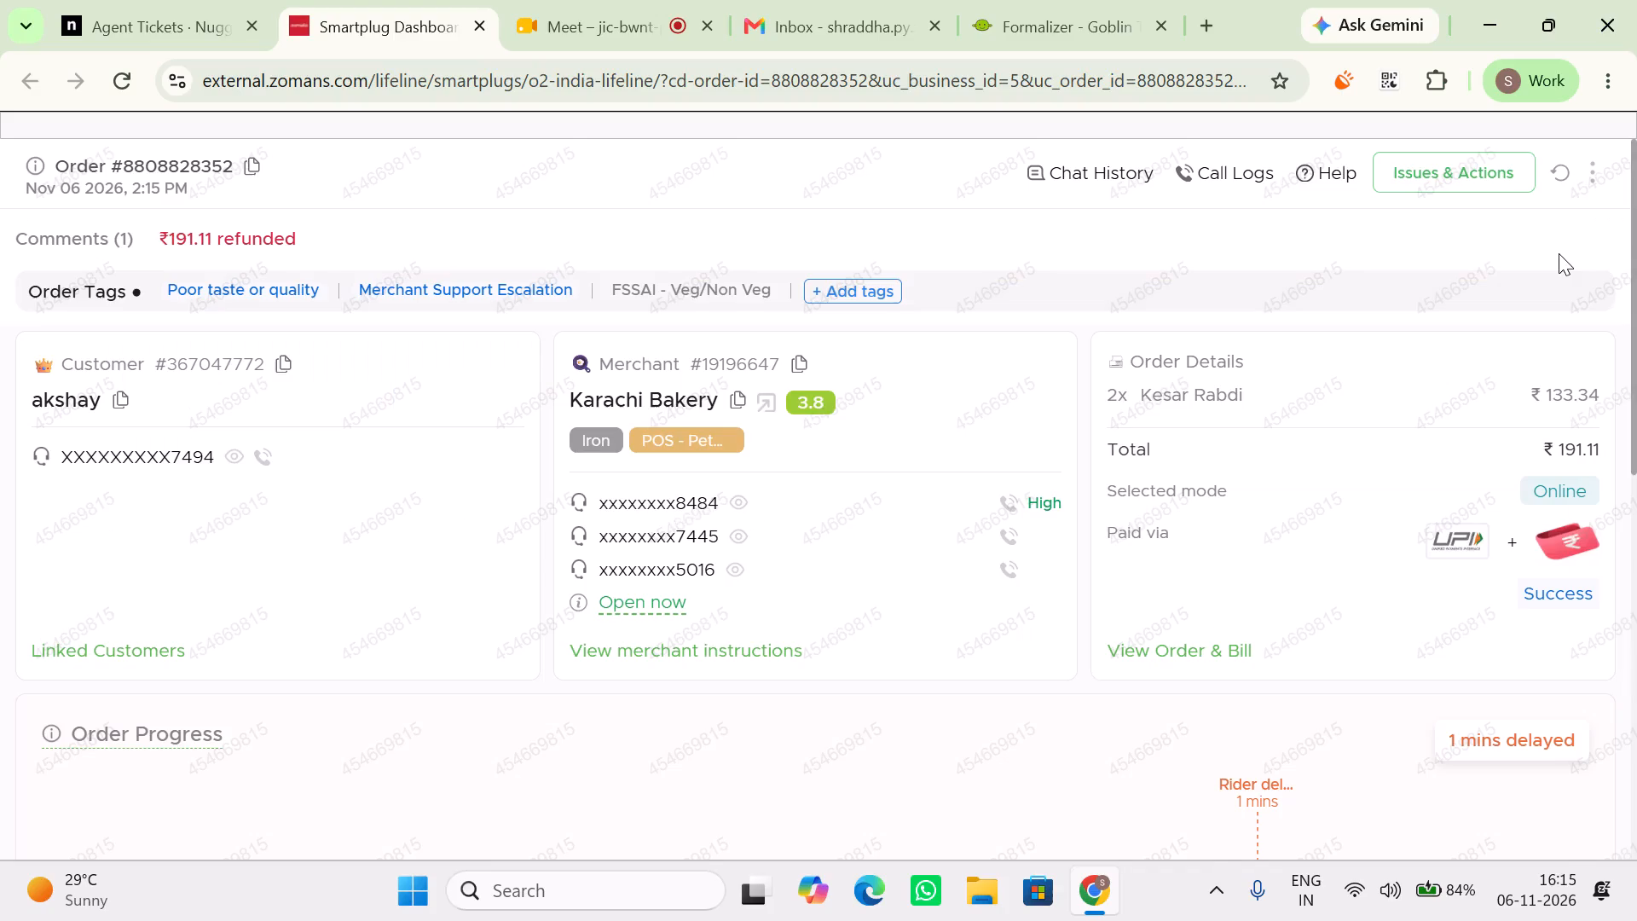
scroll(952, 430, up, 1)
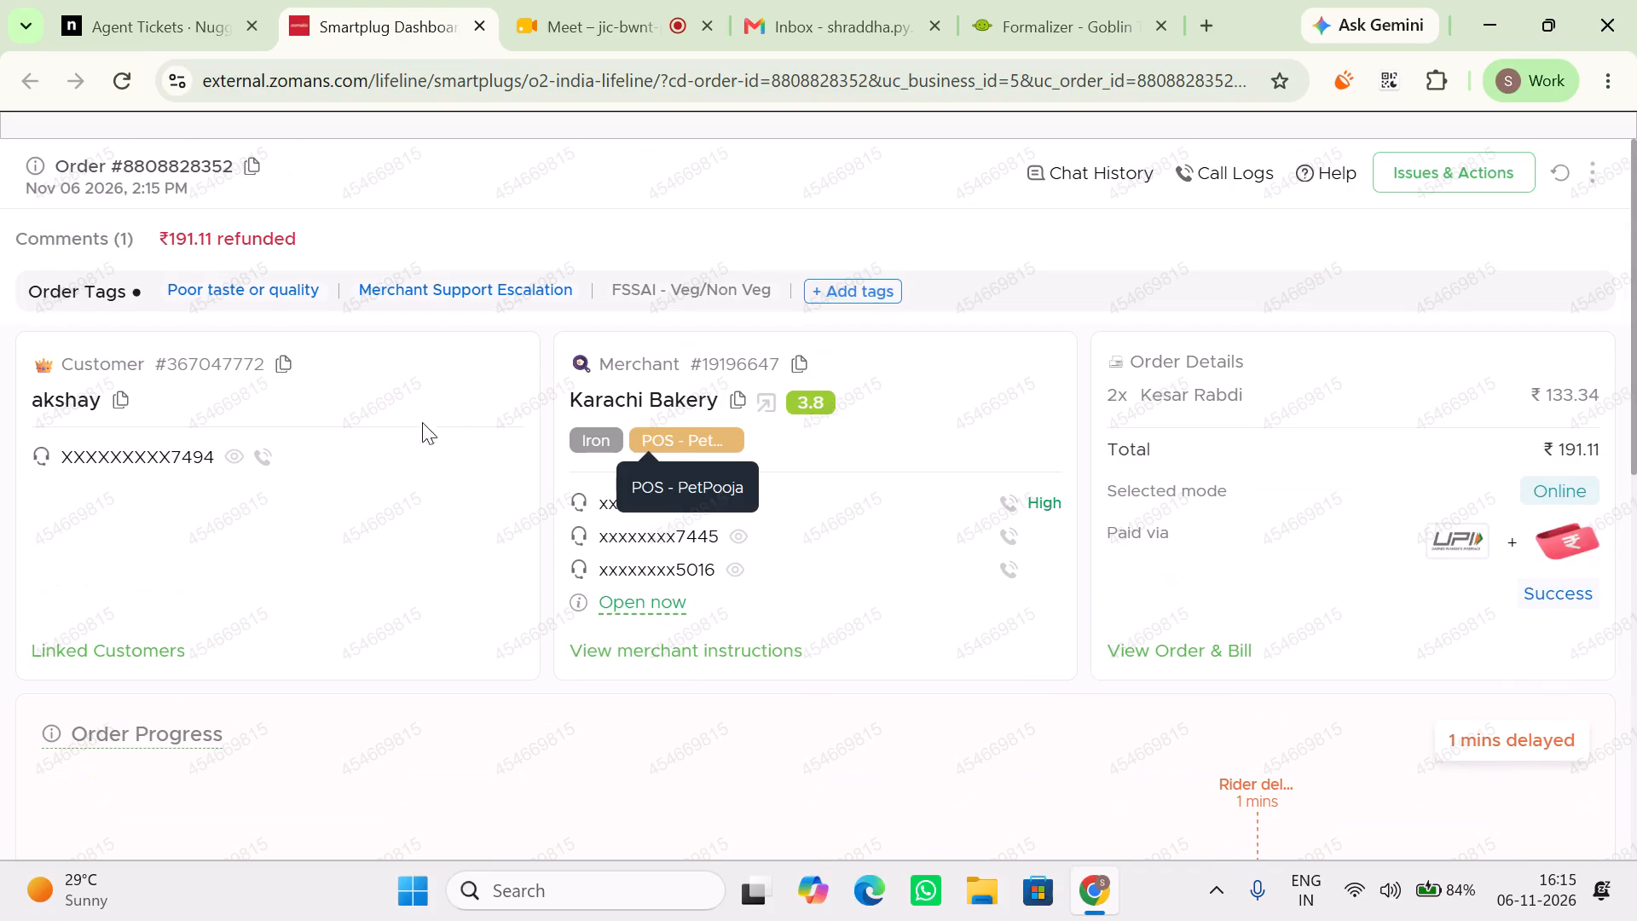
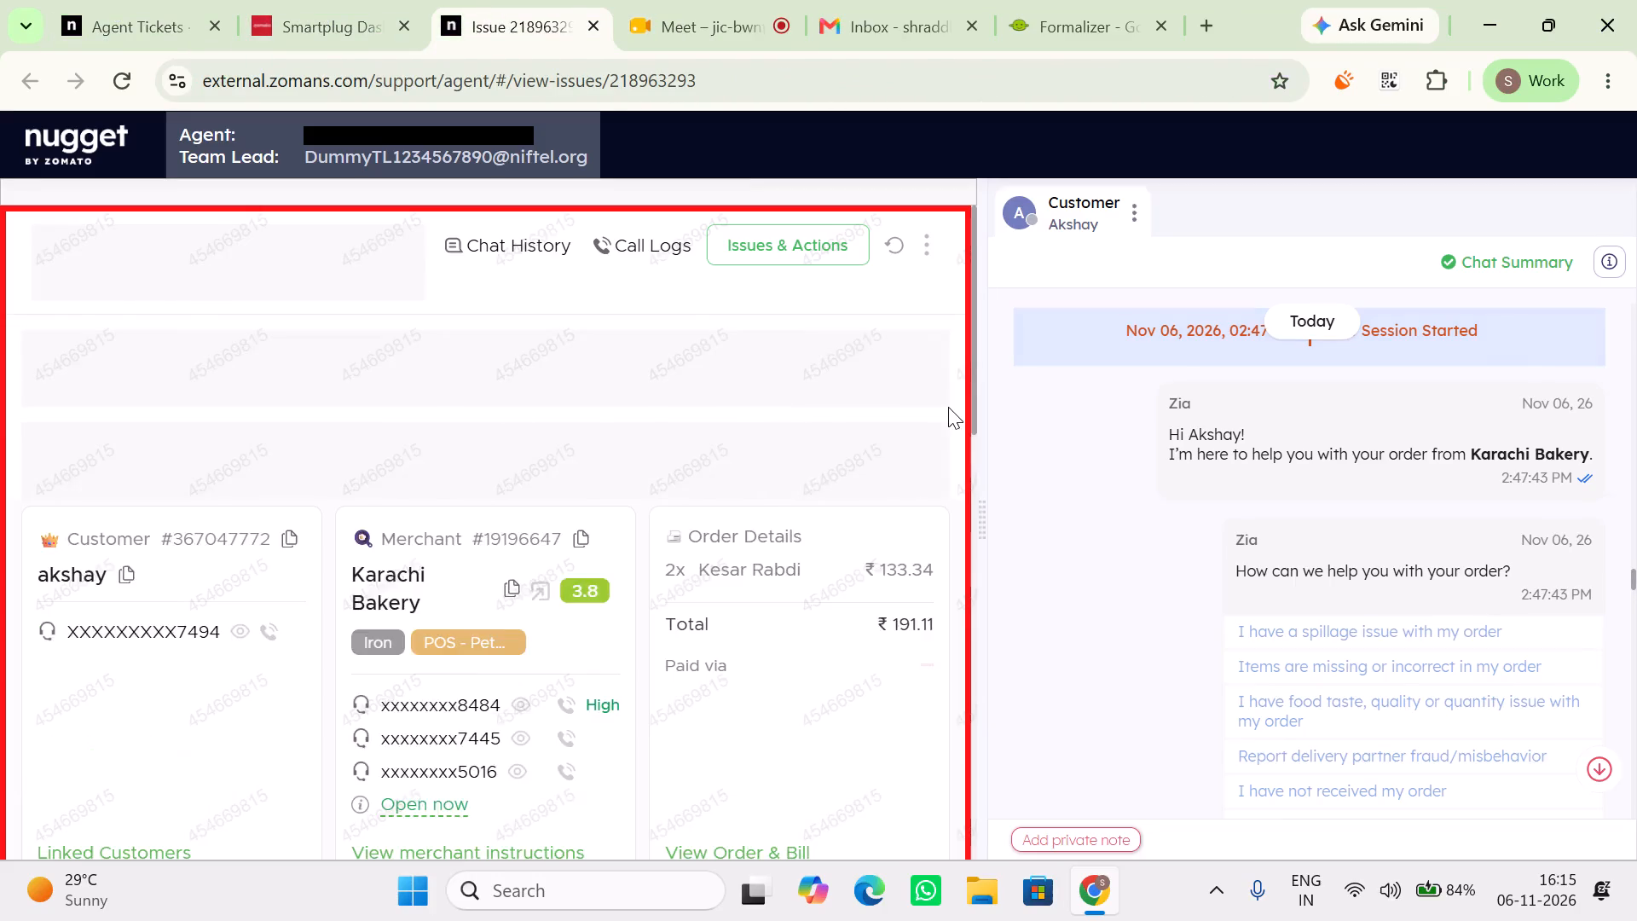
scroll(1171, 510, down, 5)
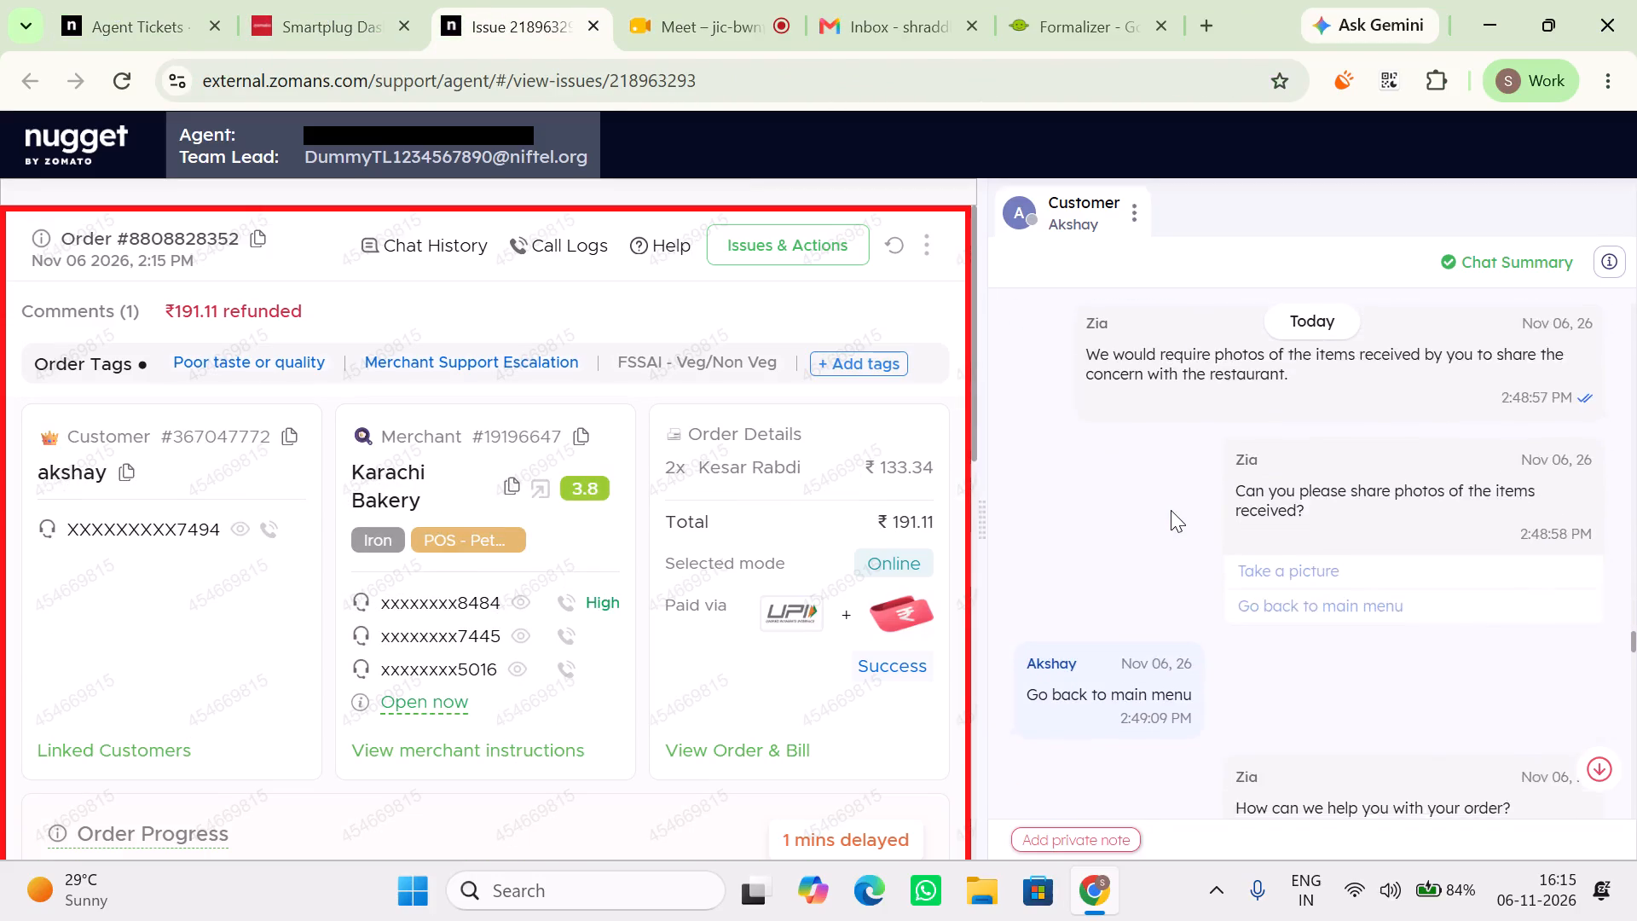
scroll(1171, 510, down, 6)
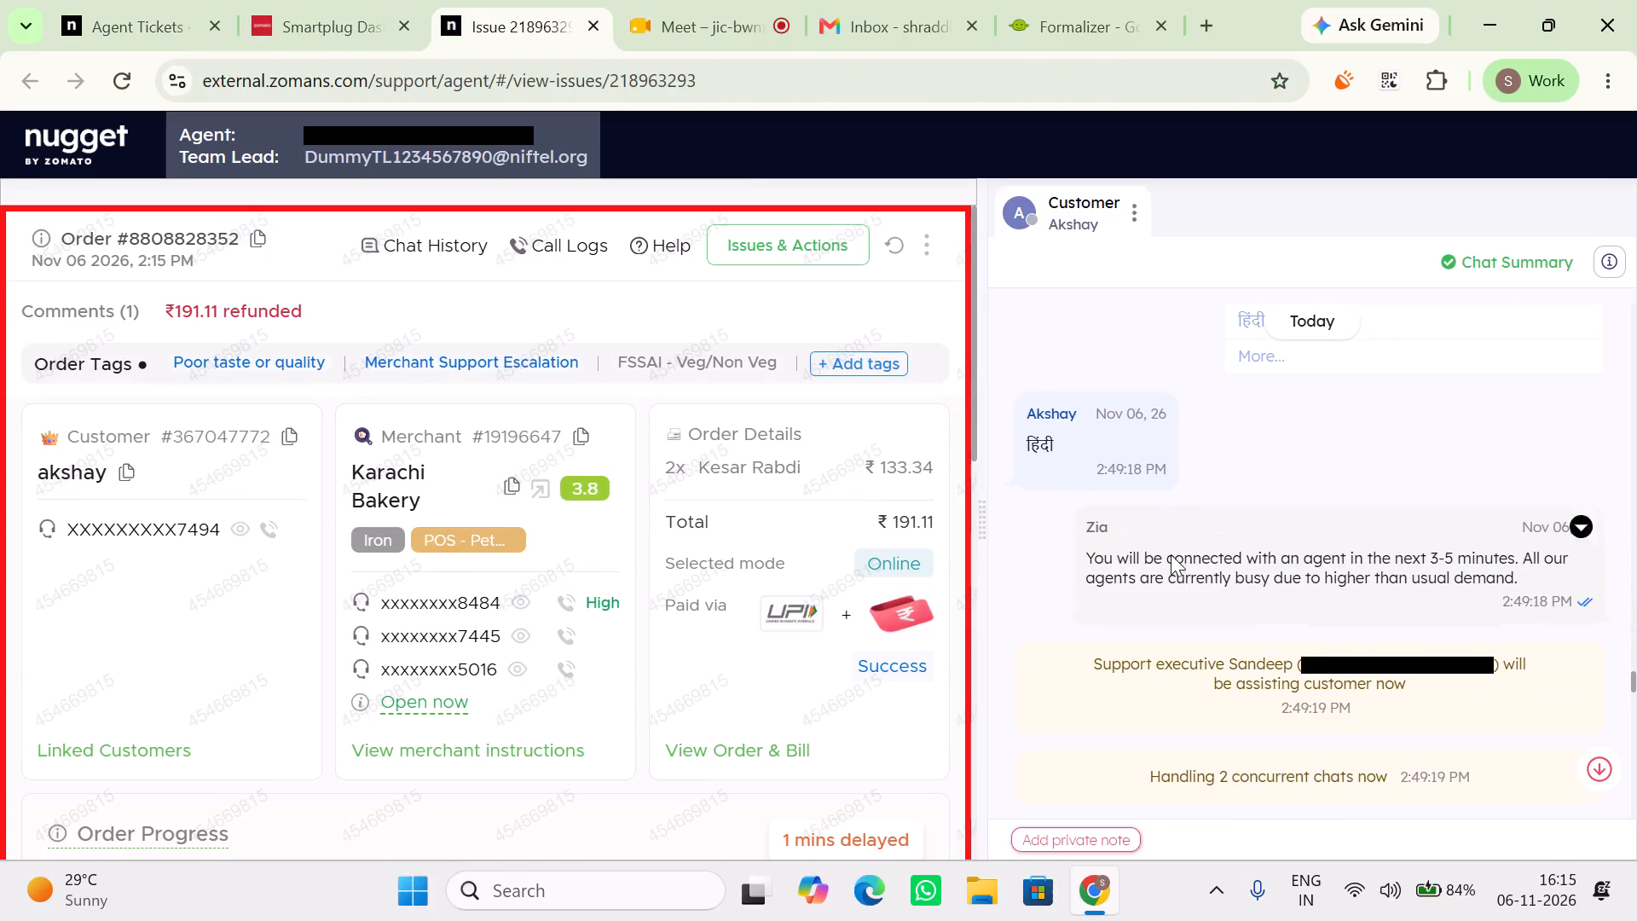
scroll(1184, 688, up, 3)
scroll(1184, 688, down, 4)
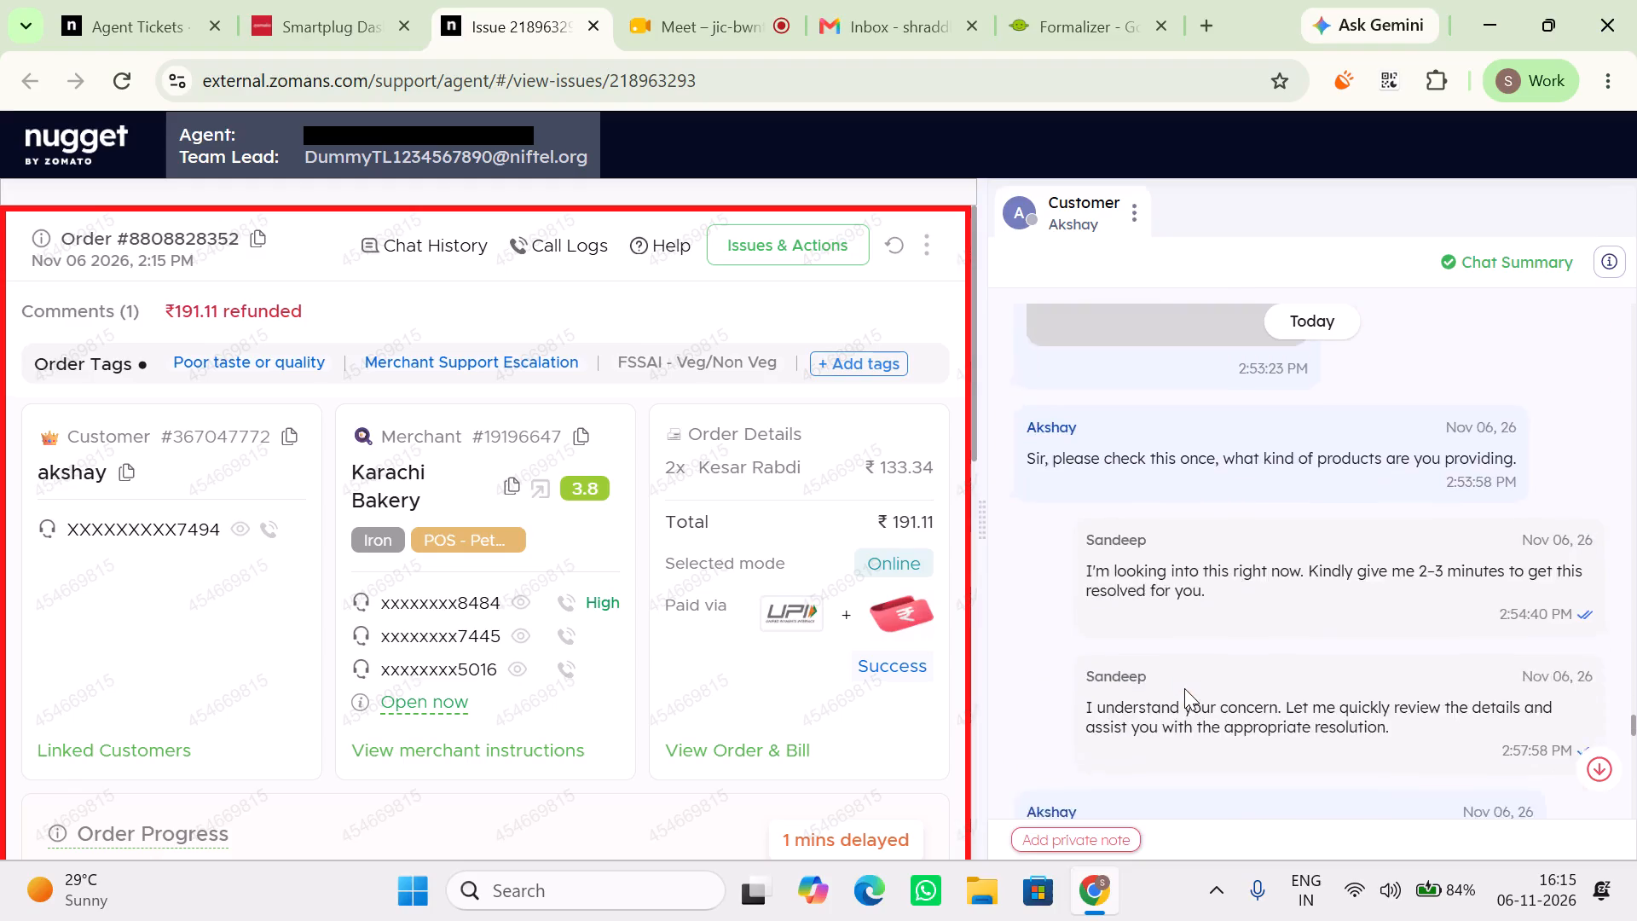
scroll(1184, 688, down, 3)
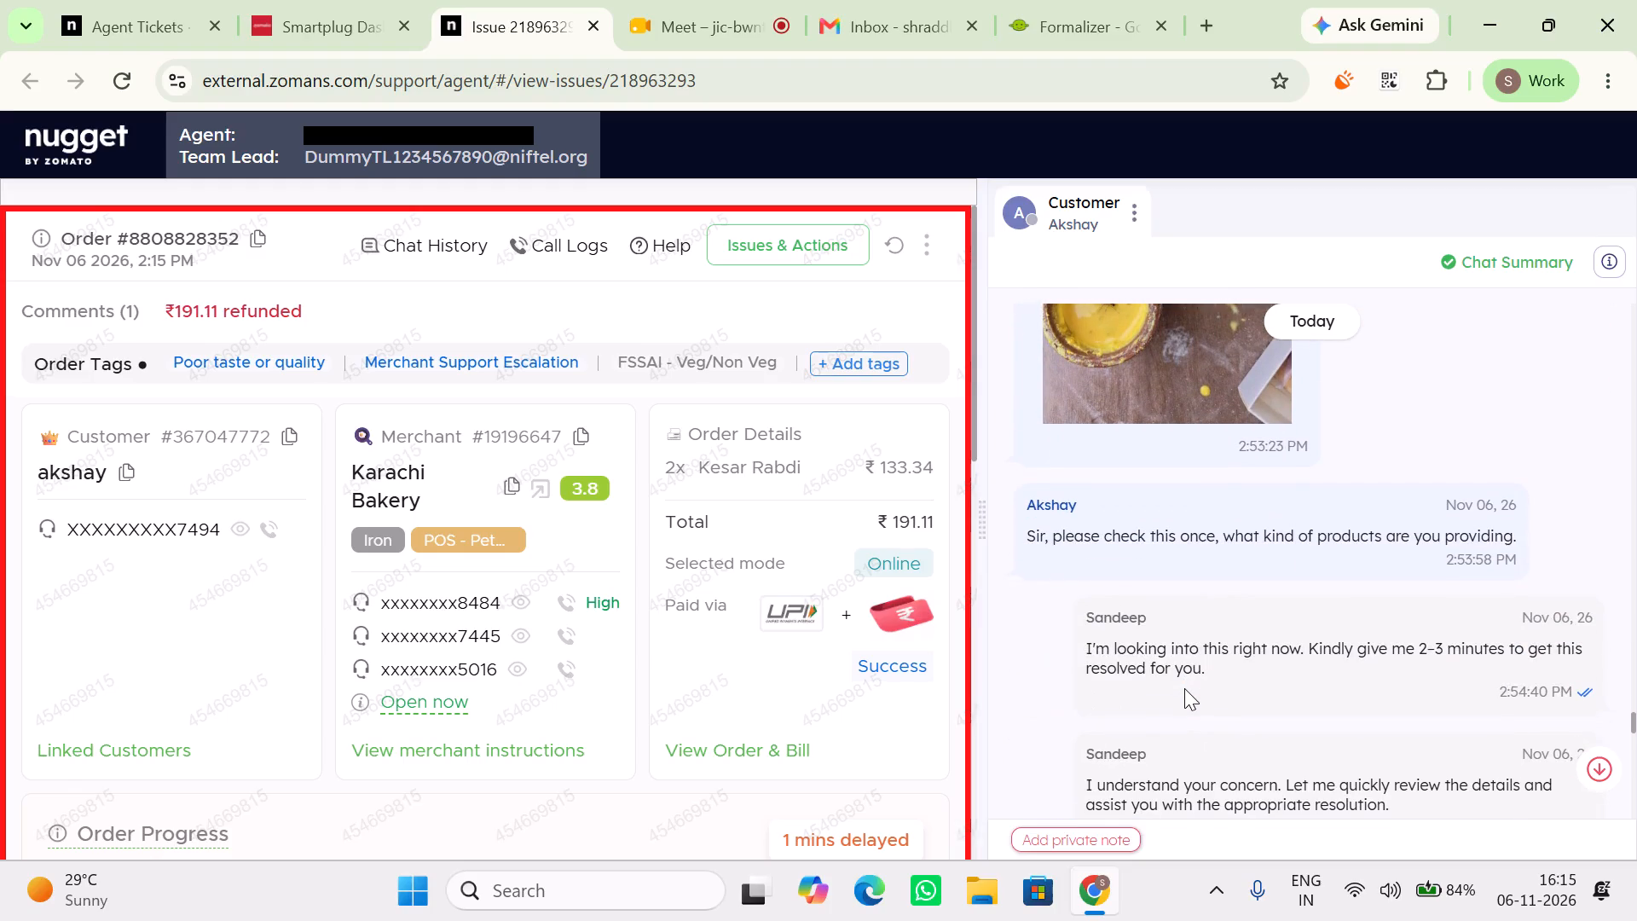
scroll(1184, 688, up, 1)
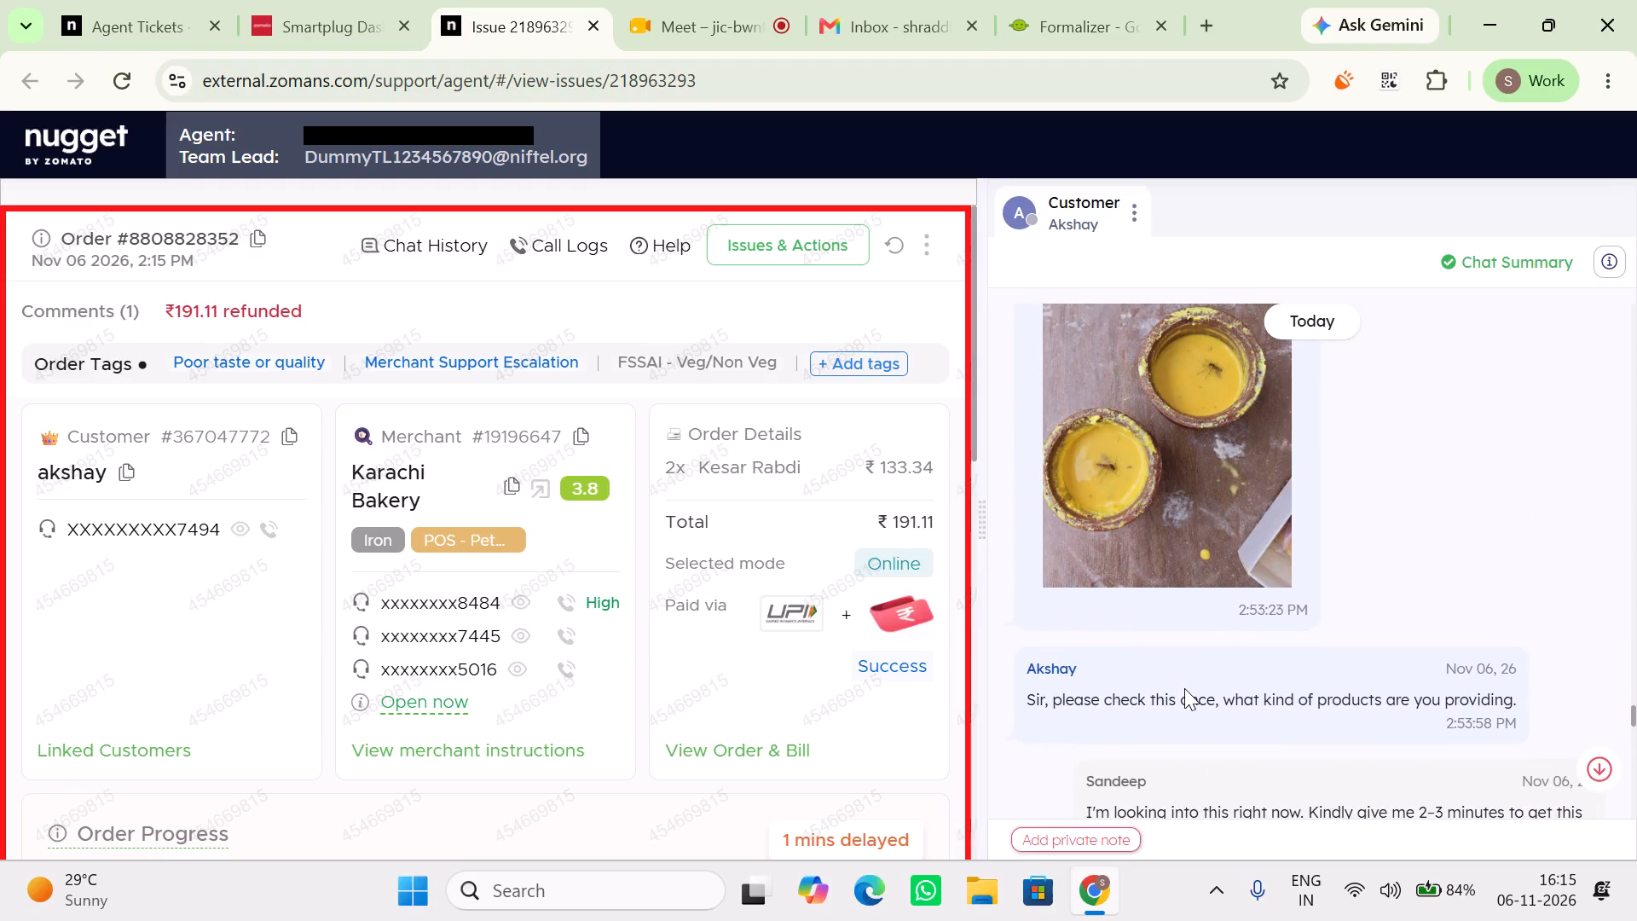
scroll(1184, 688, down, 2)
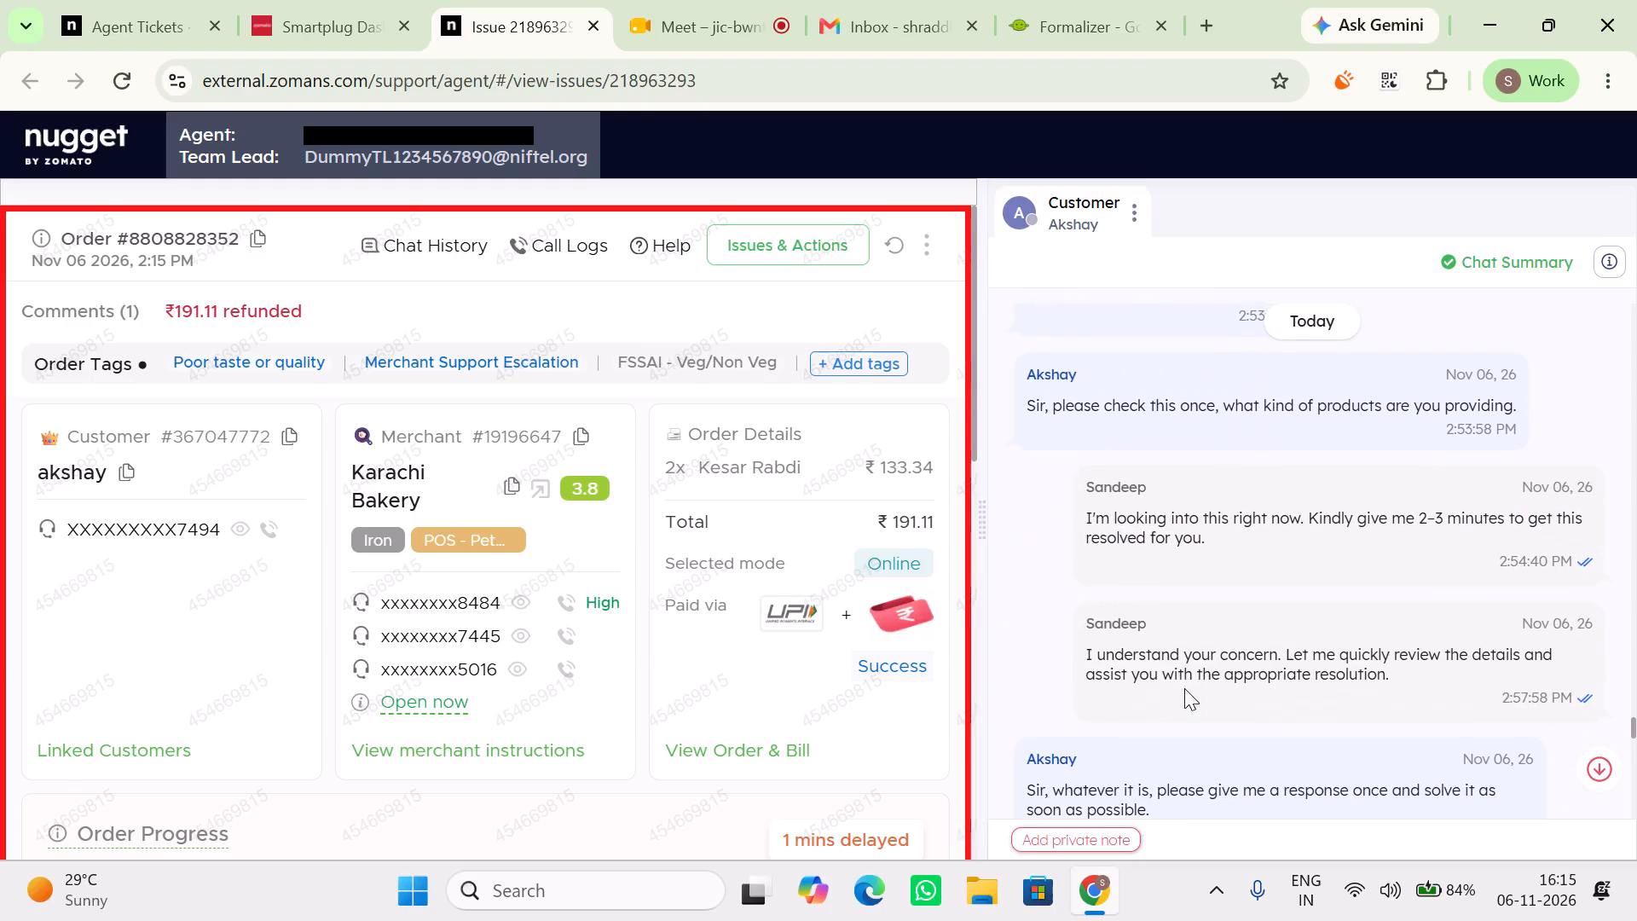
scroll(1184, 688, down, 2)
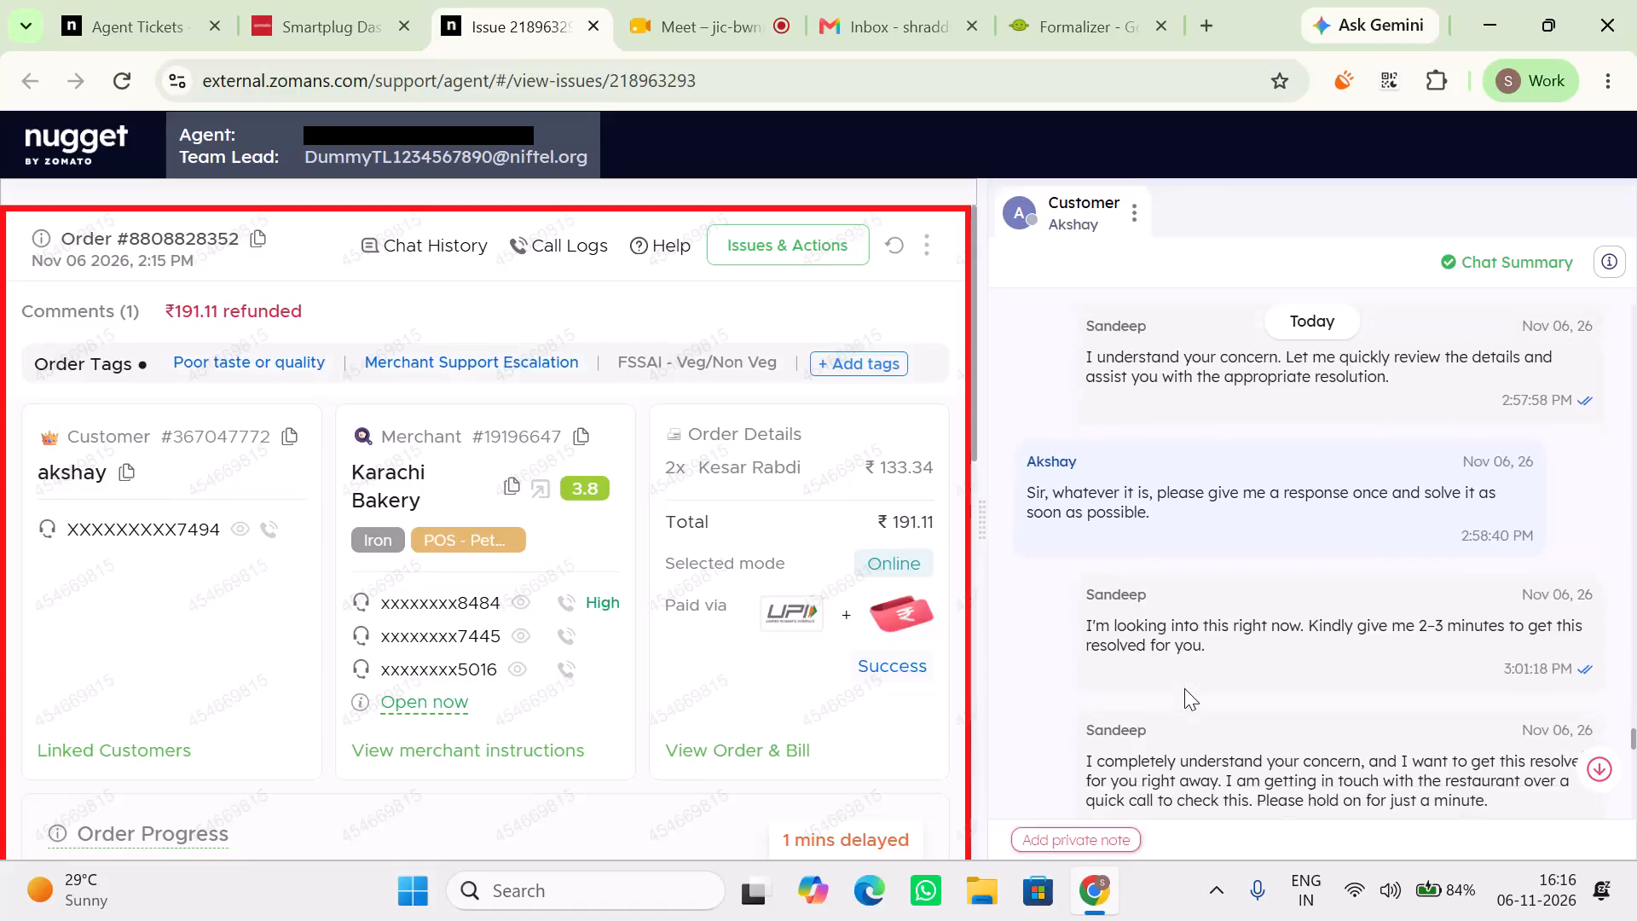
scroll(1184, 688, down, 2)
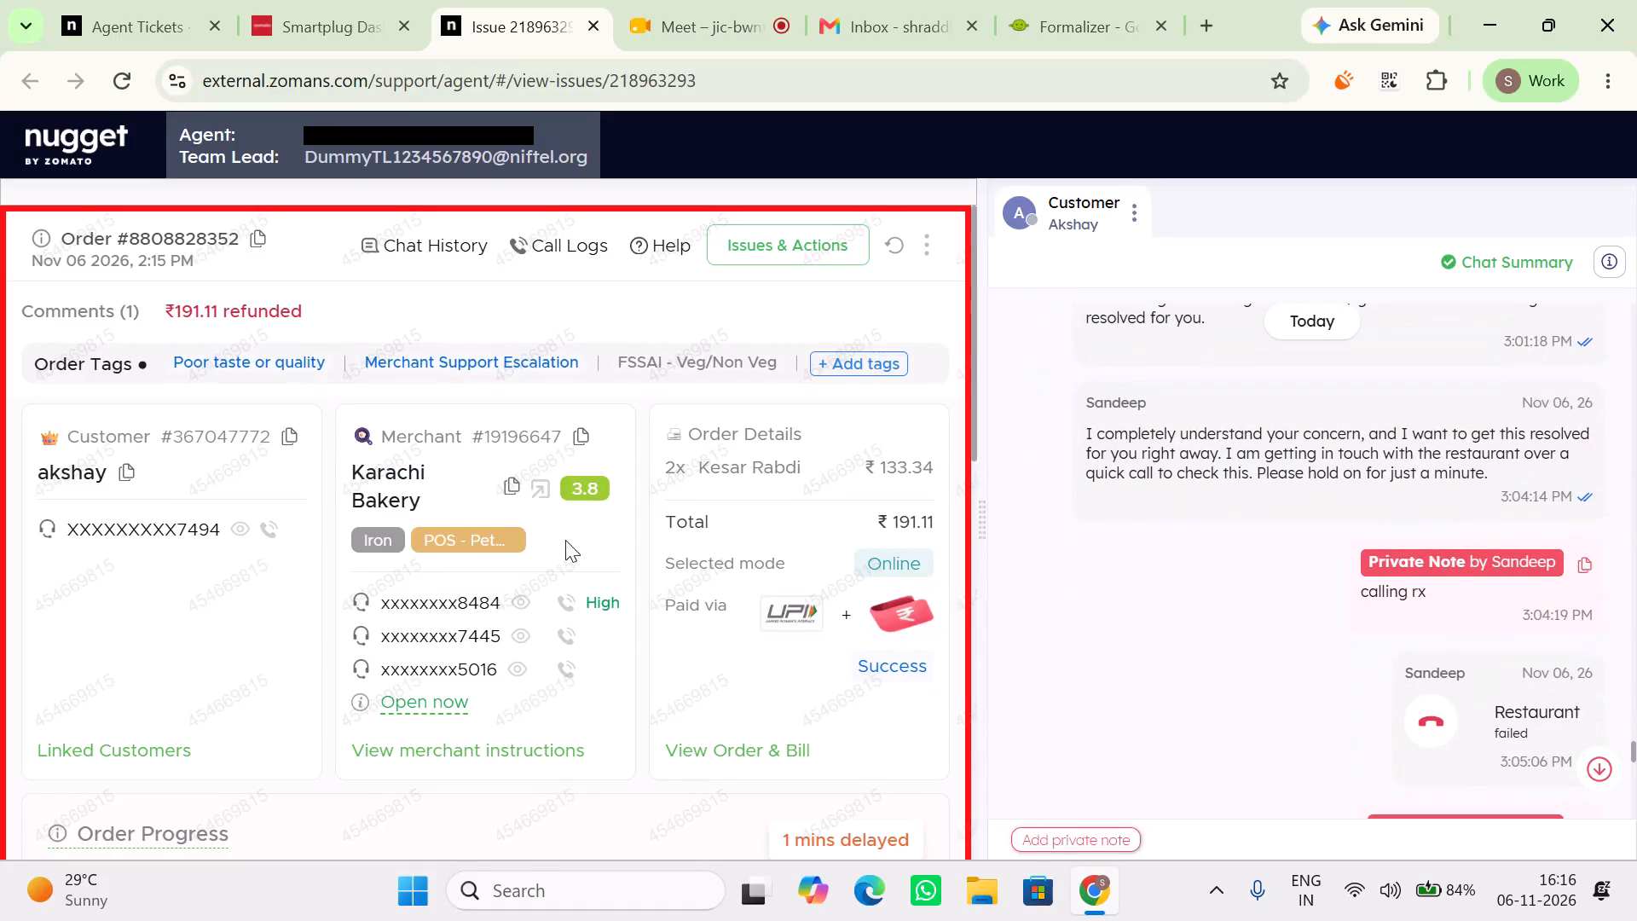
Place a callback call to Karachi Bakery using the merchant contact number marked High.
click(562, 603)
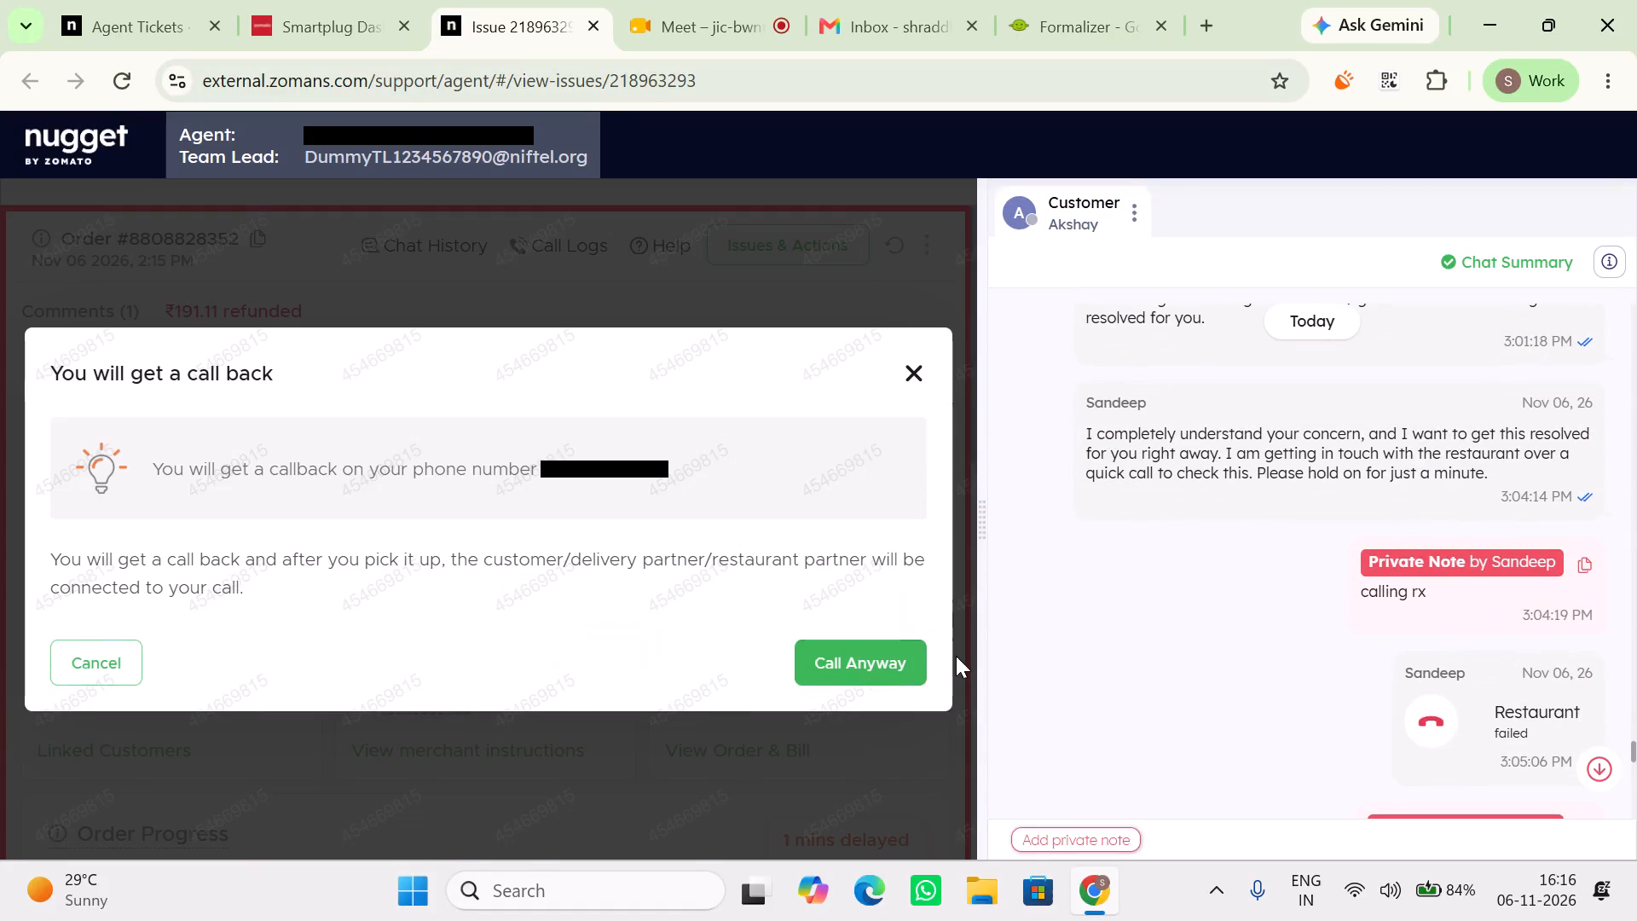
click(862, 681)
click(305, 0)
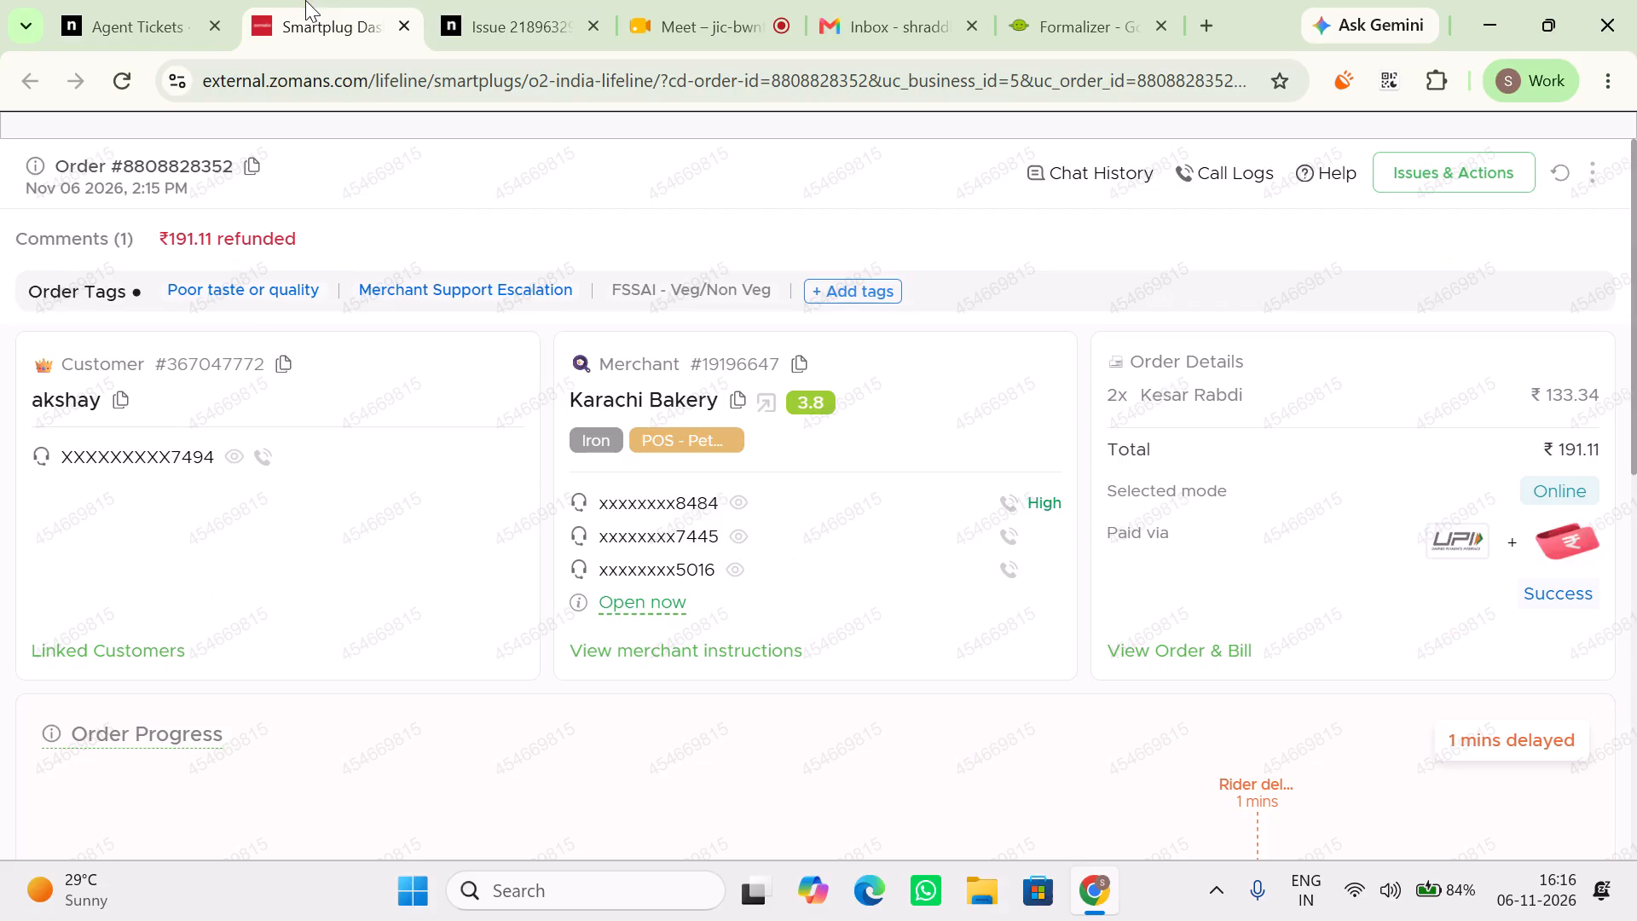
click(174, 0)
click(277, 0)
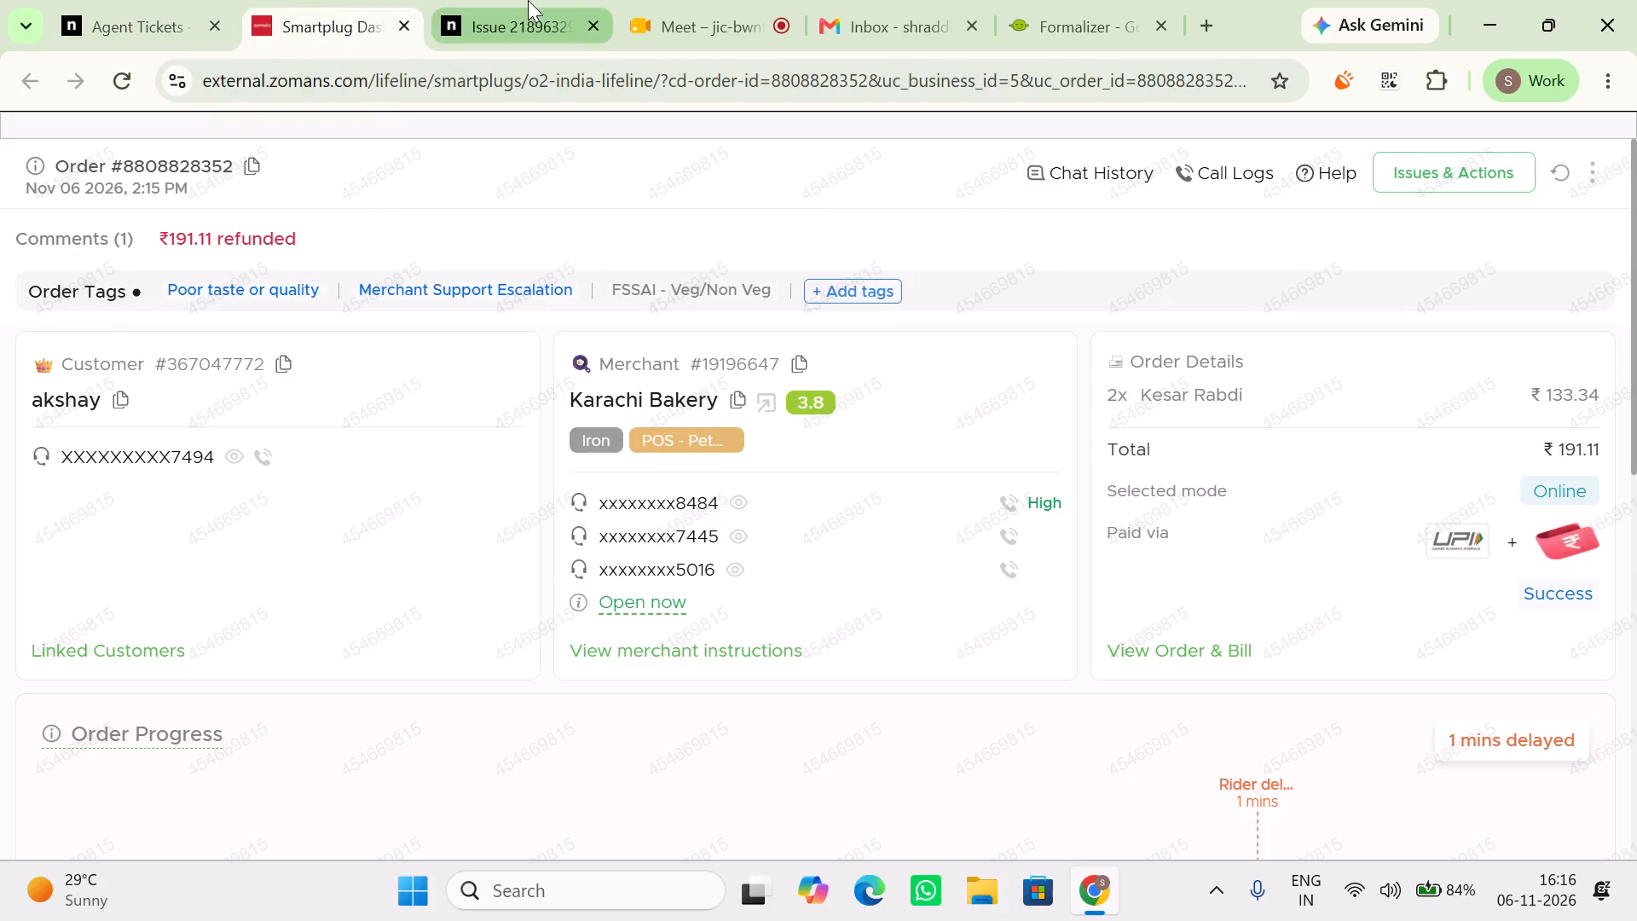
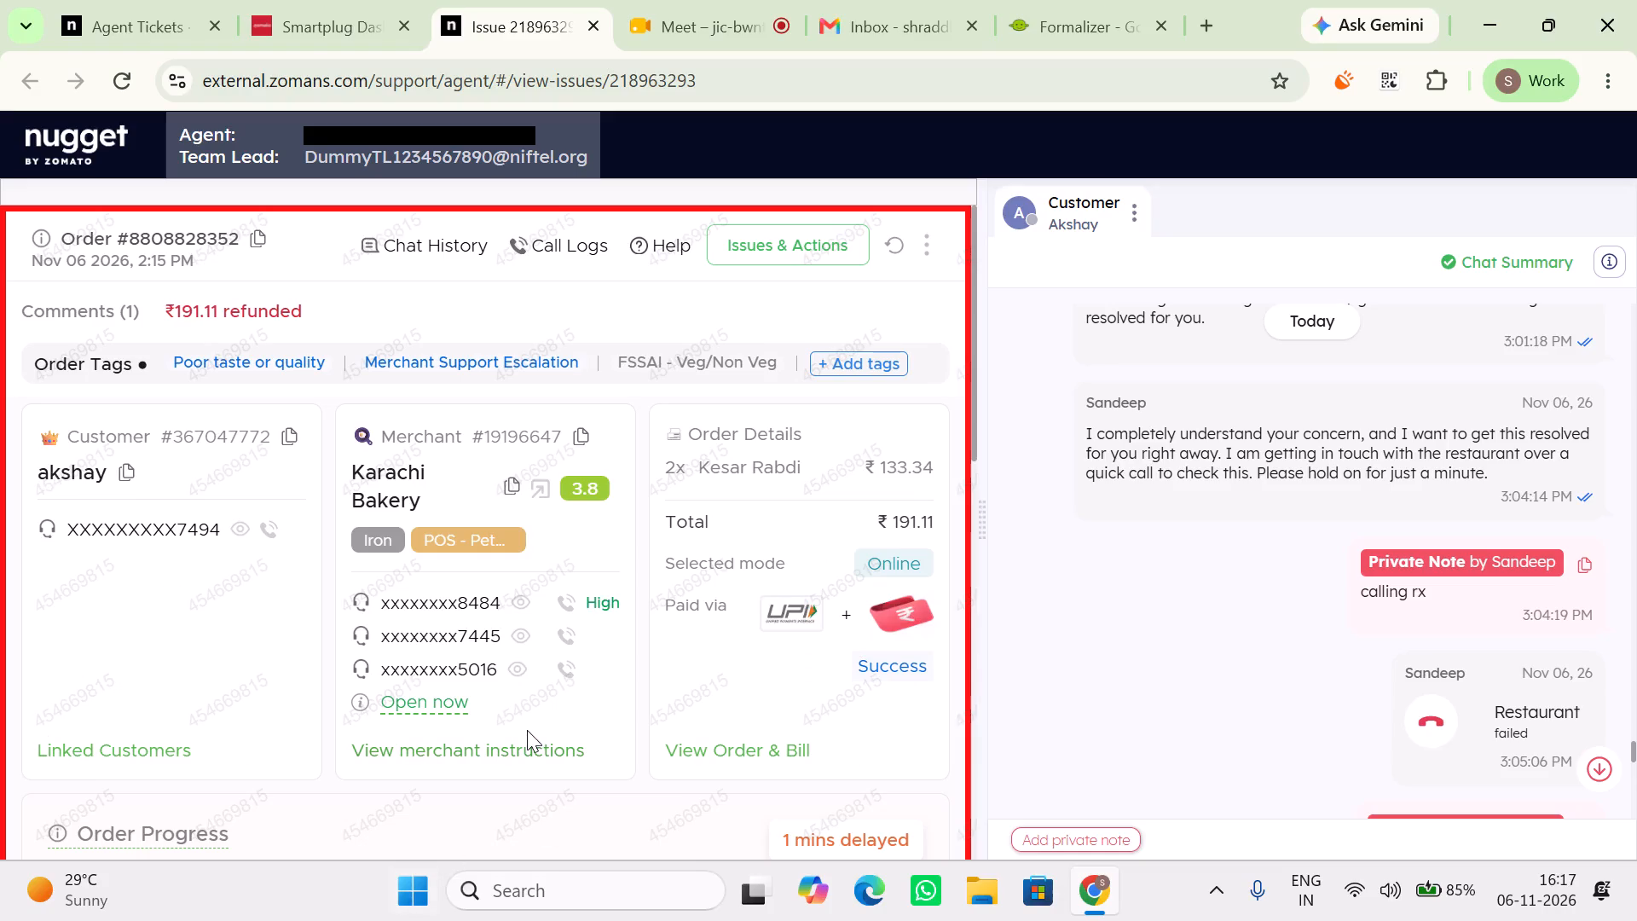
Place a callback call to Karachi Bakery using the third merchant contact number.
click(559, 669)
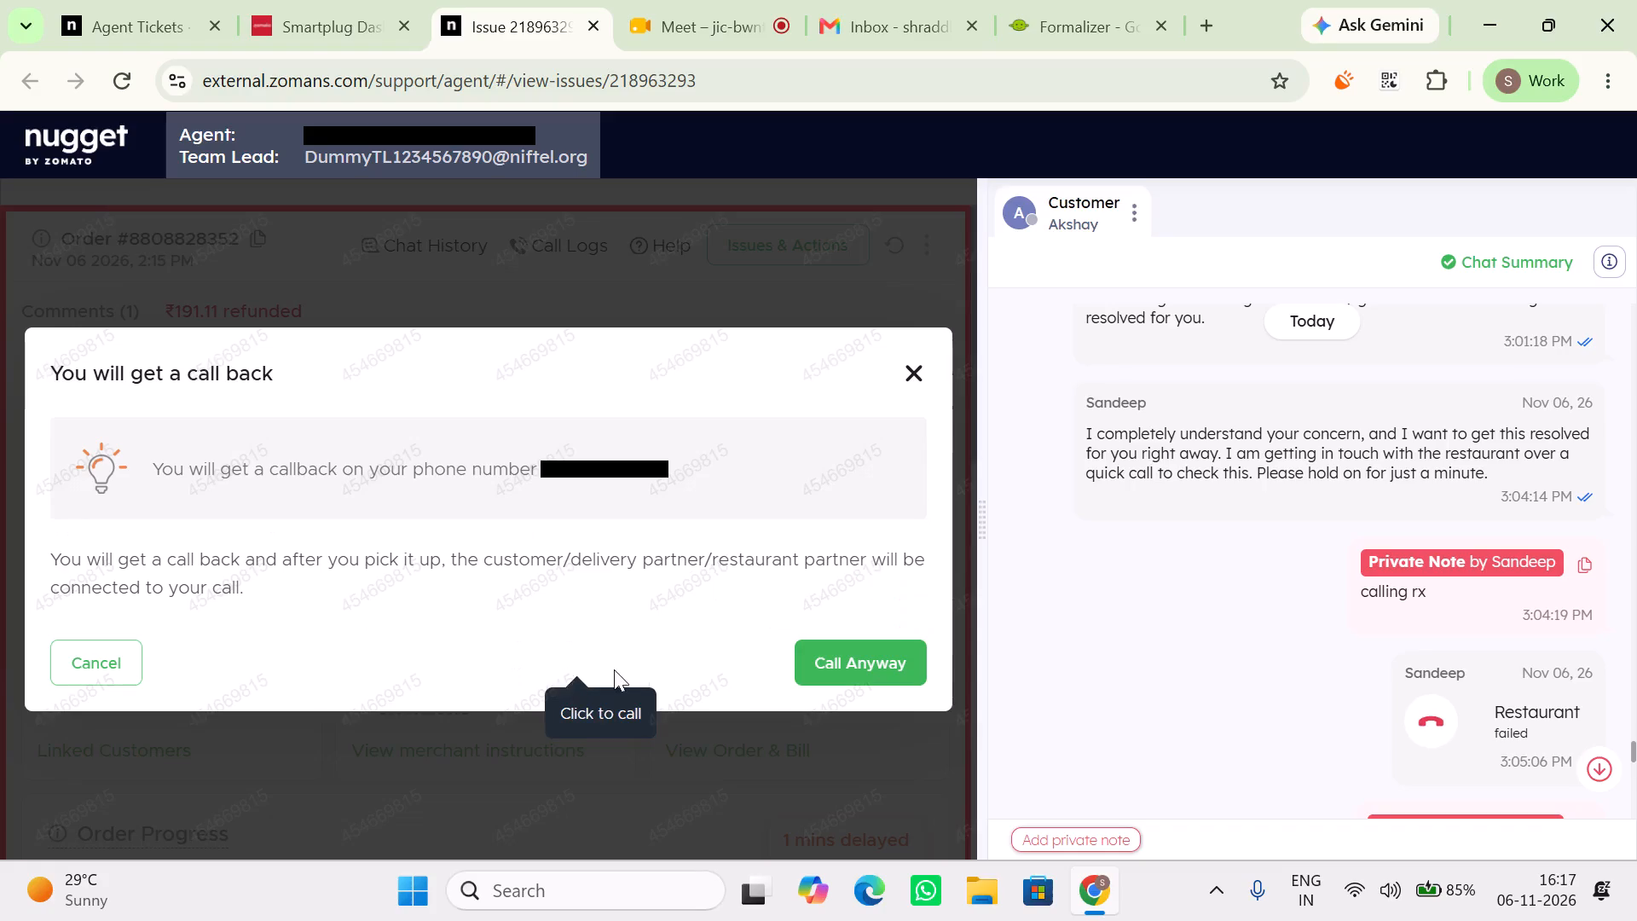
click(824, 661)
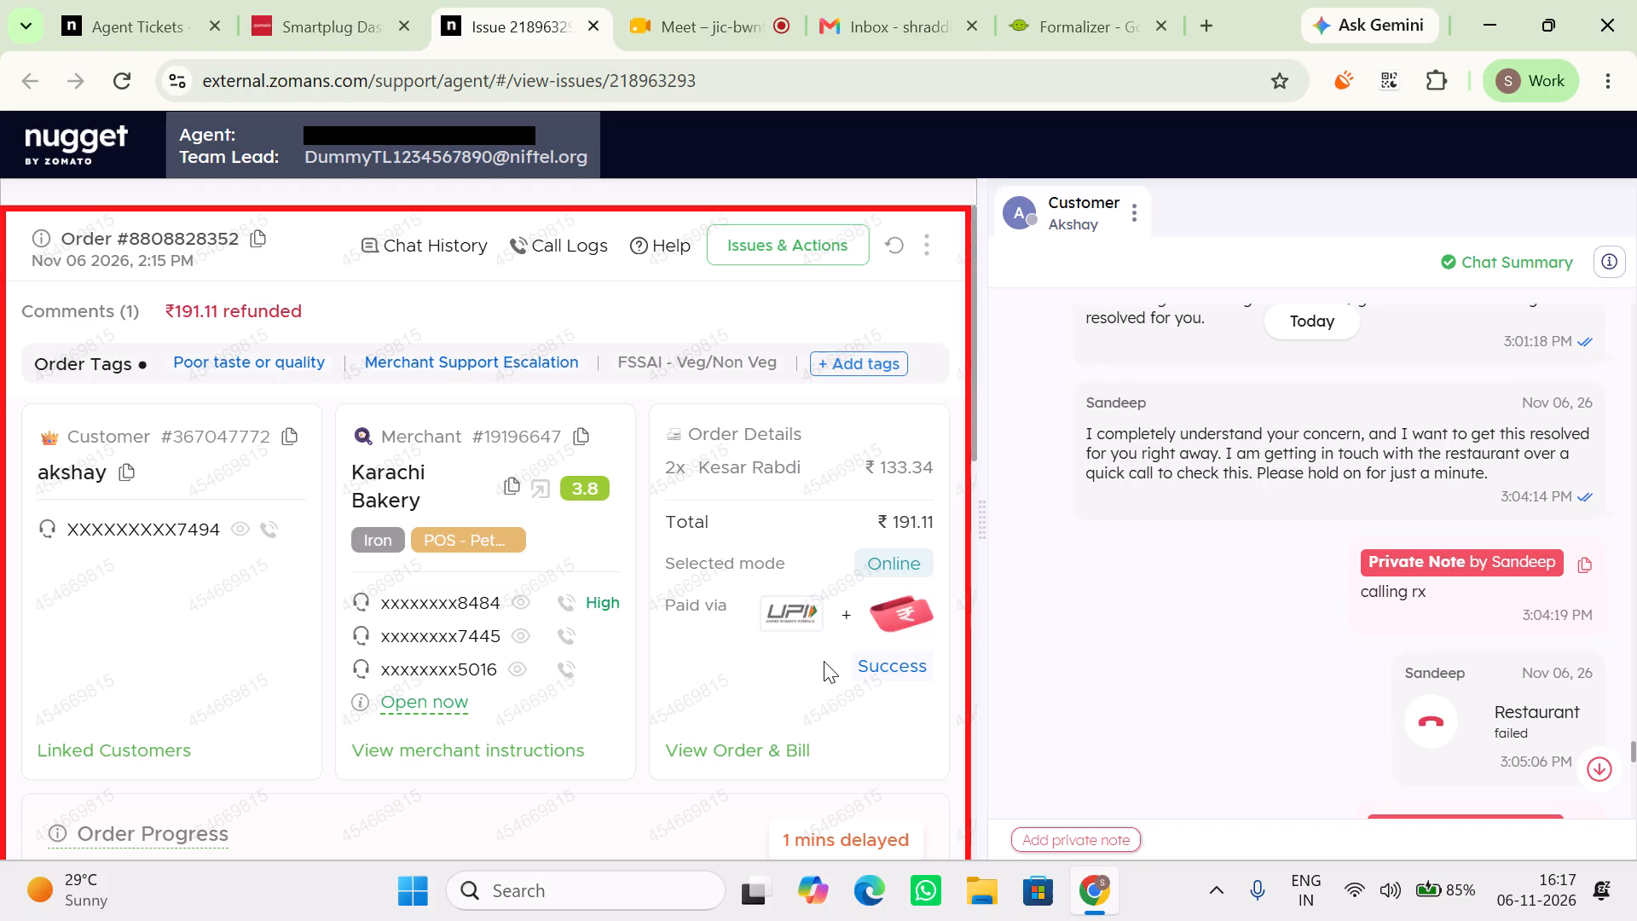
Place another callback call to Karachi Bakery using the merchant contact number marked High.
click(562, 600)
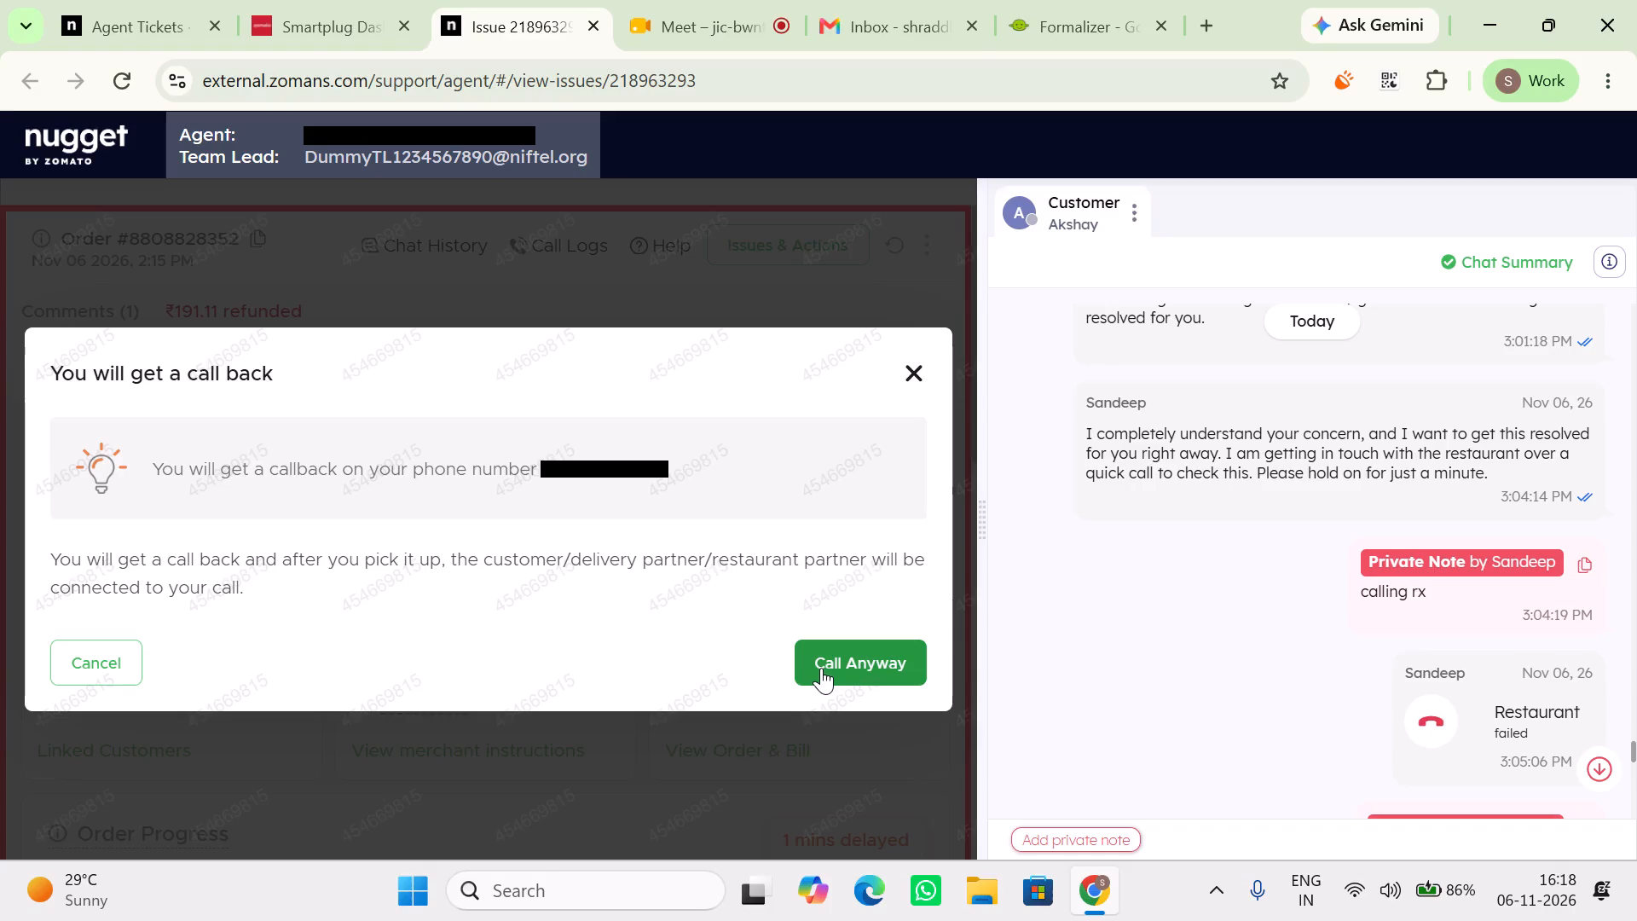
click(819, 668)
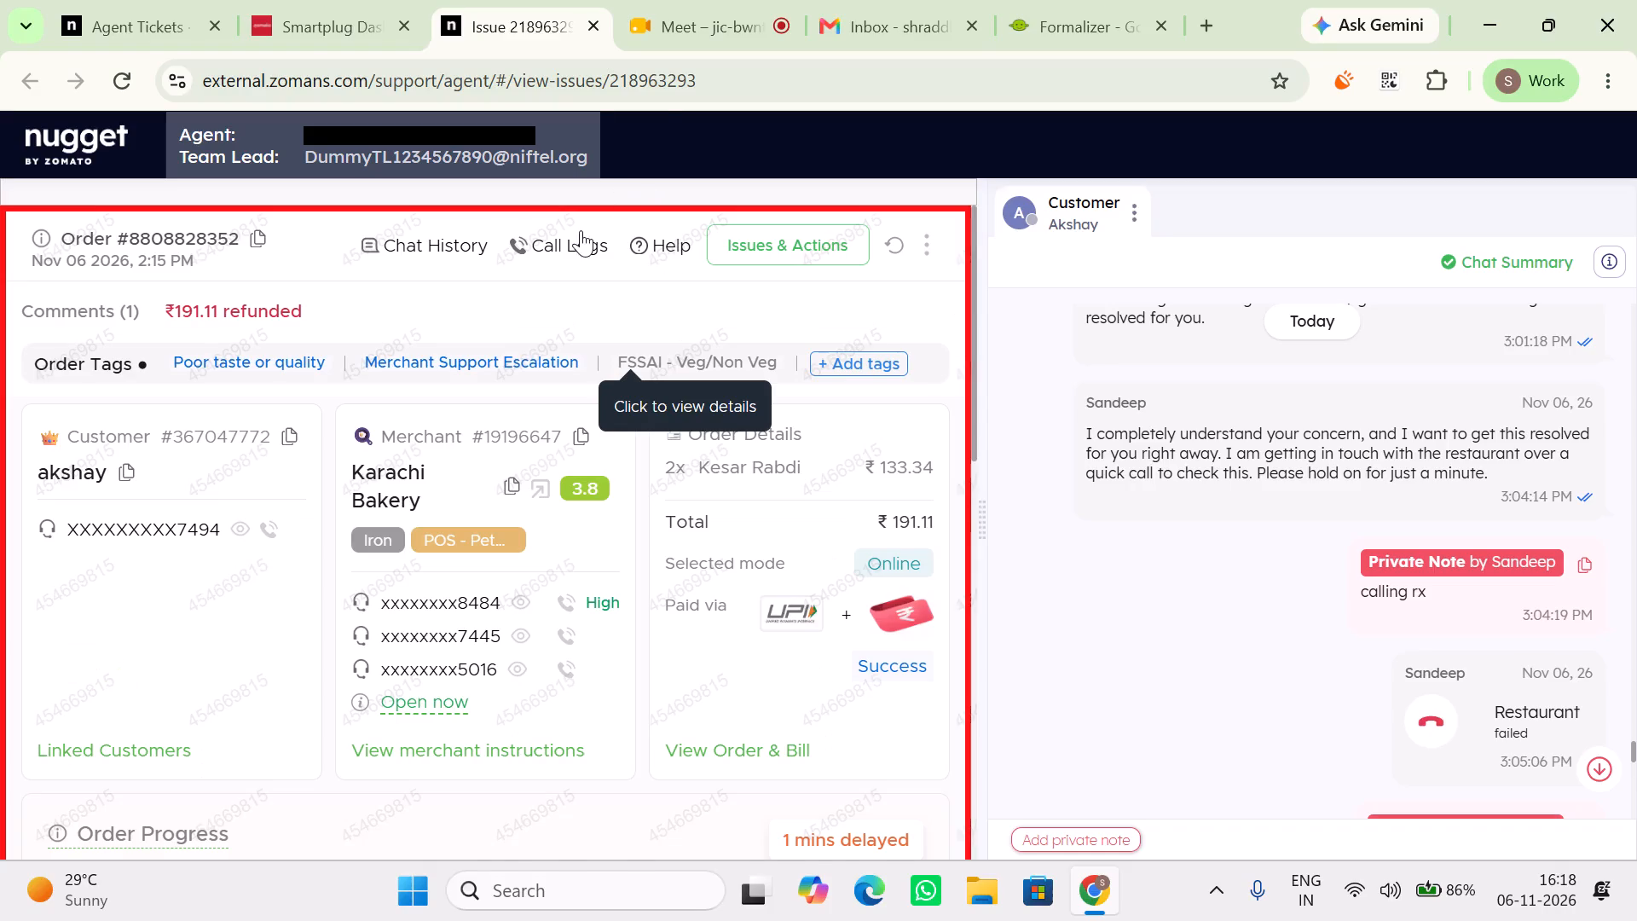
click(581, 230)
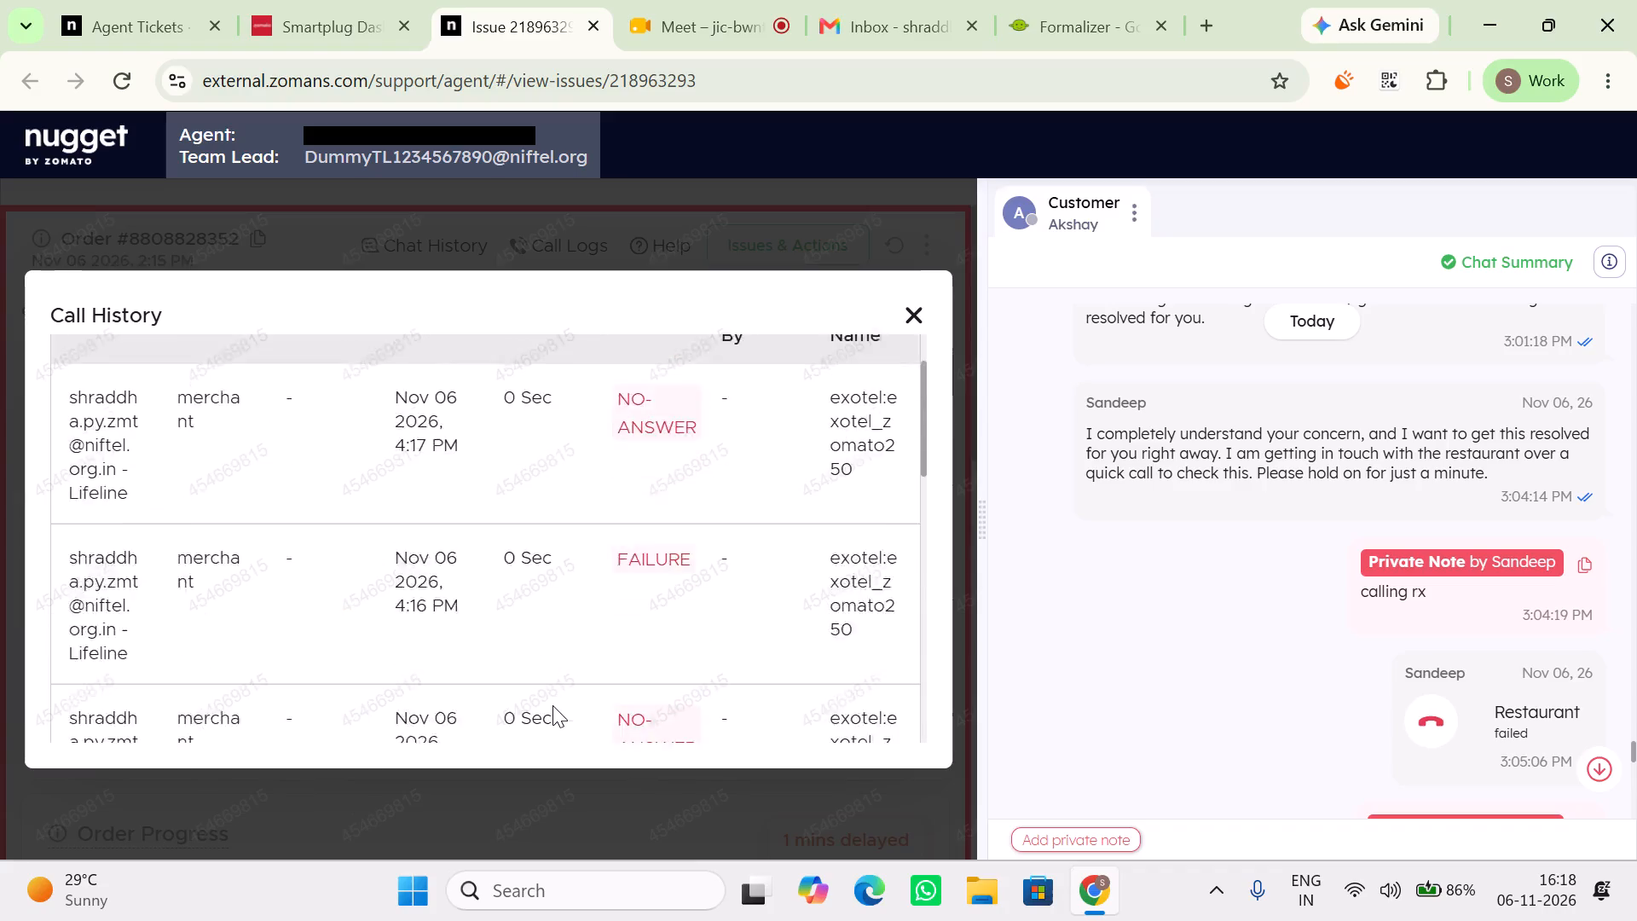
click(914, 313)
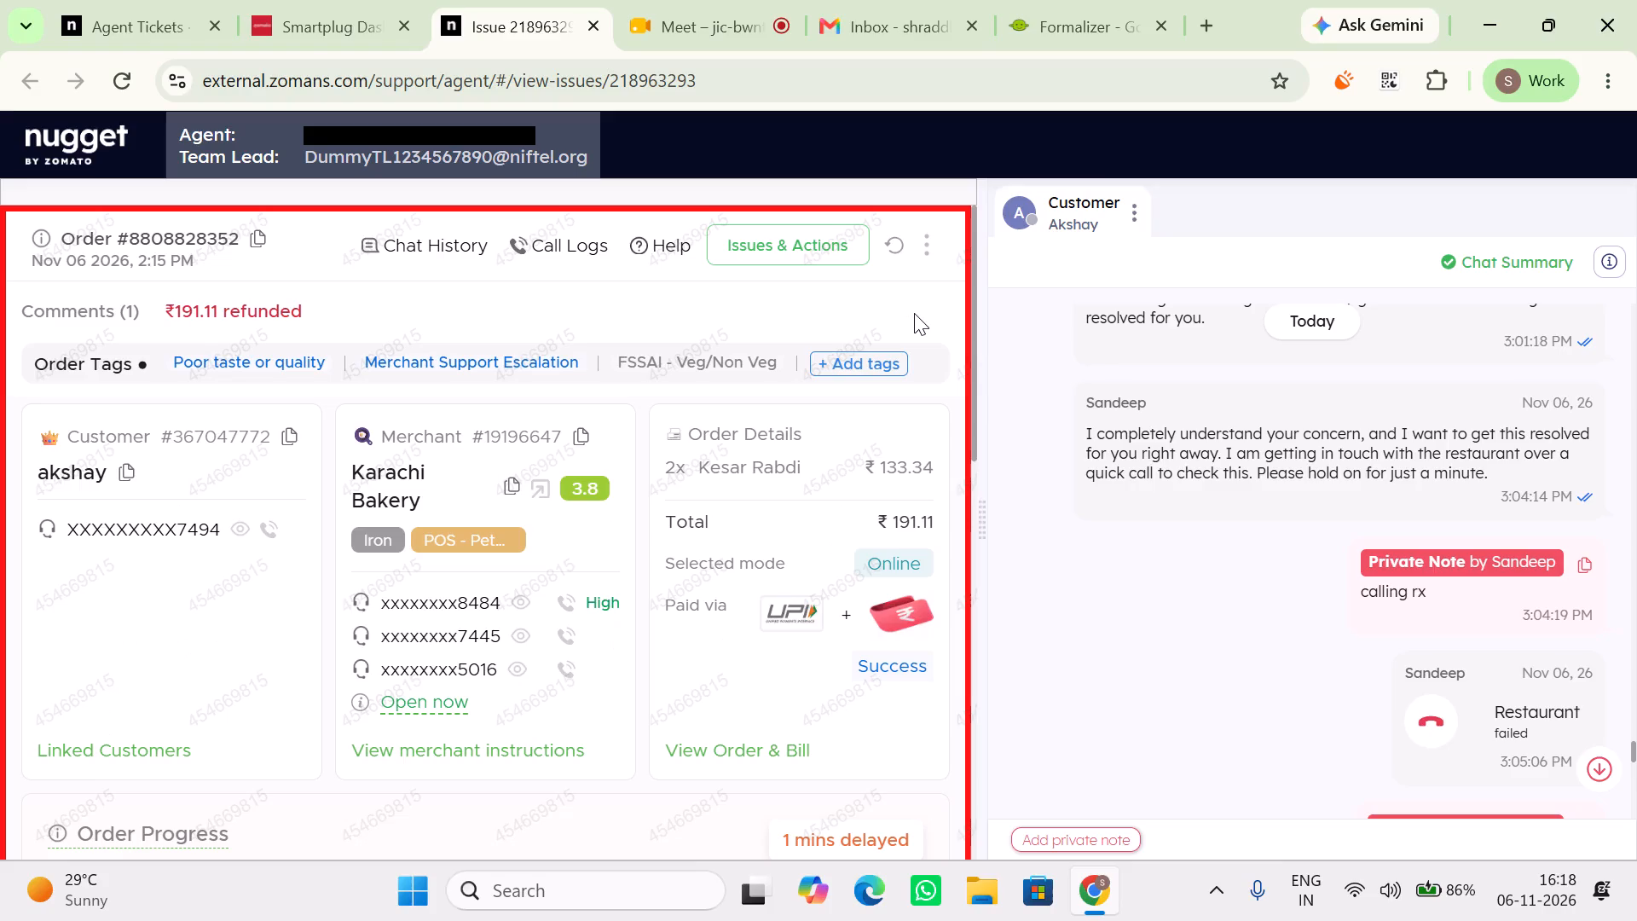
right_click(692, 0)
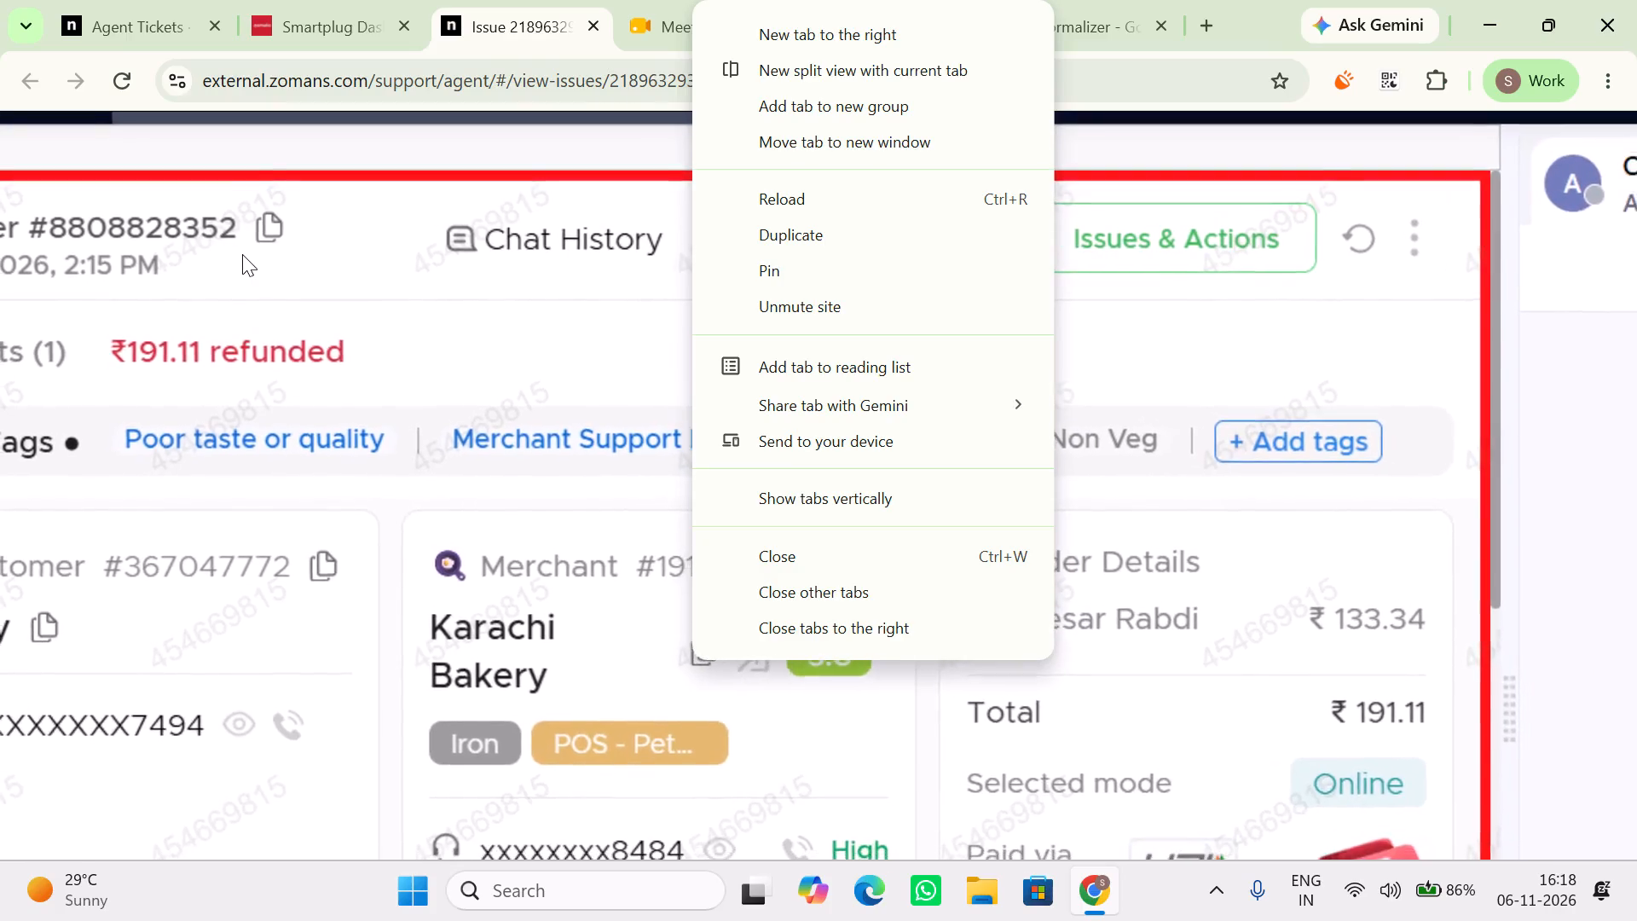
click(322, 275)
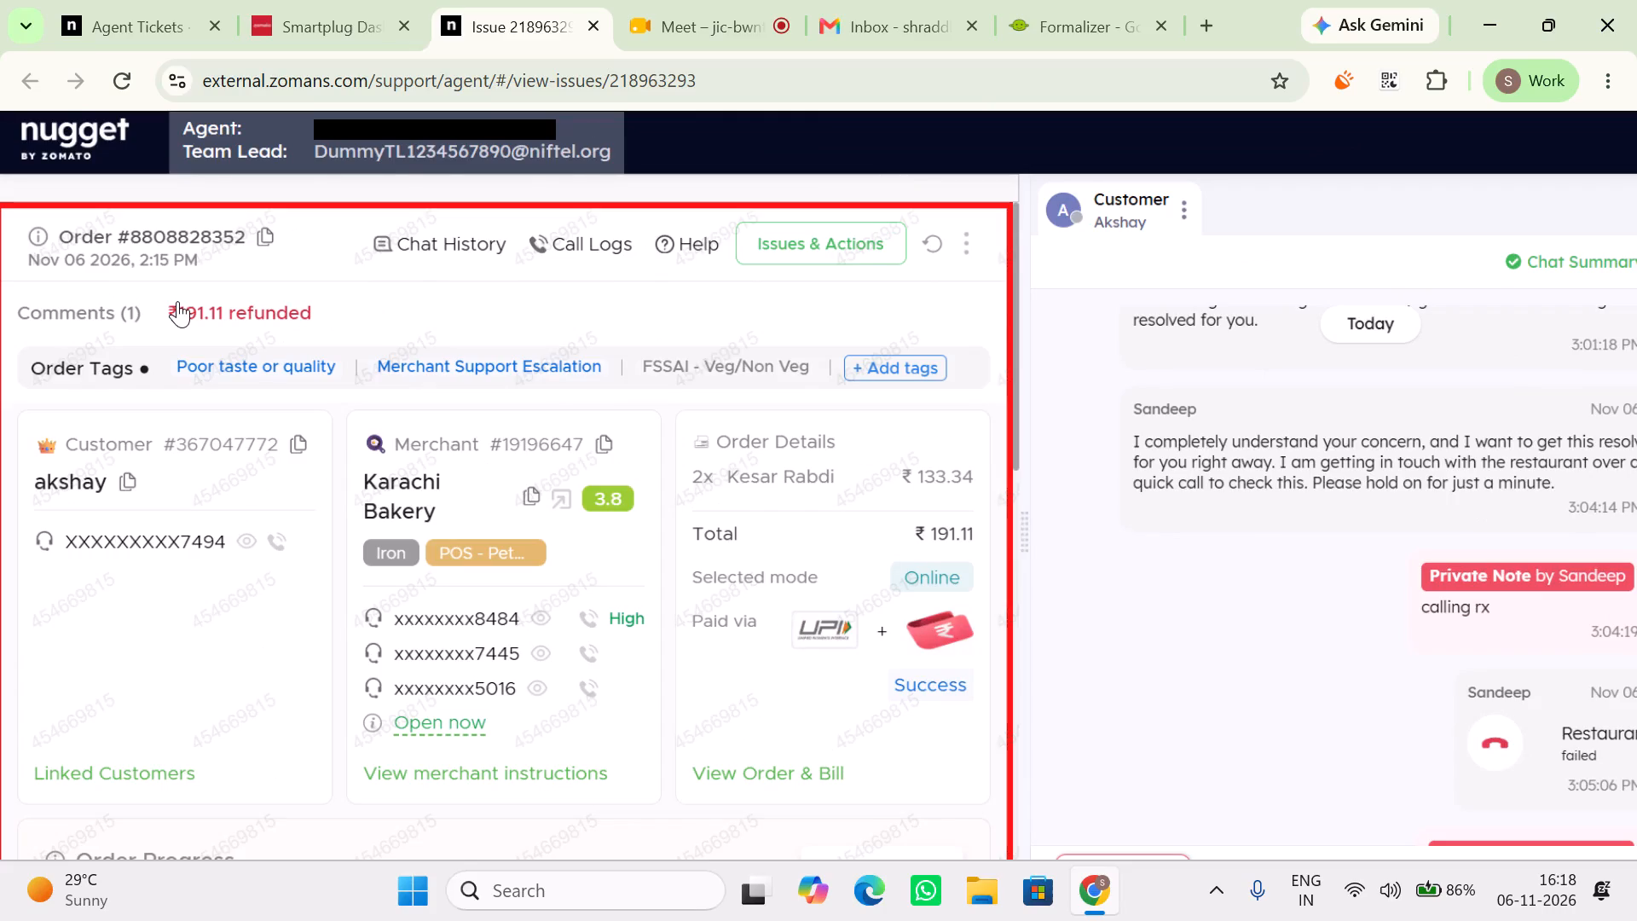
scroll(1251, 651, down, 1)
scroll(1251, 651, up, 3)
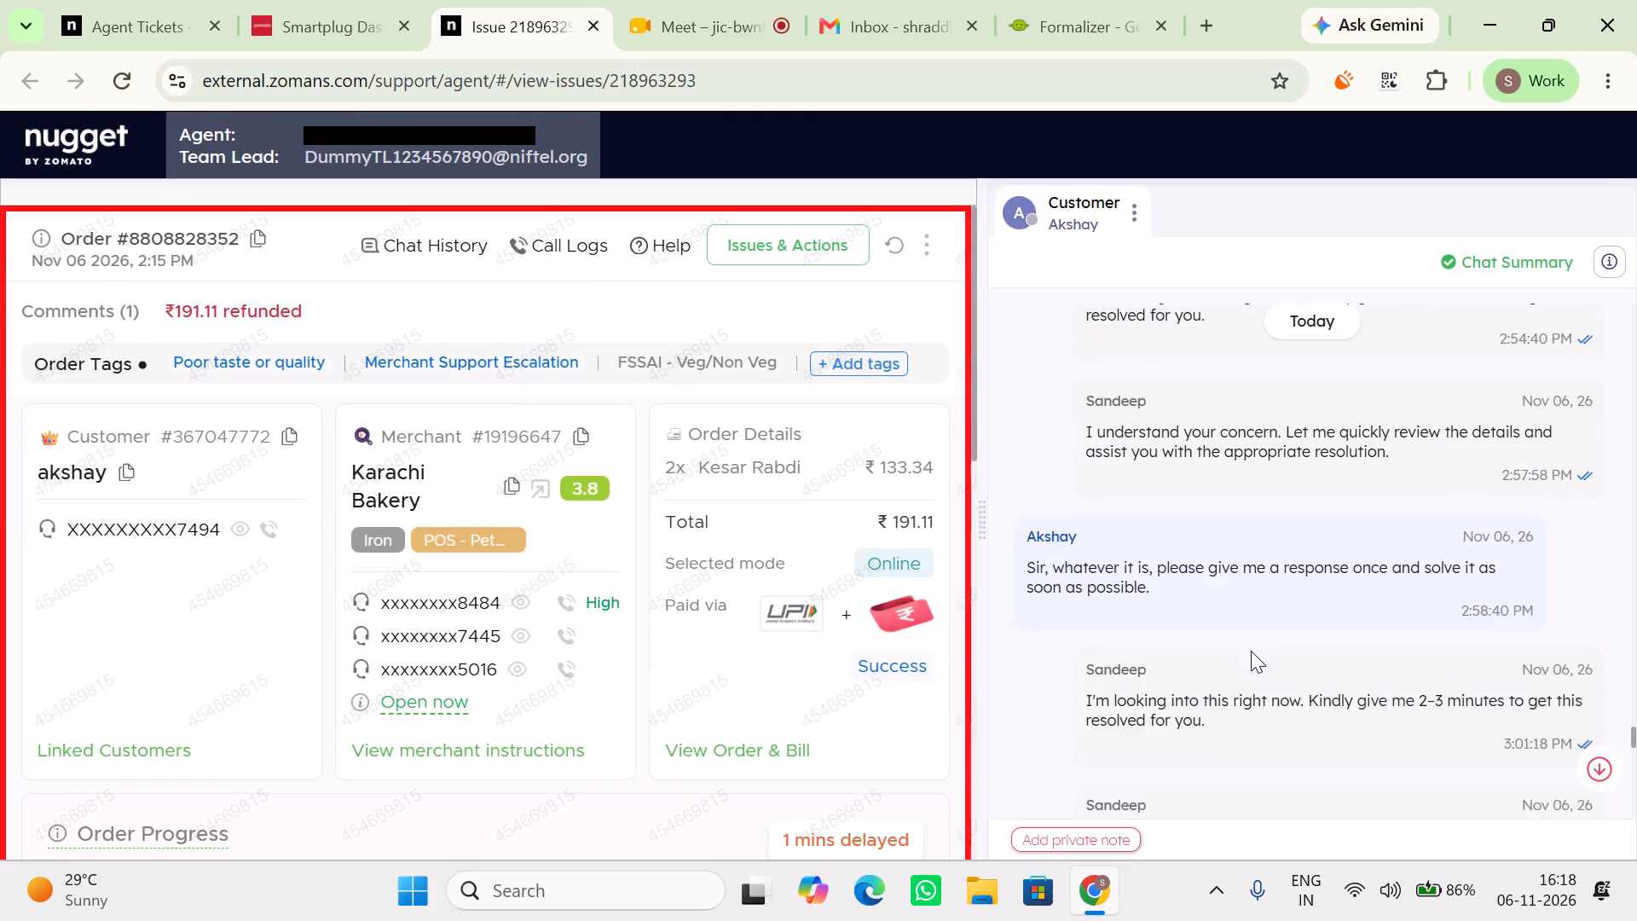
scroll(1251, 651, up, 3)
scroll(1251, 651, down, 1)
click(1160, 622)
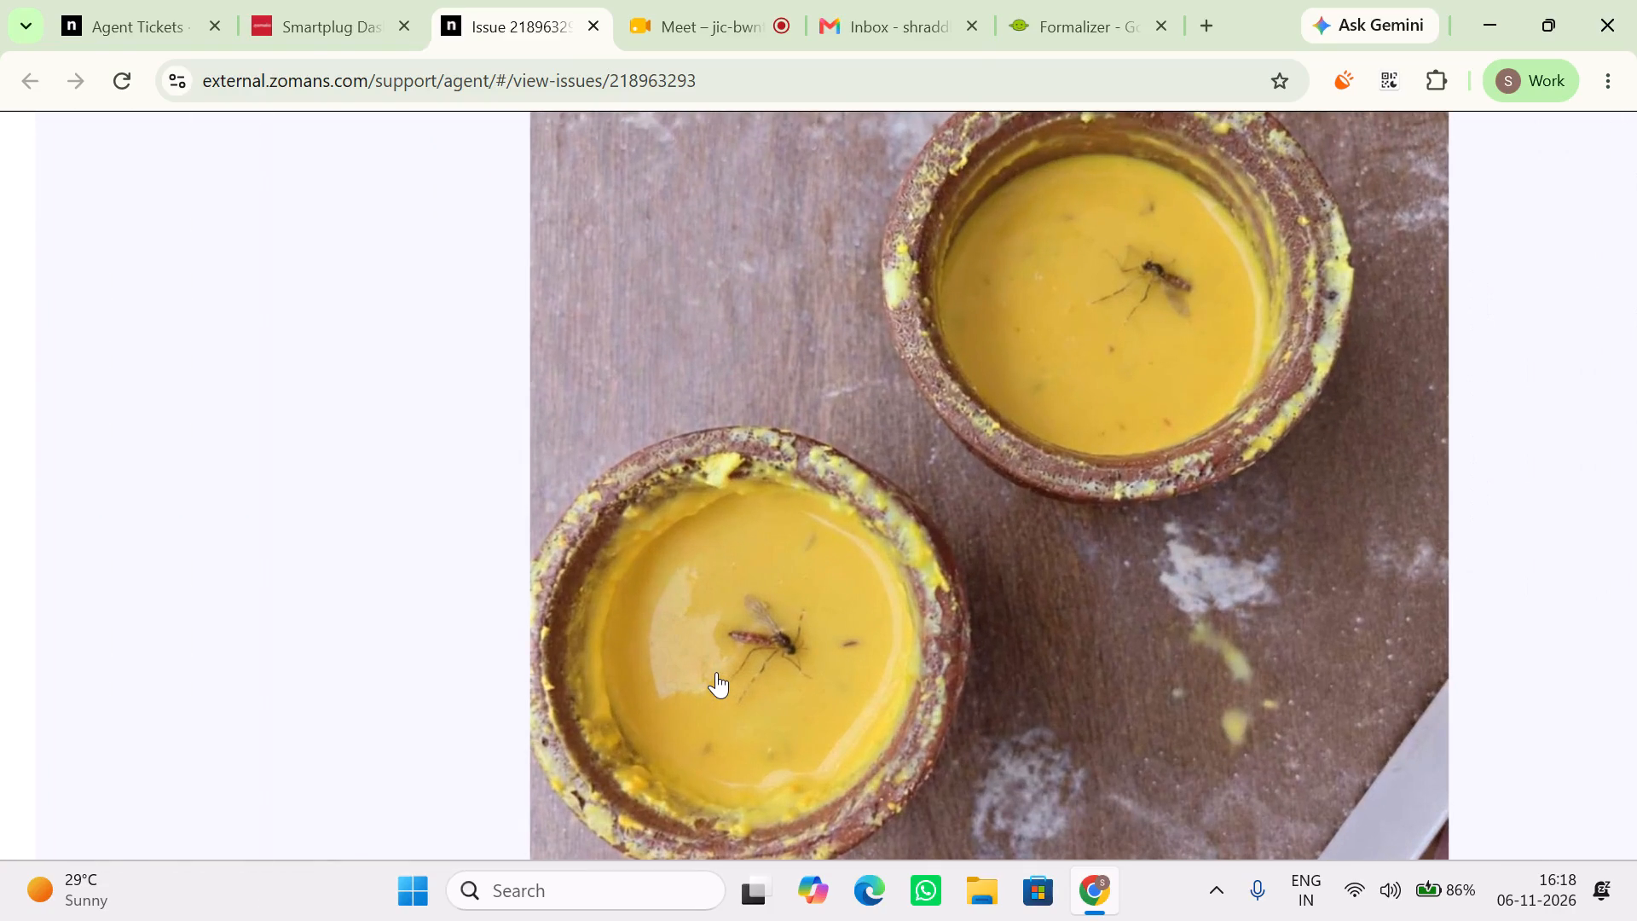
scroll(716, 672, up, 1)
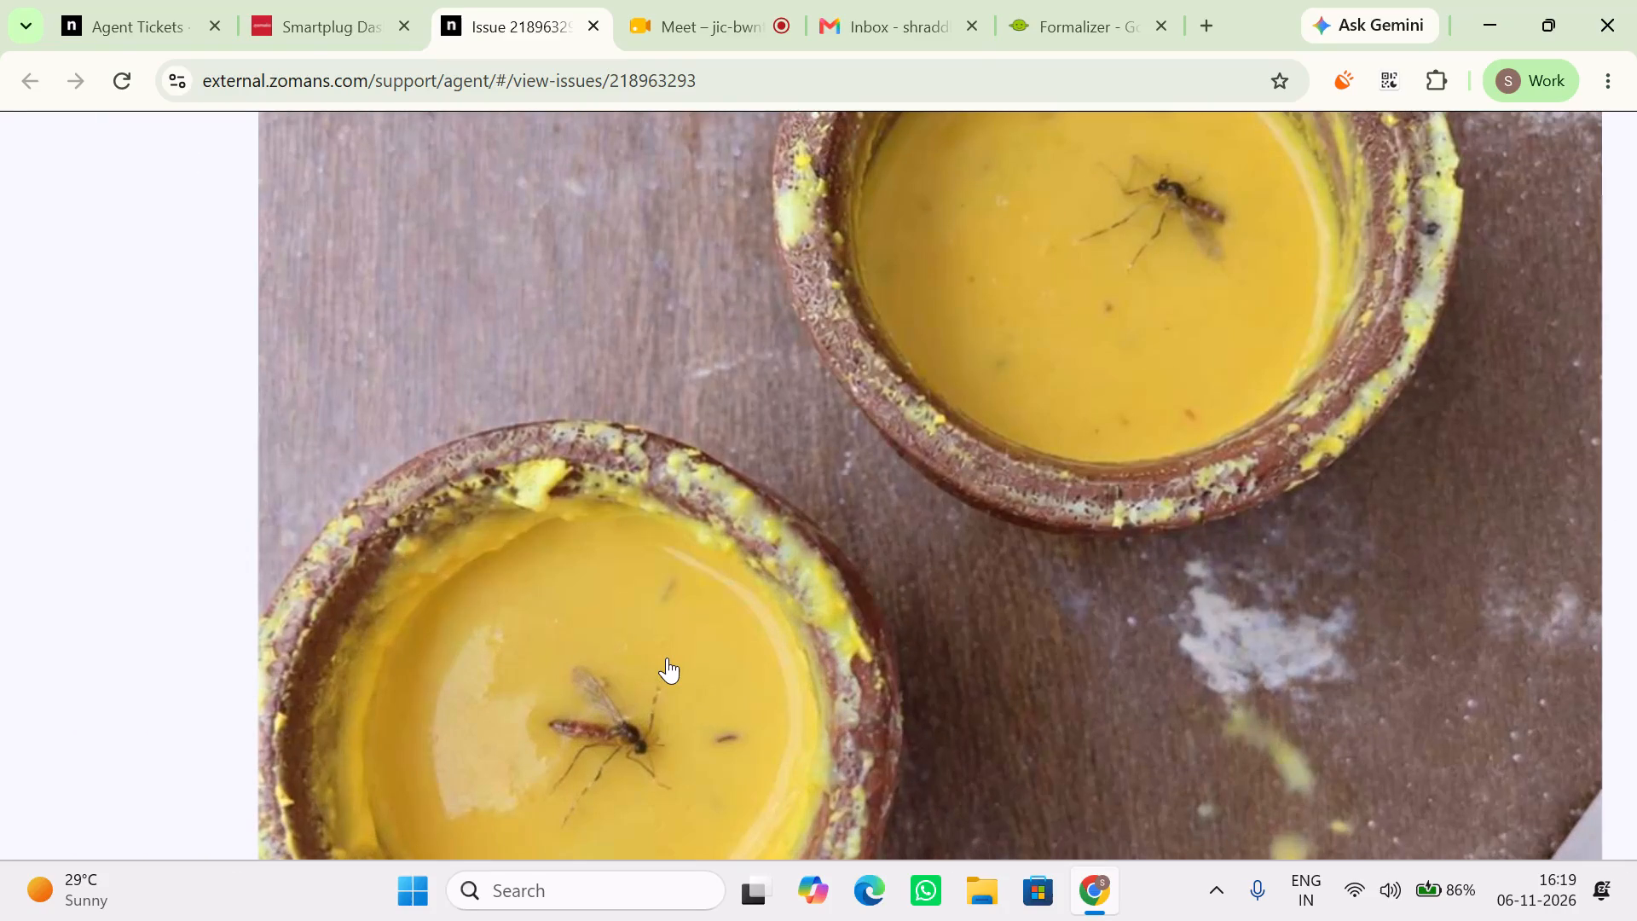
scroll(667, 657, down, 1)
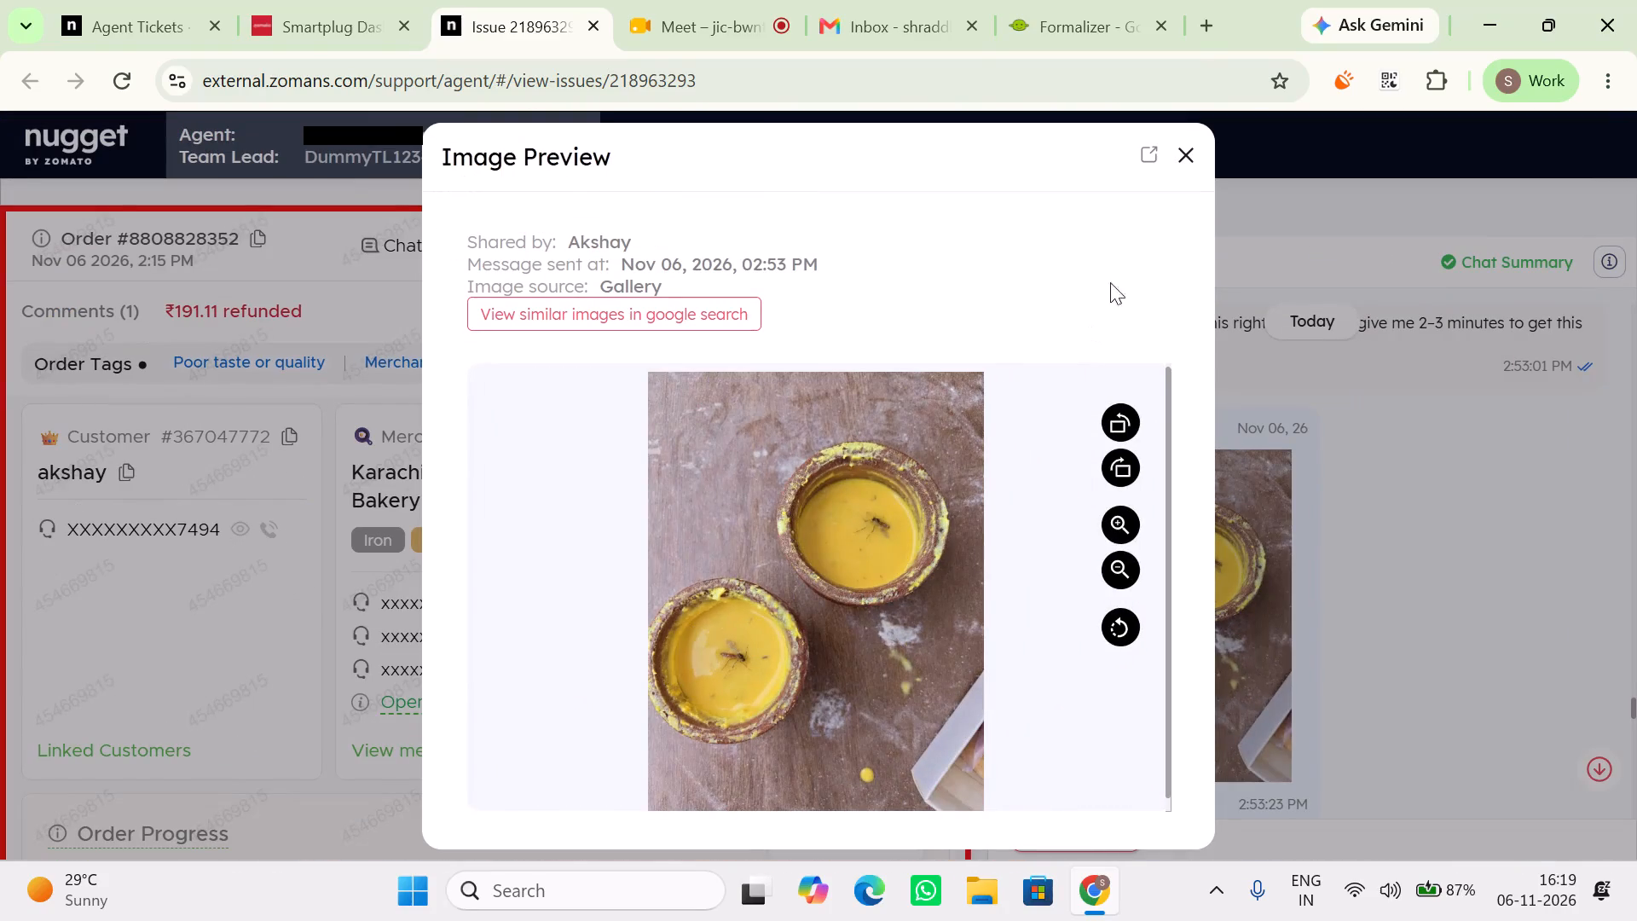
click(1183, 160)
Review the rest of the customer chat, including the restaurant call attempts, private notes and refund message.
scroll(1166, 515, down, 4)
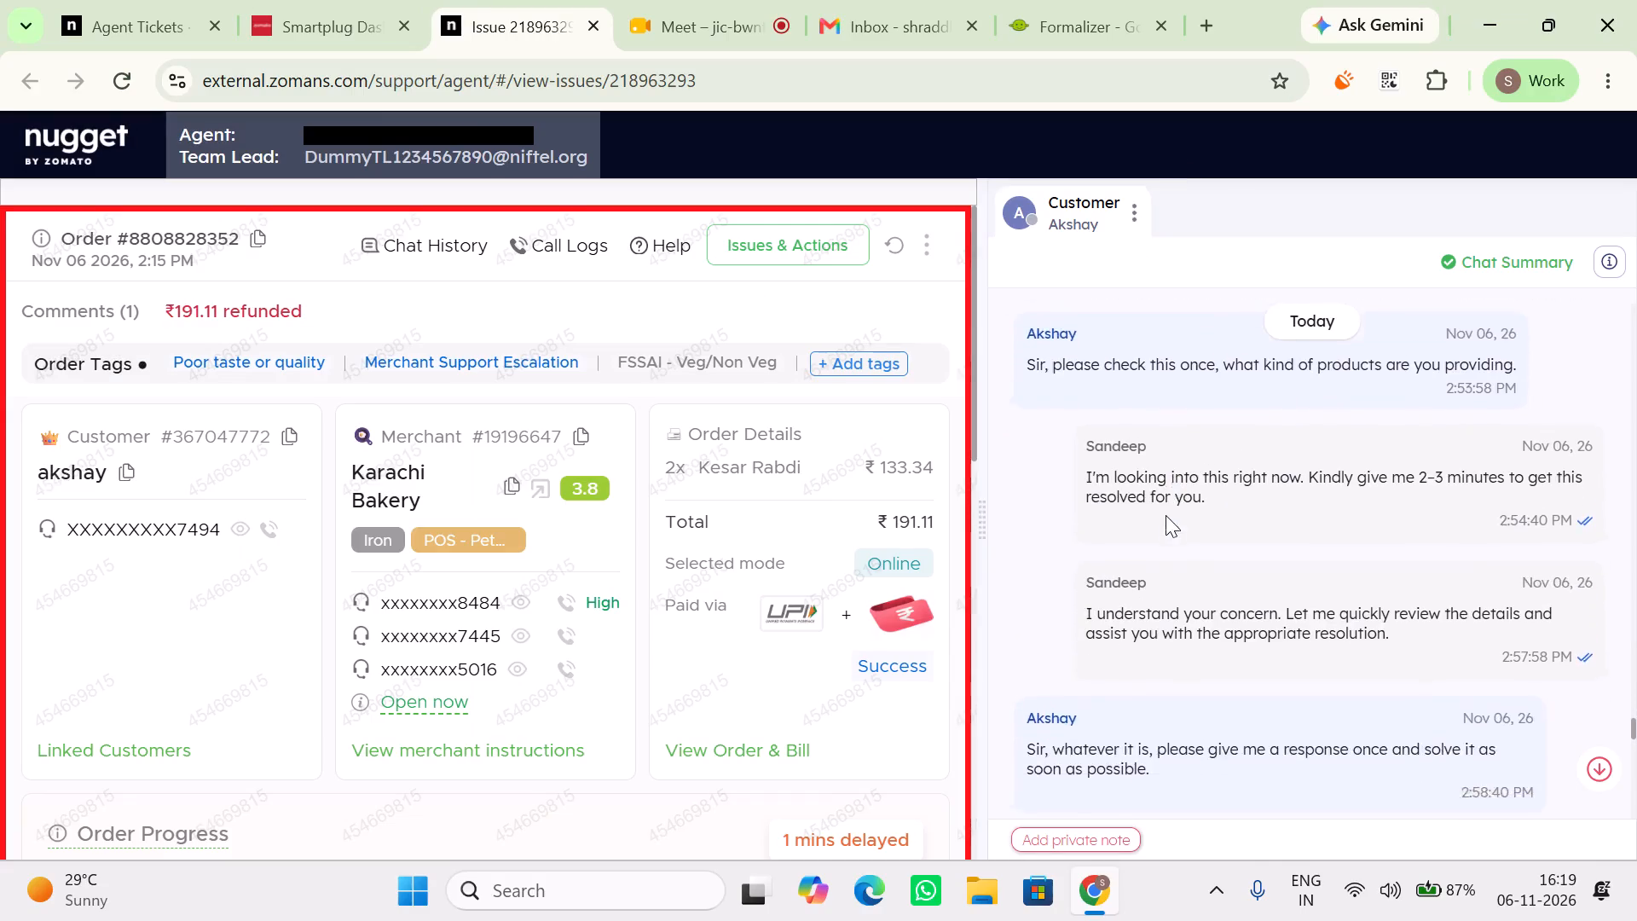
scroll(1166, 515, down, 6)
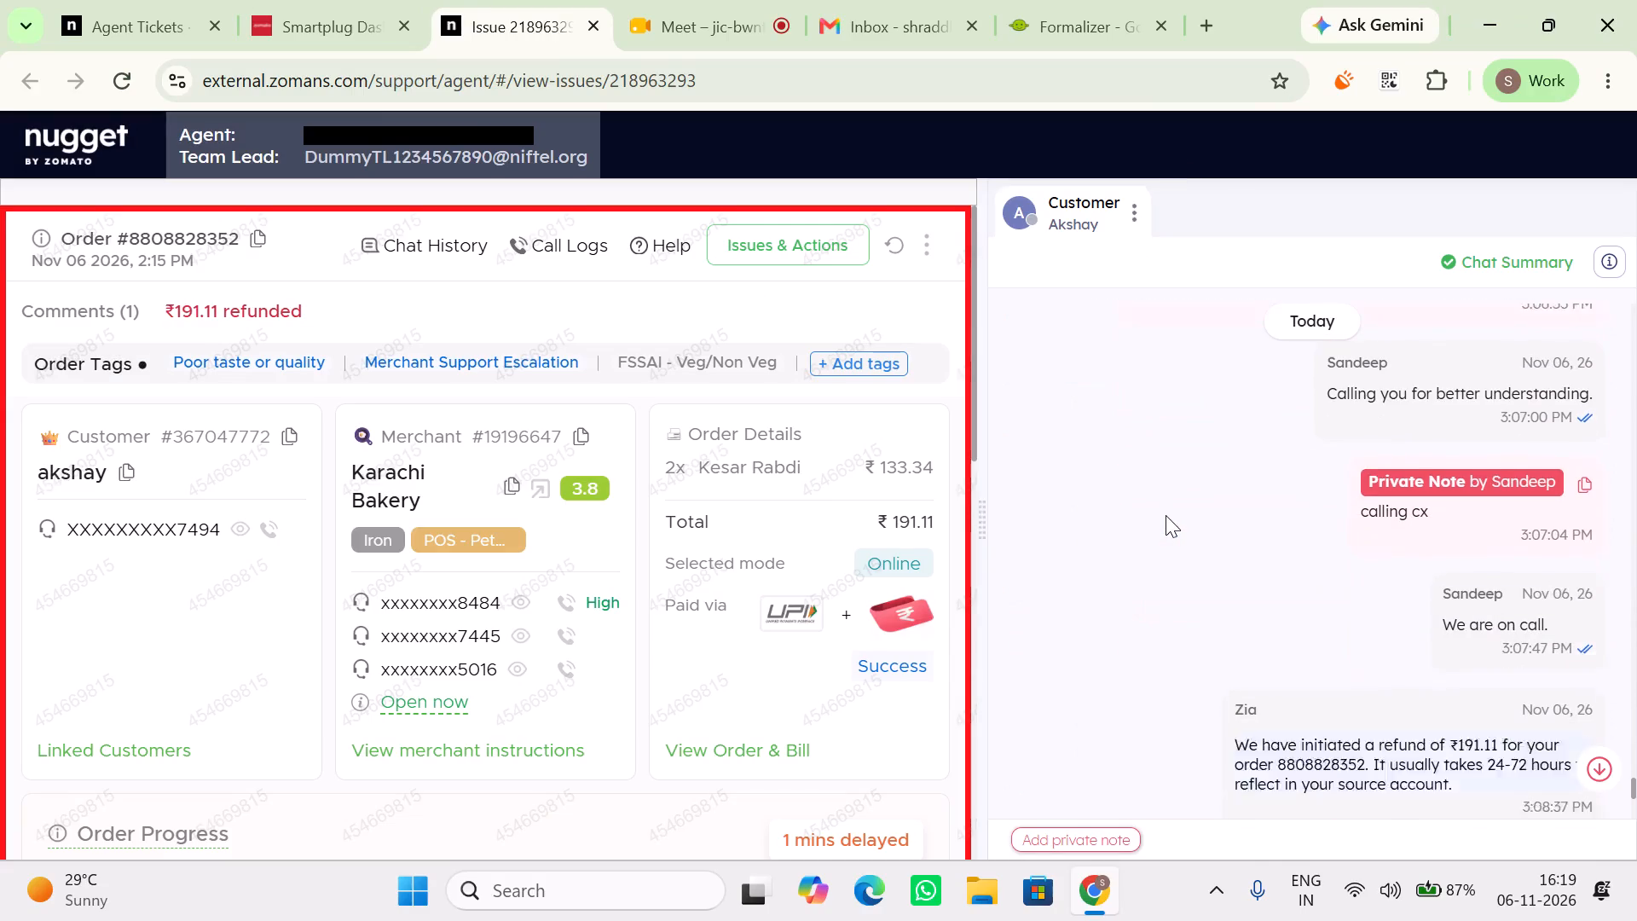
scroll(1166, 515, down, 1)
scroll(1166, 515, up, 1)
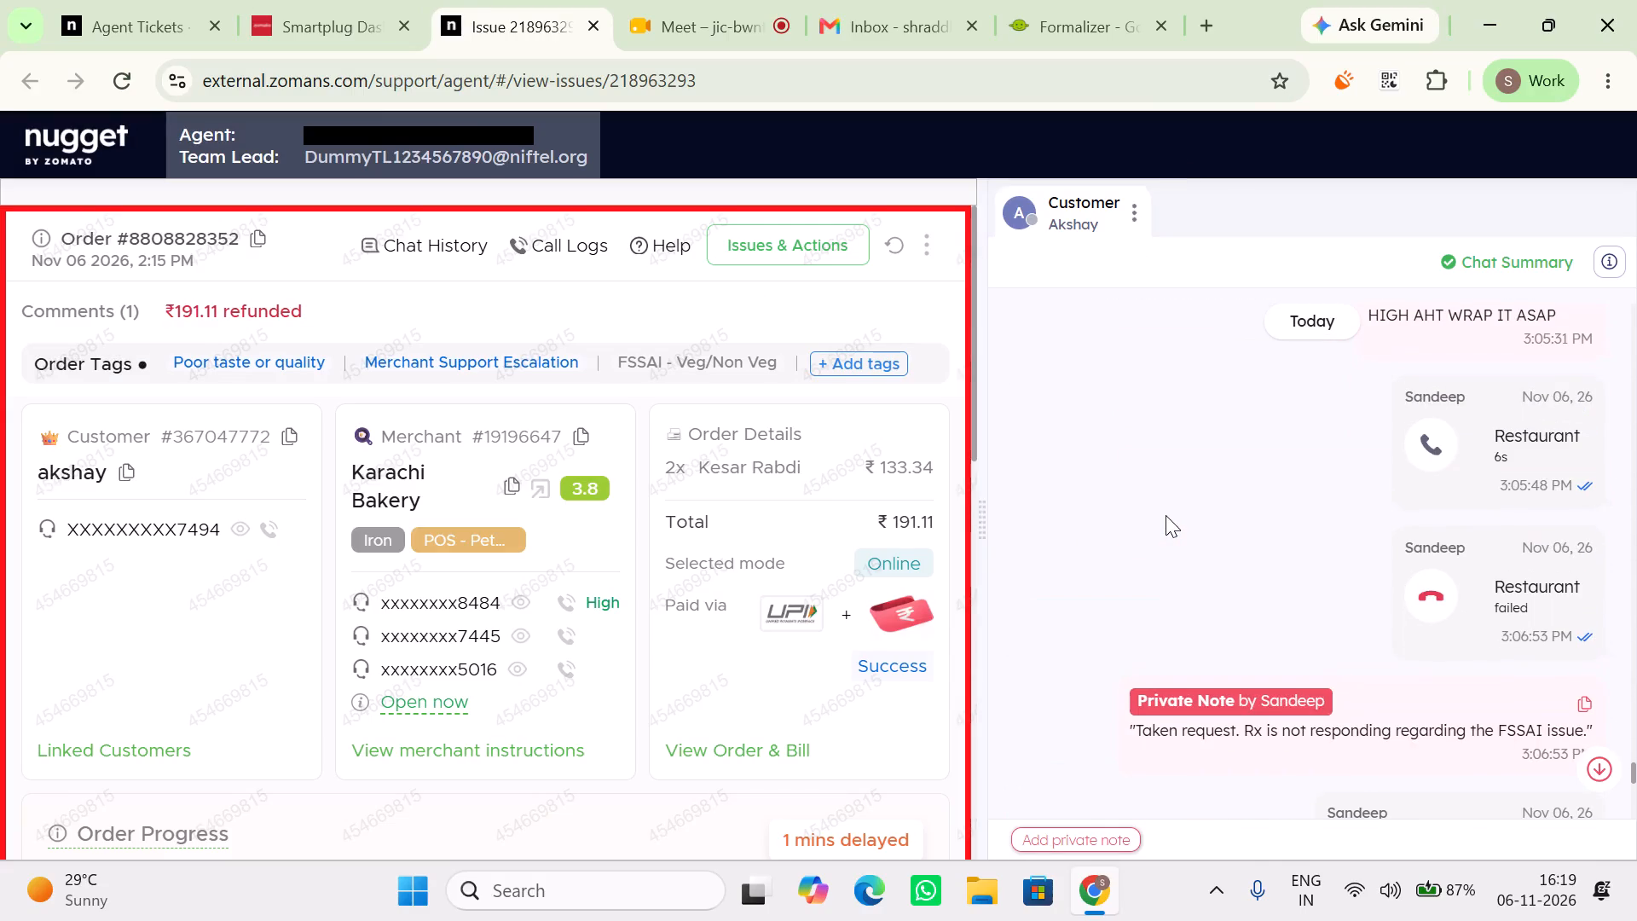
scroll(1166, 515, down, 2)
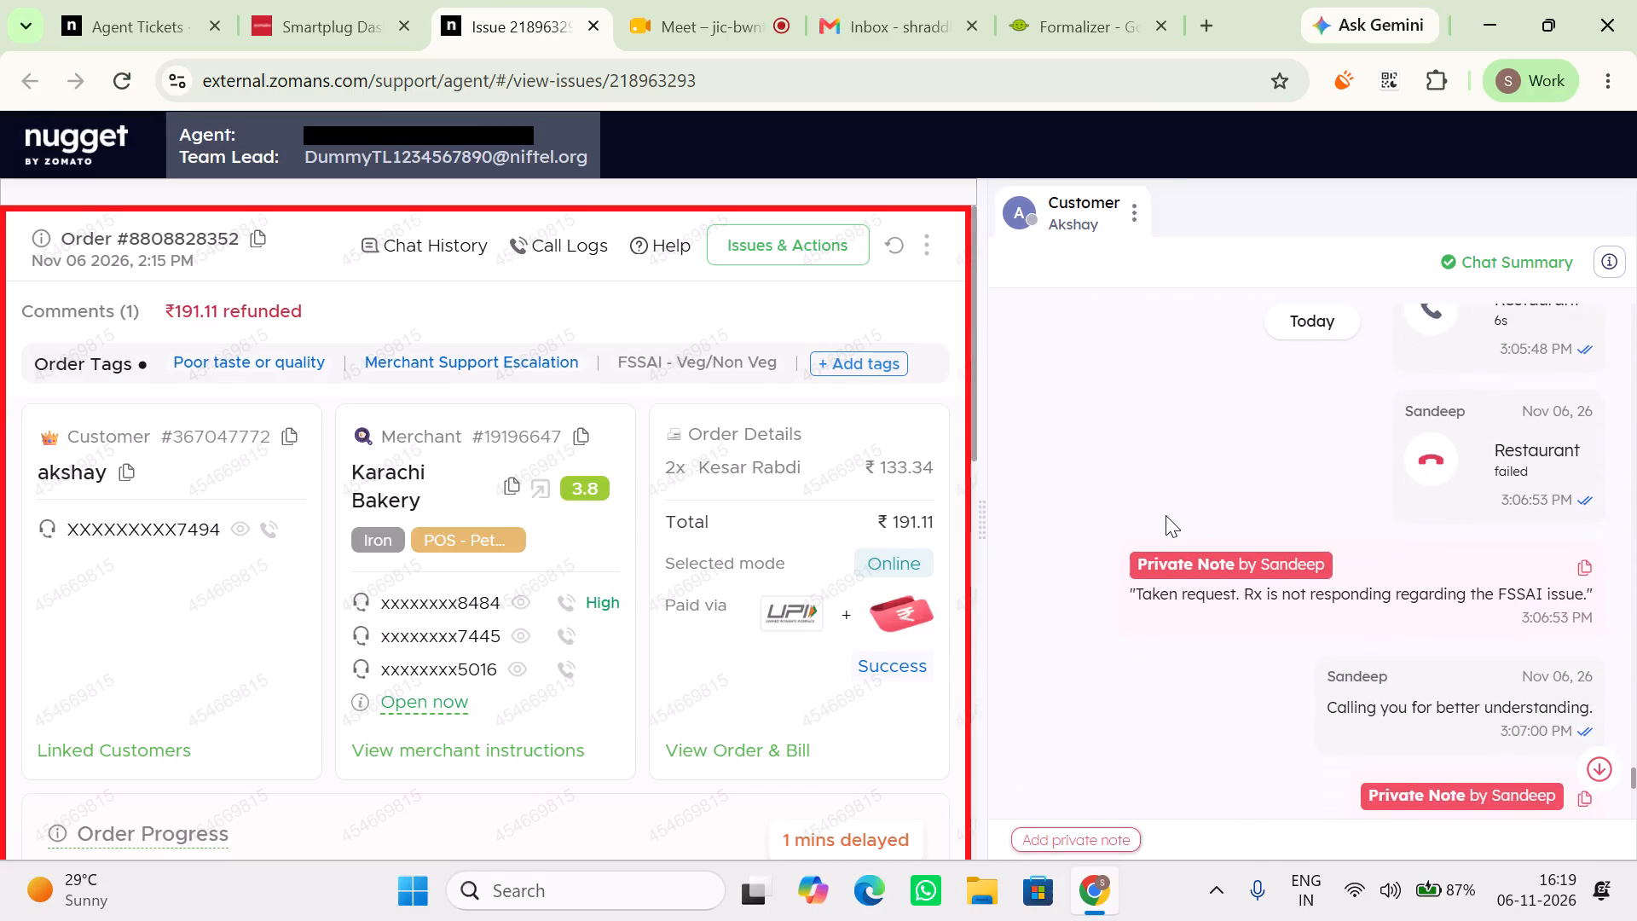
scroll(1166, 515, down, 4)
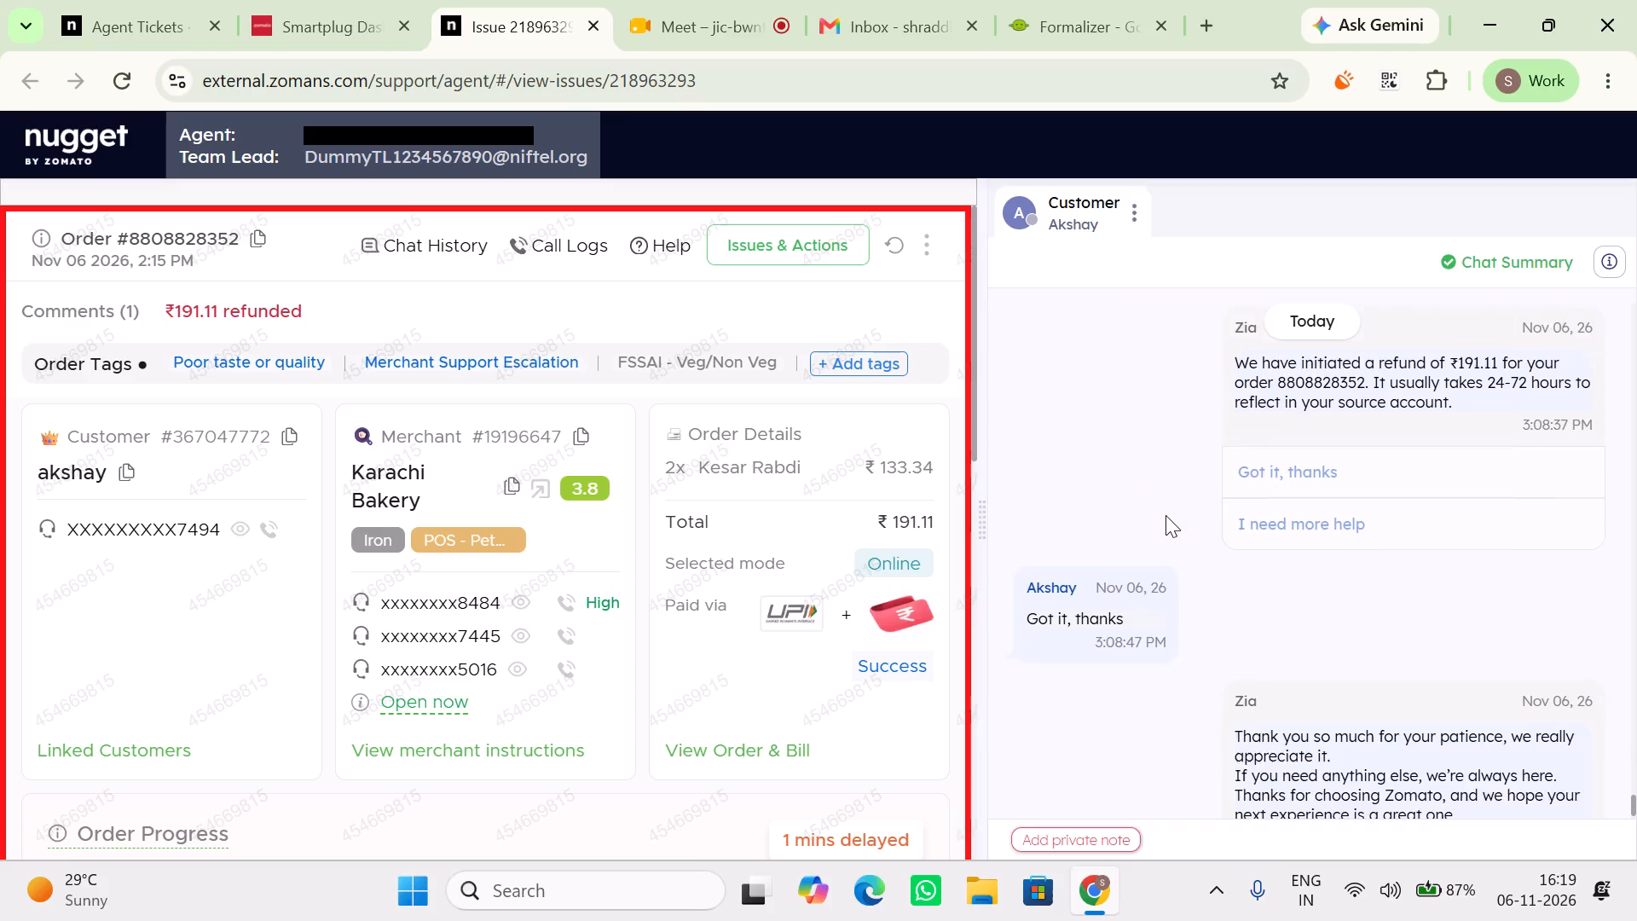
scroll(1166, 515, down, 2)
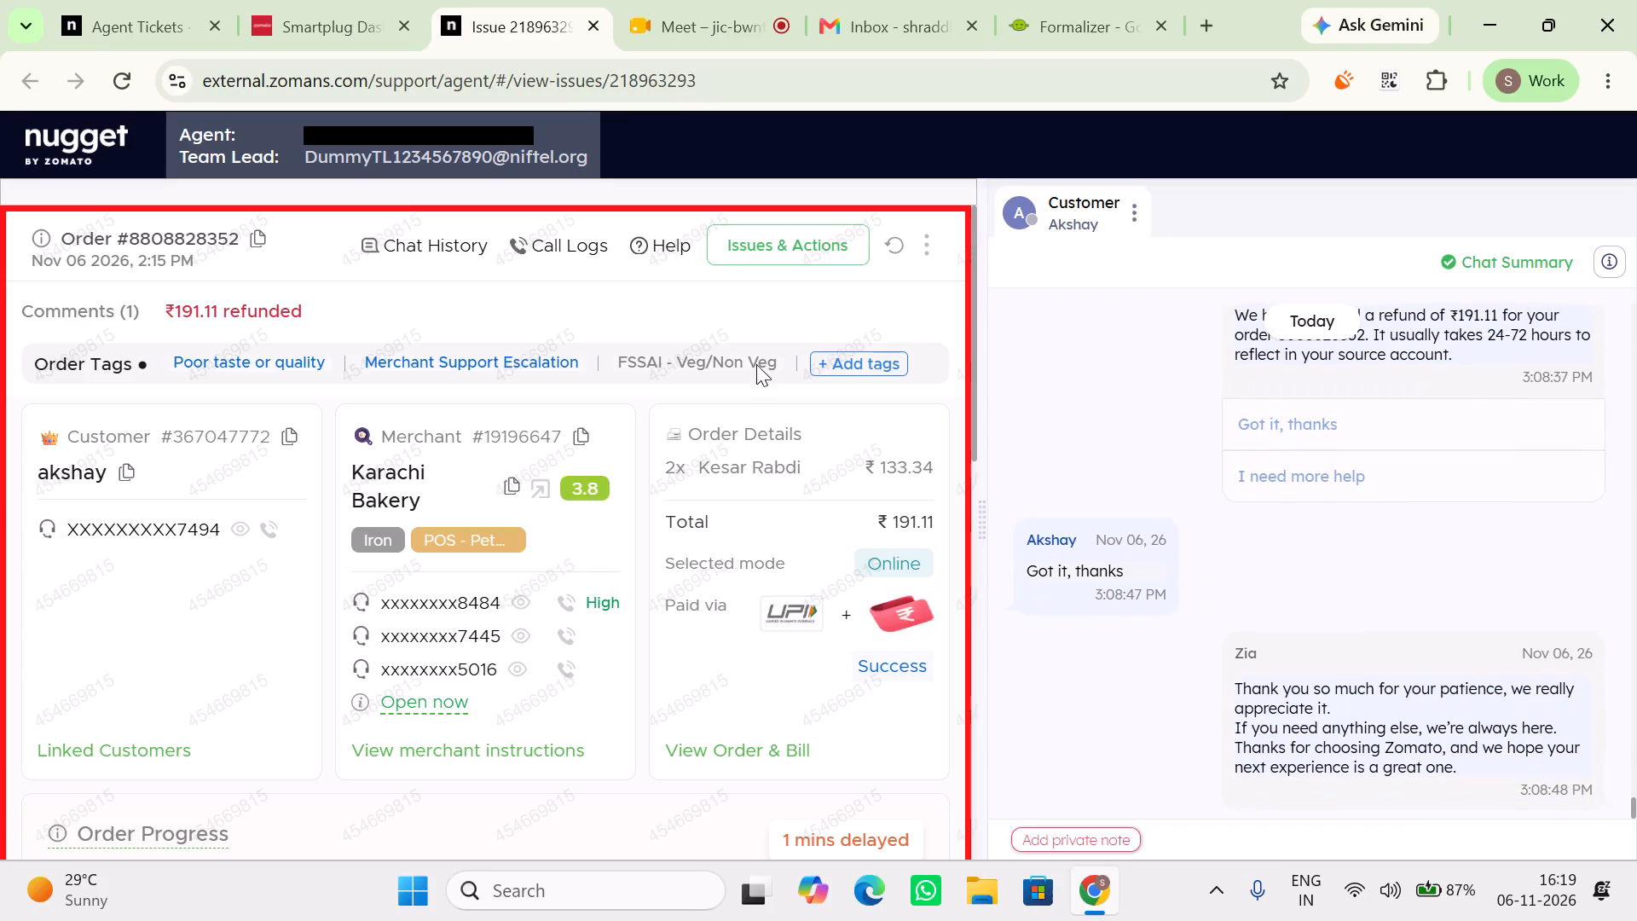
click(211, 0)
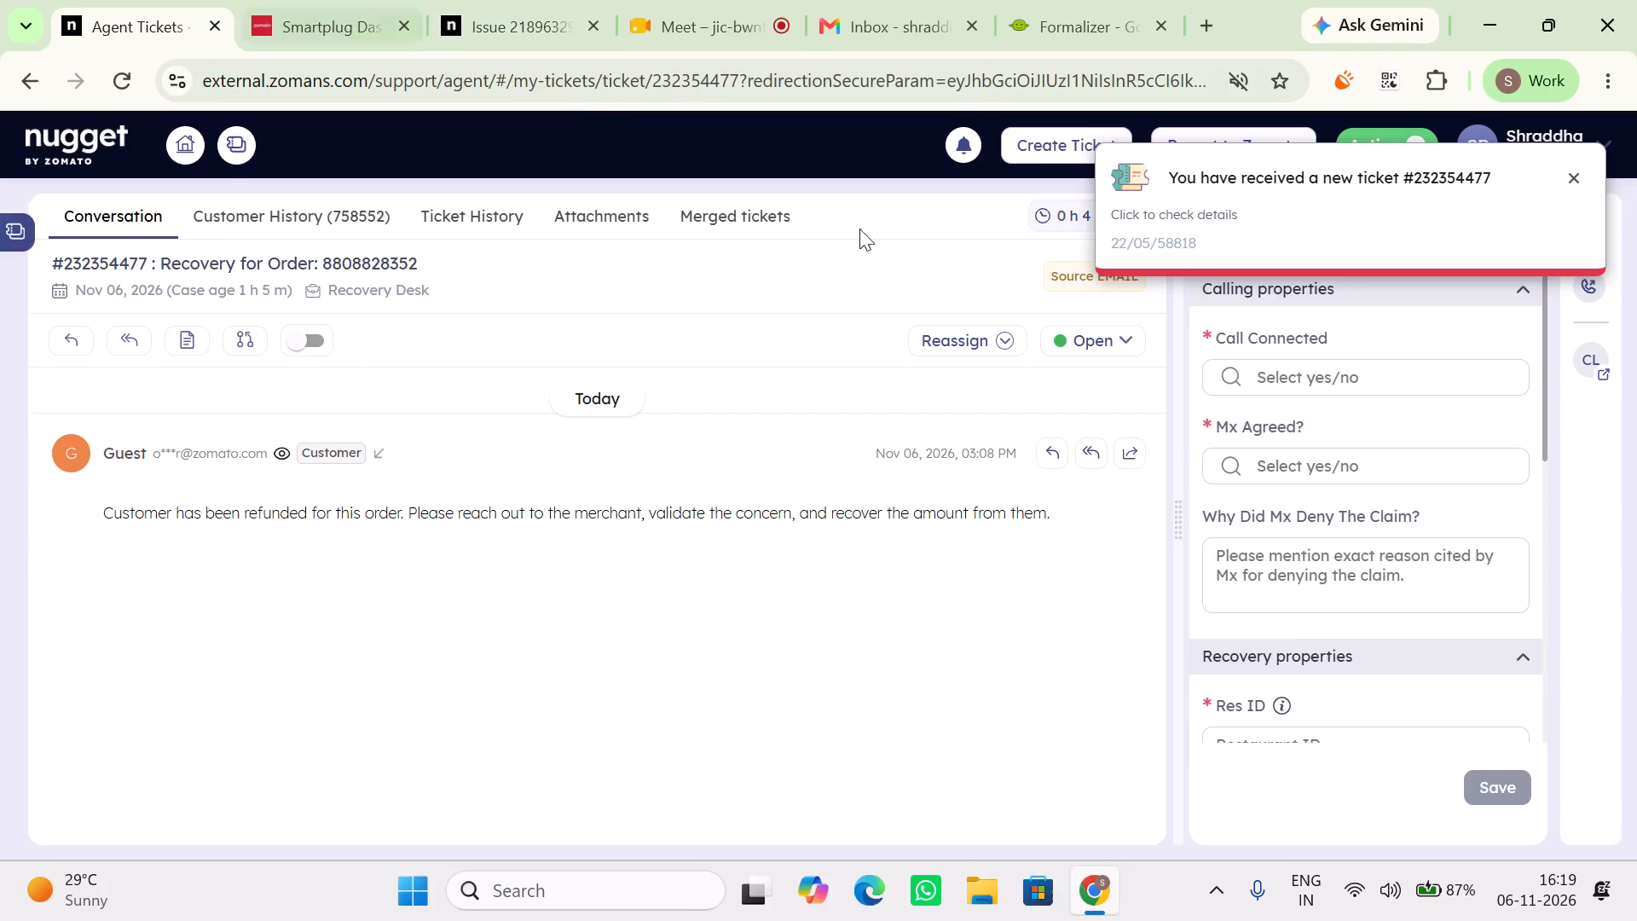
scroll(1455, 517, down, 5)
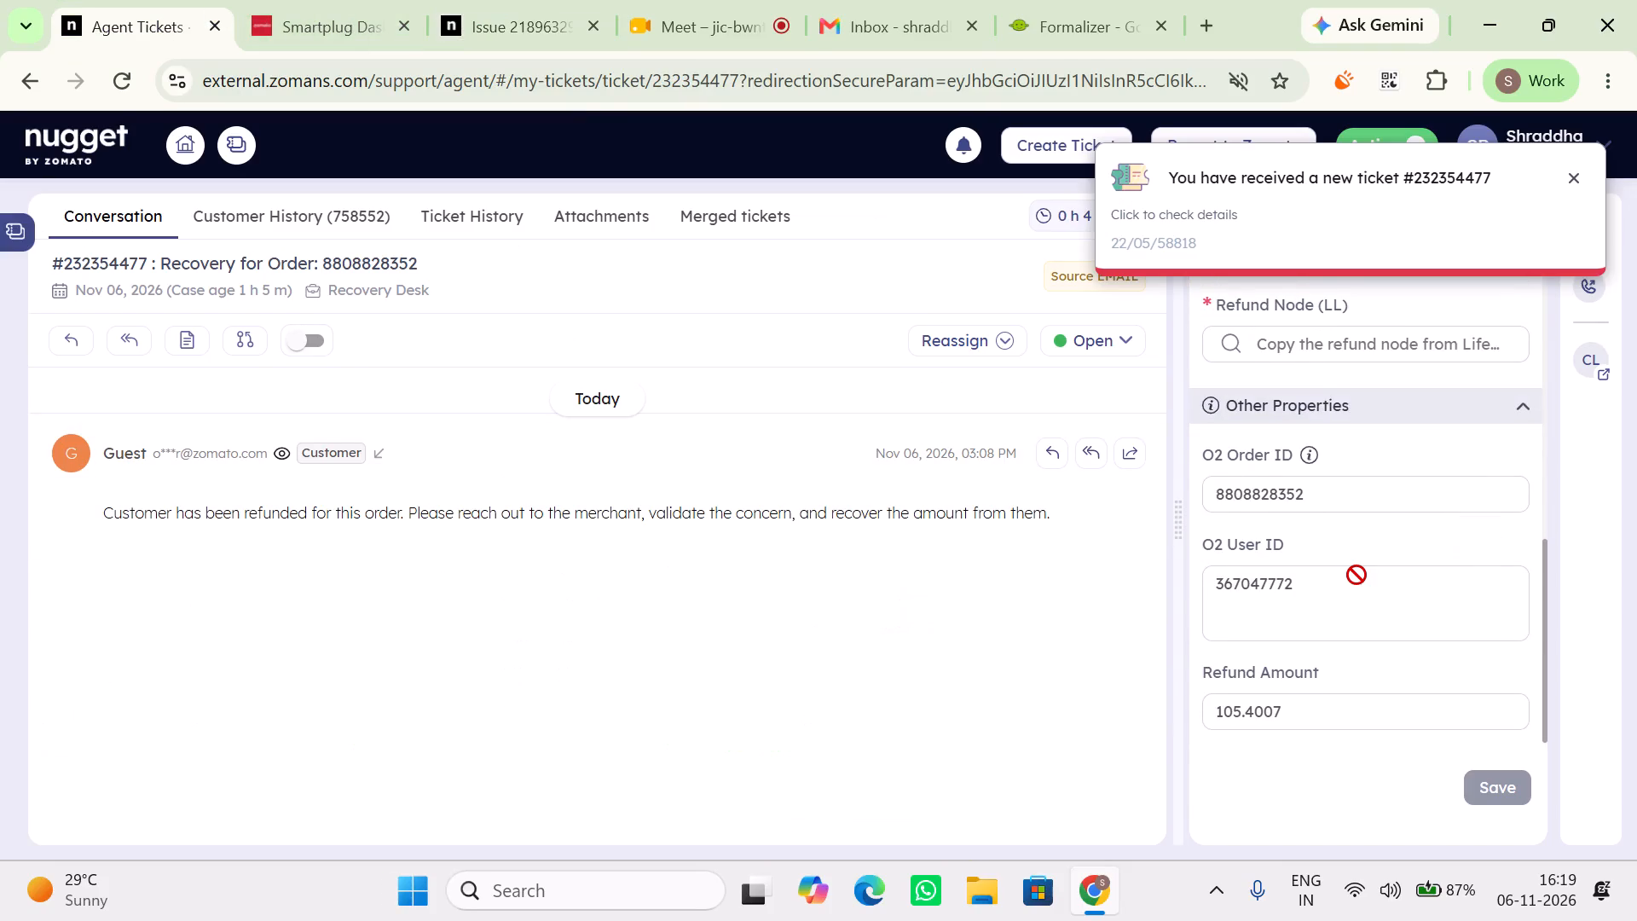
scroll(1356, 575, down, 1)
click(367, 0)
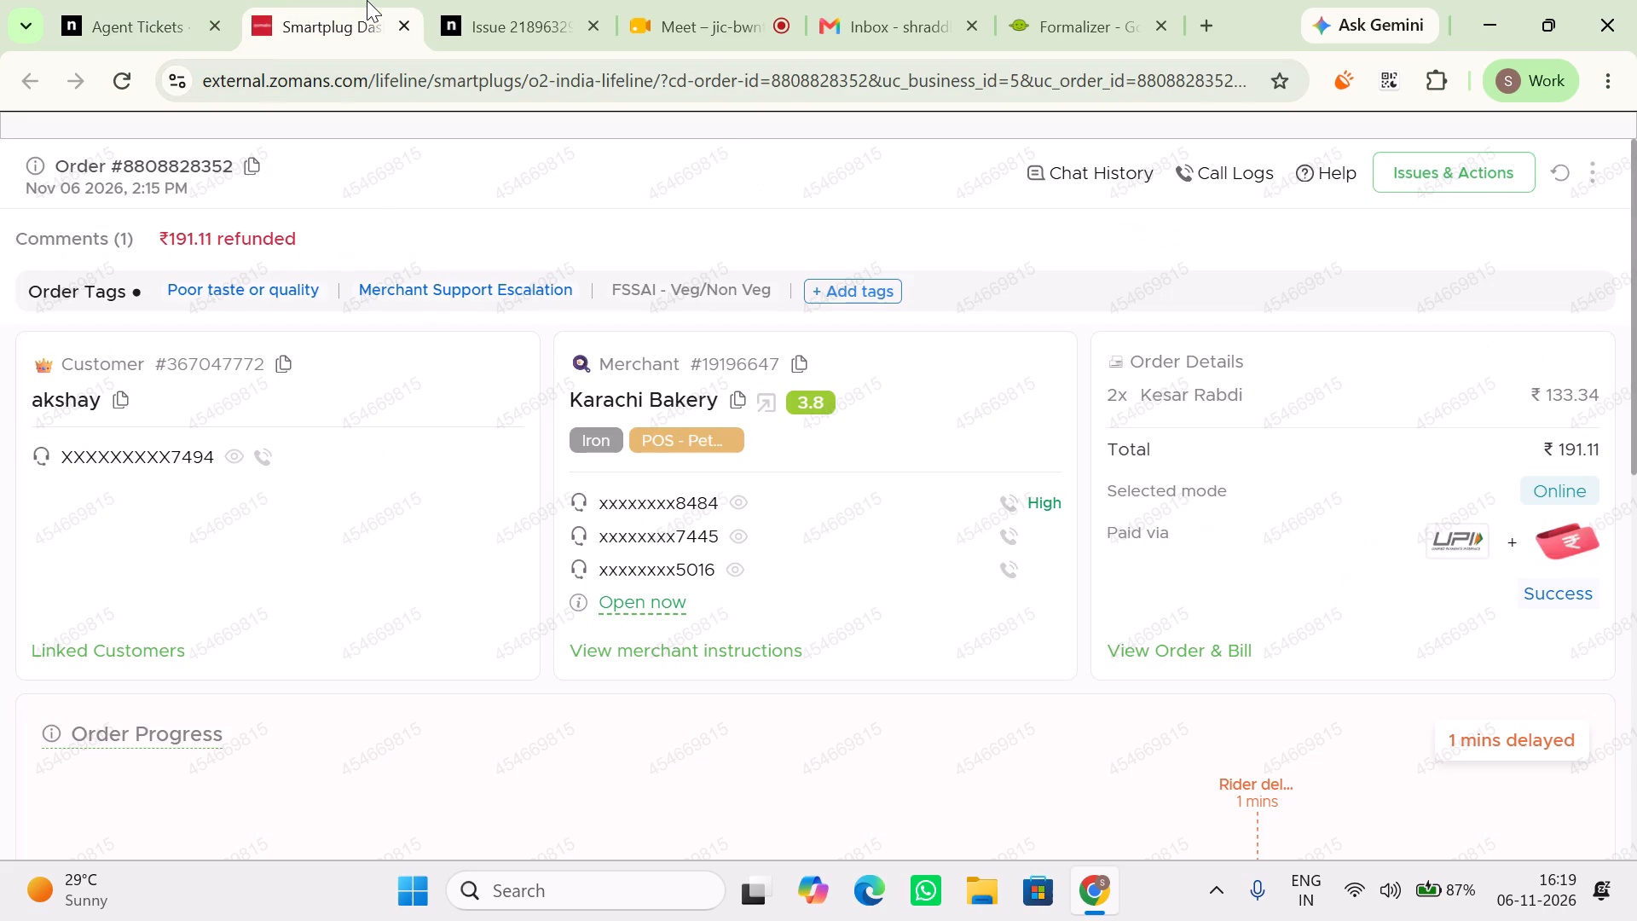
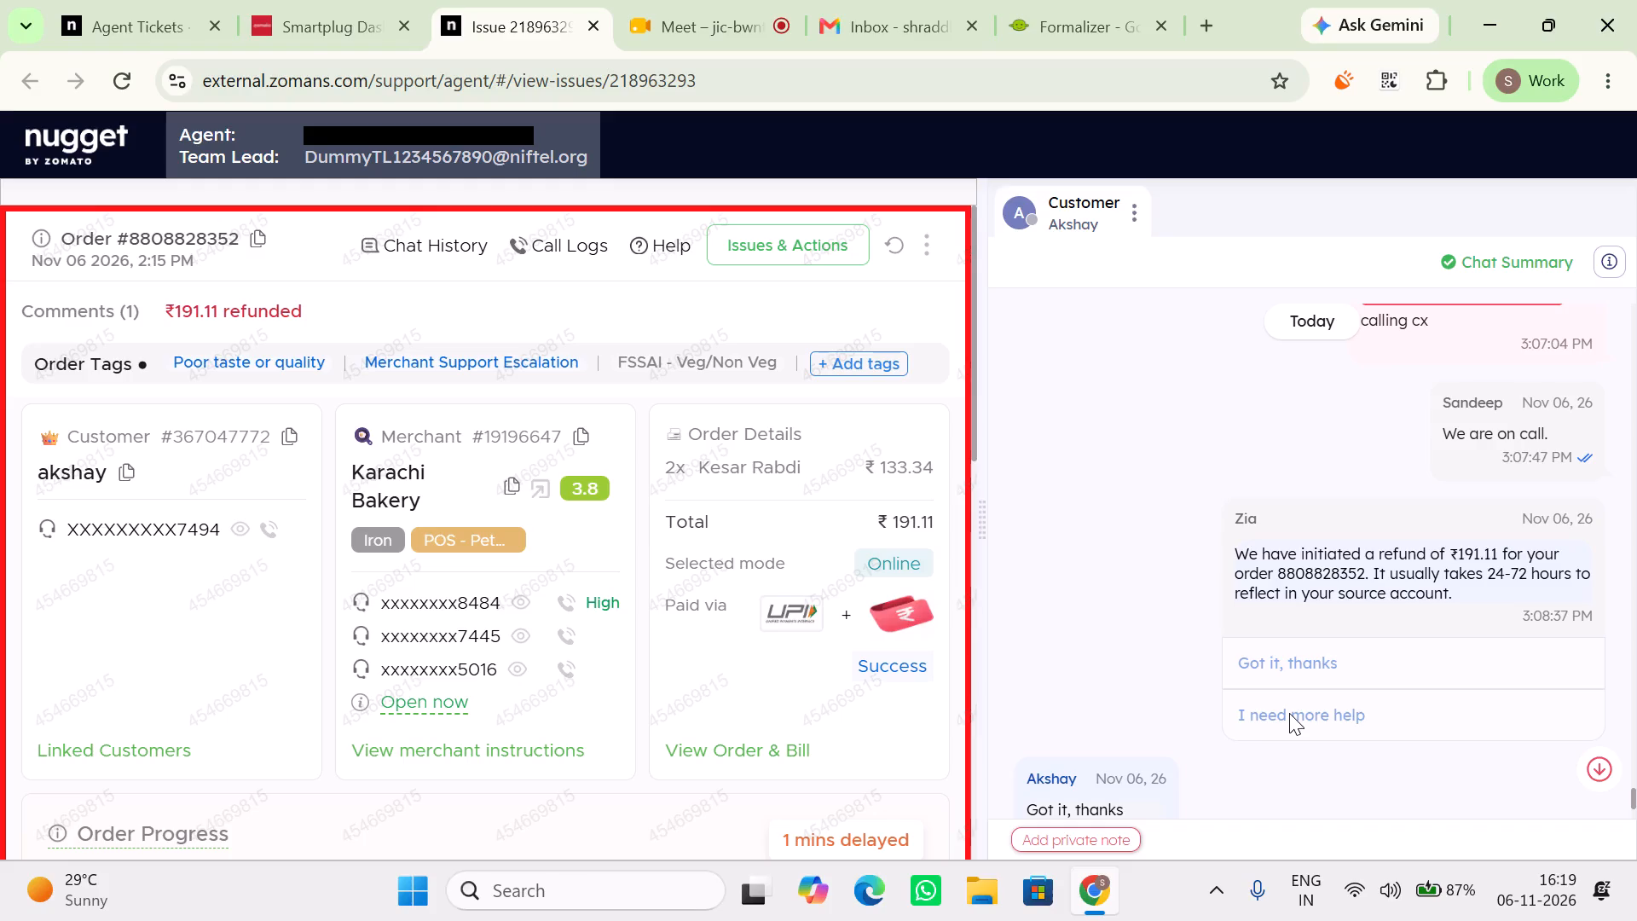
scroll(1289, 713, up, 1)
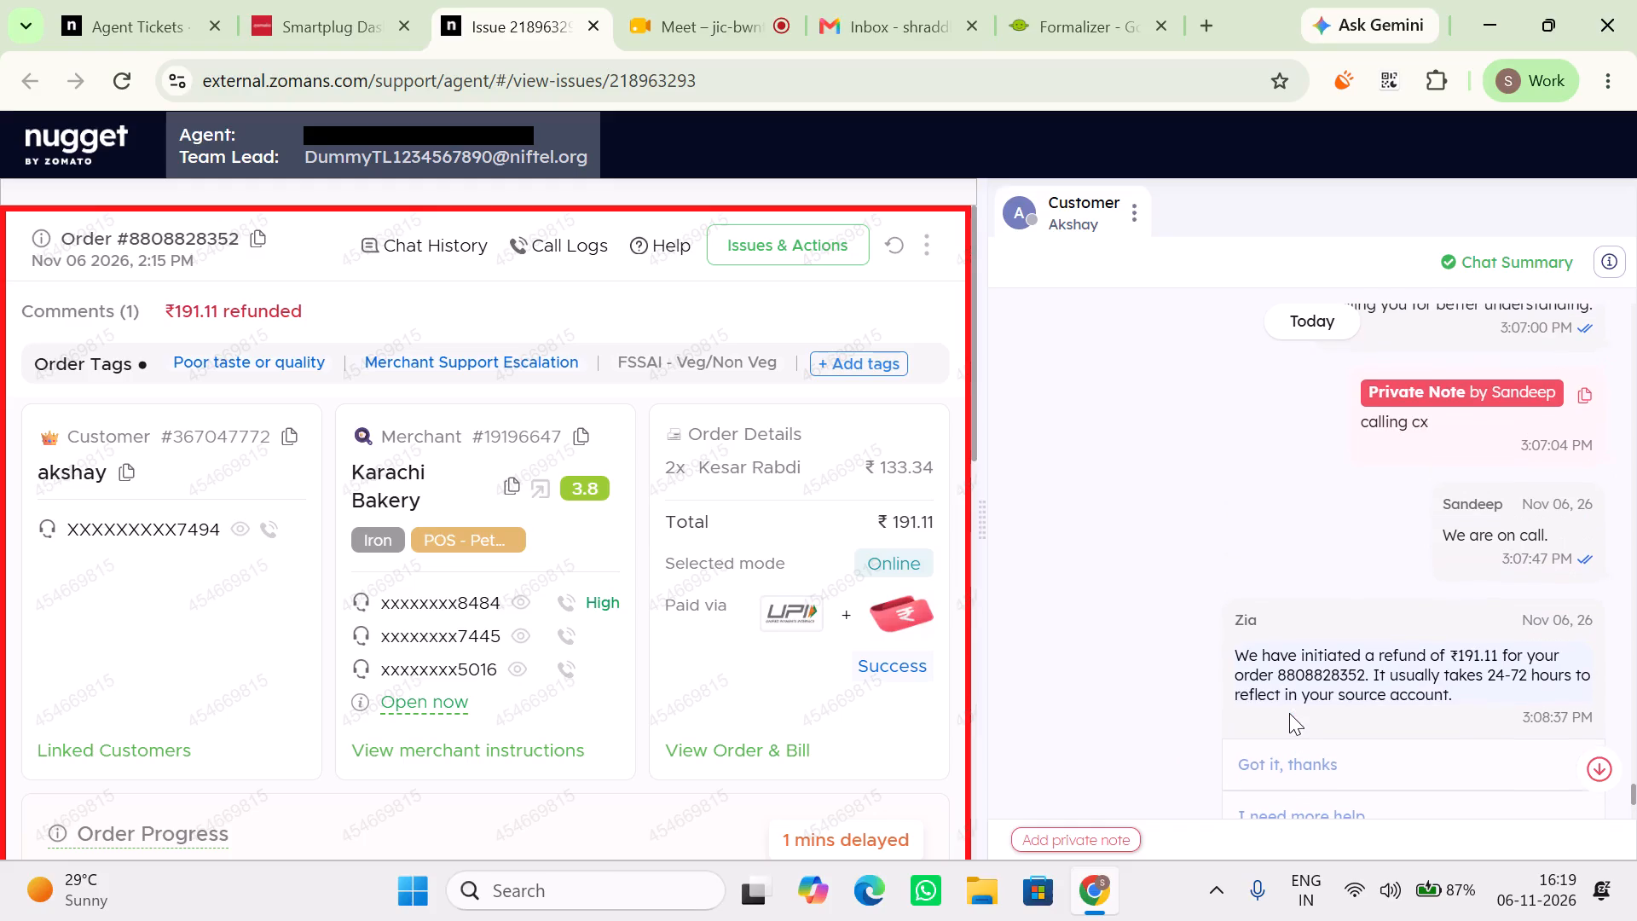
scroll(1289, 713, up, 6)
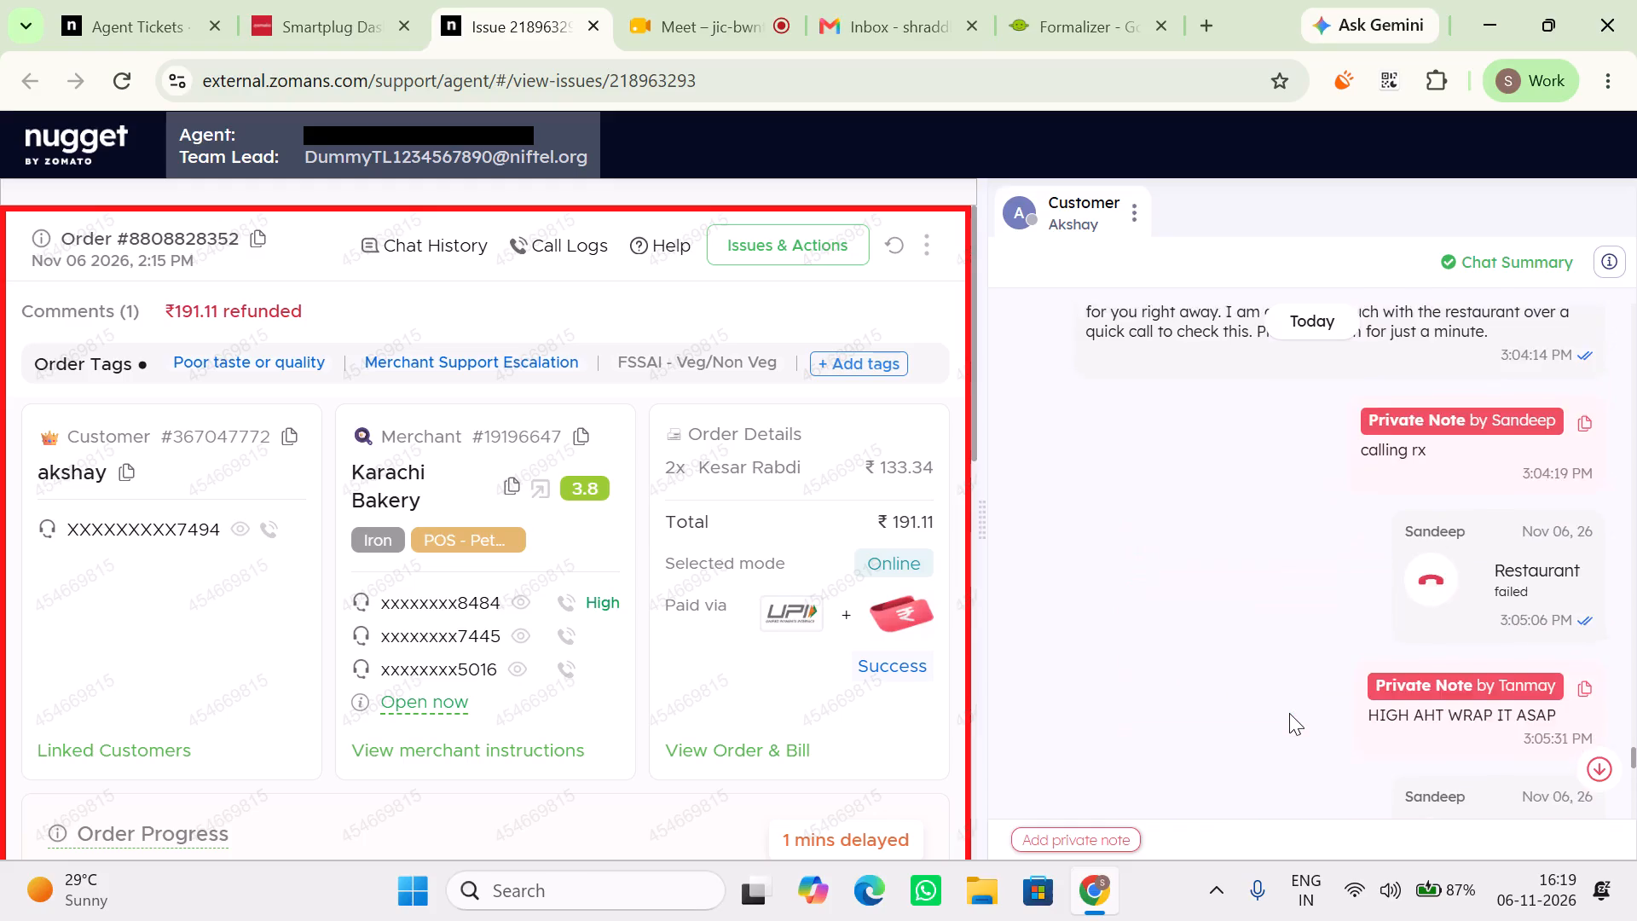
scroll(1289, 713, up, 2)
scroll(1289, 713, left, 1)
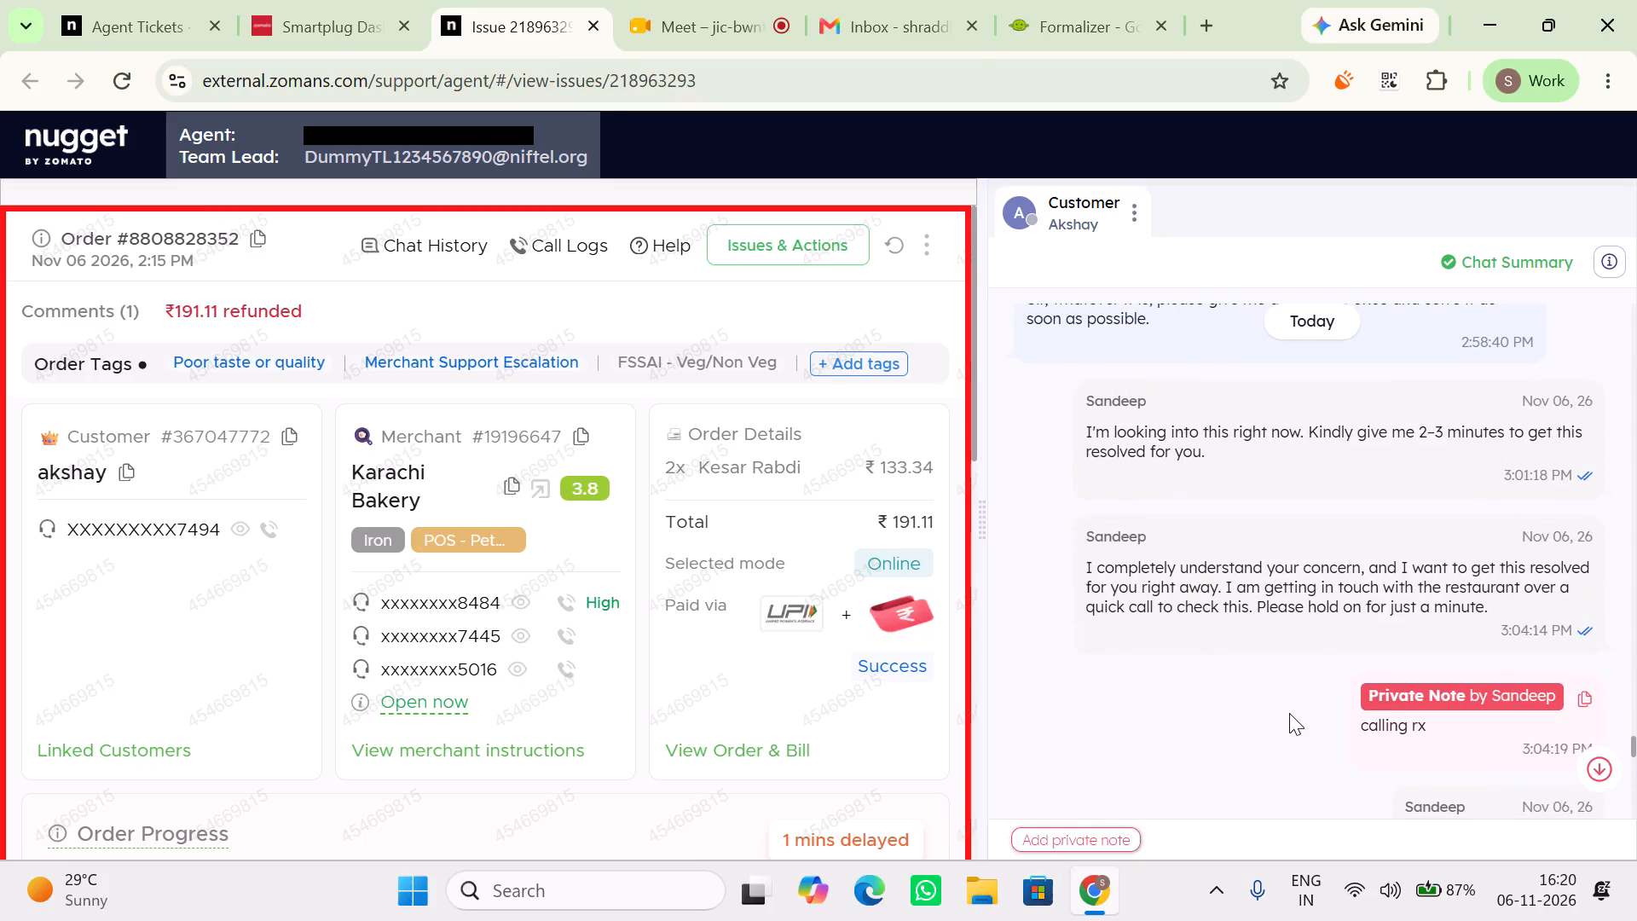
scroll(1289, 713, left, 1)
scroll(1284, 730, up, 1)
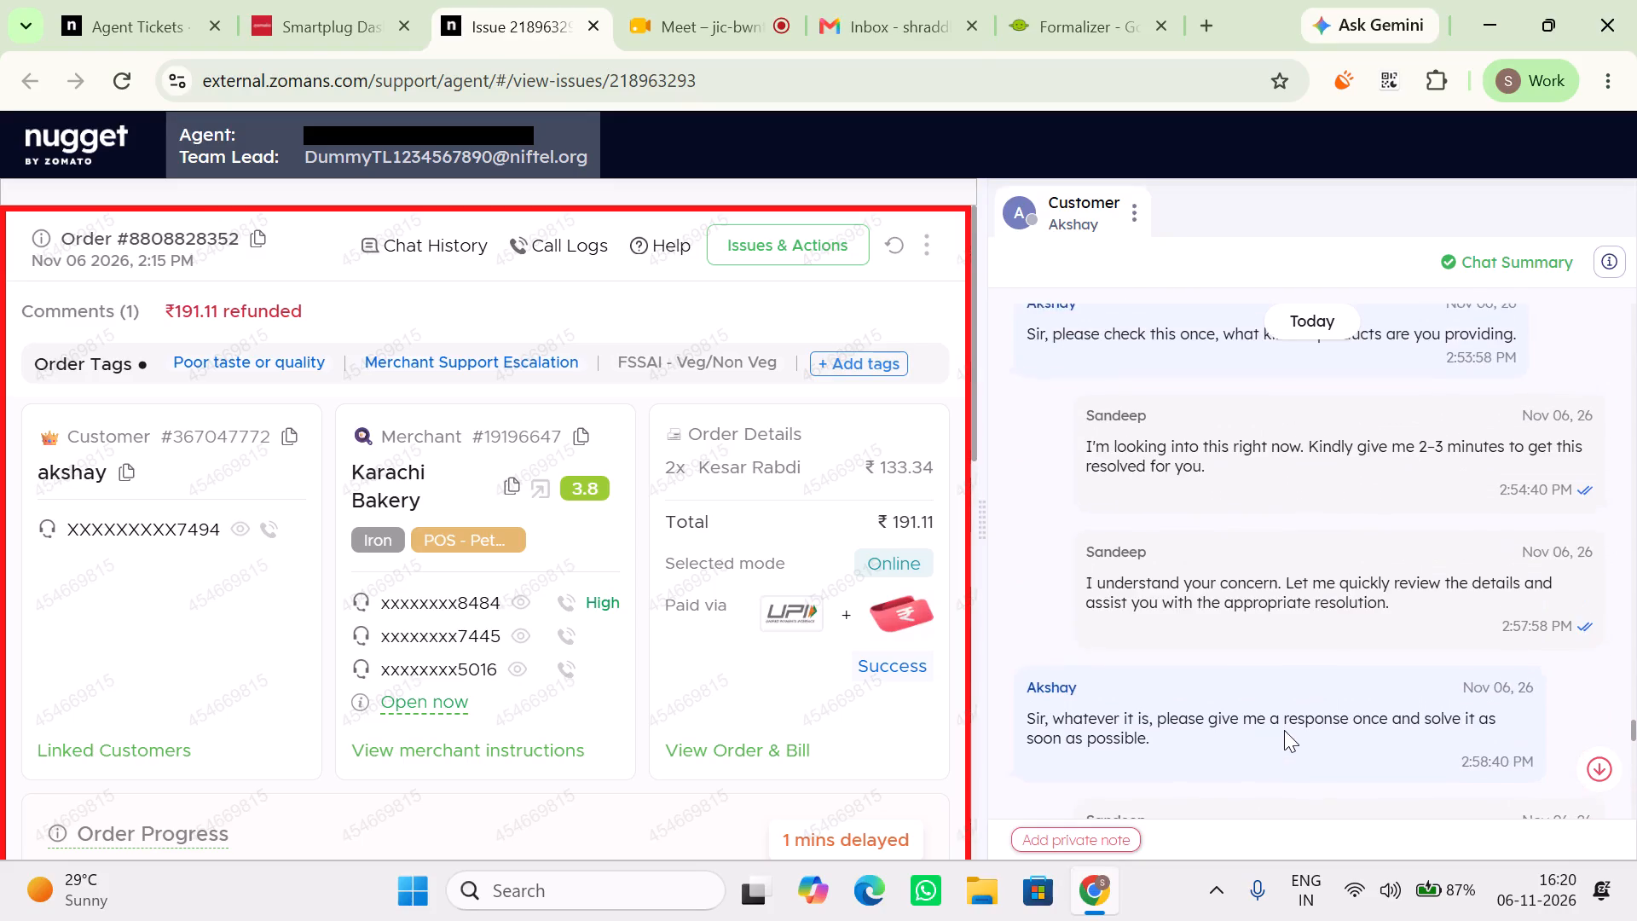
scroll(1284, 730, up, 1)
click(321, 0)
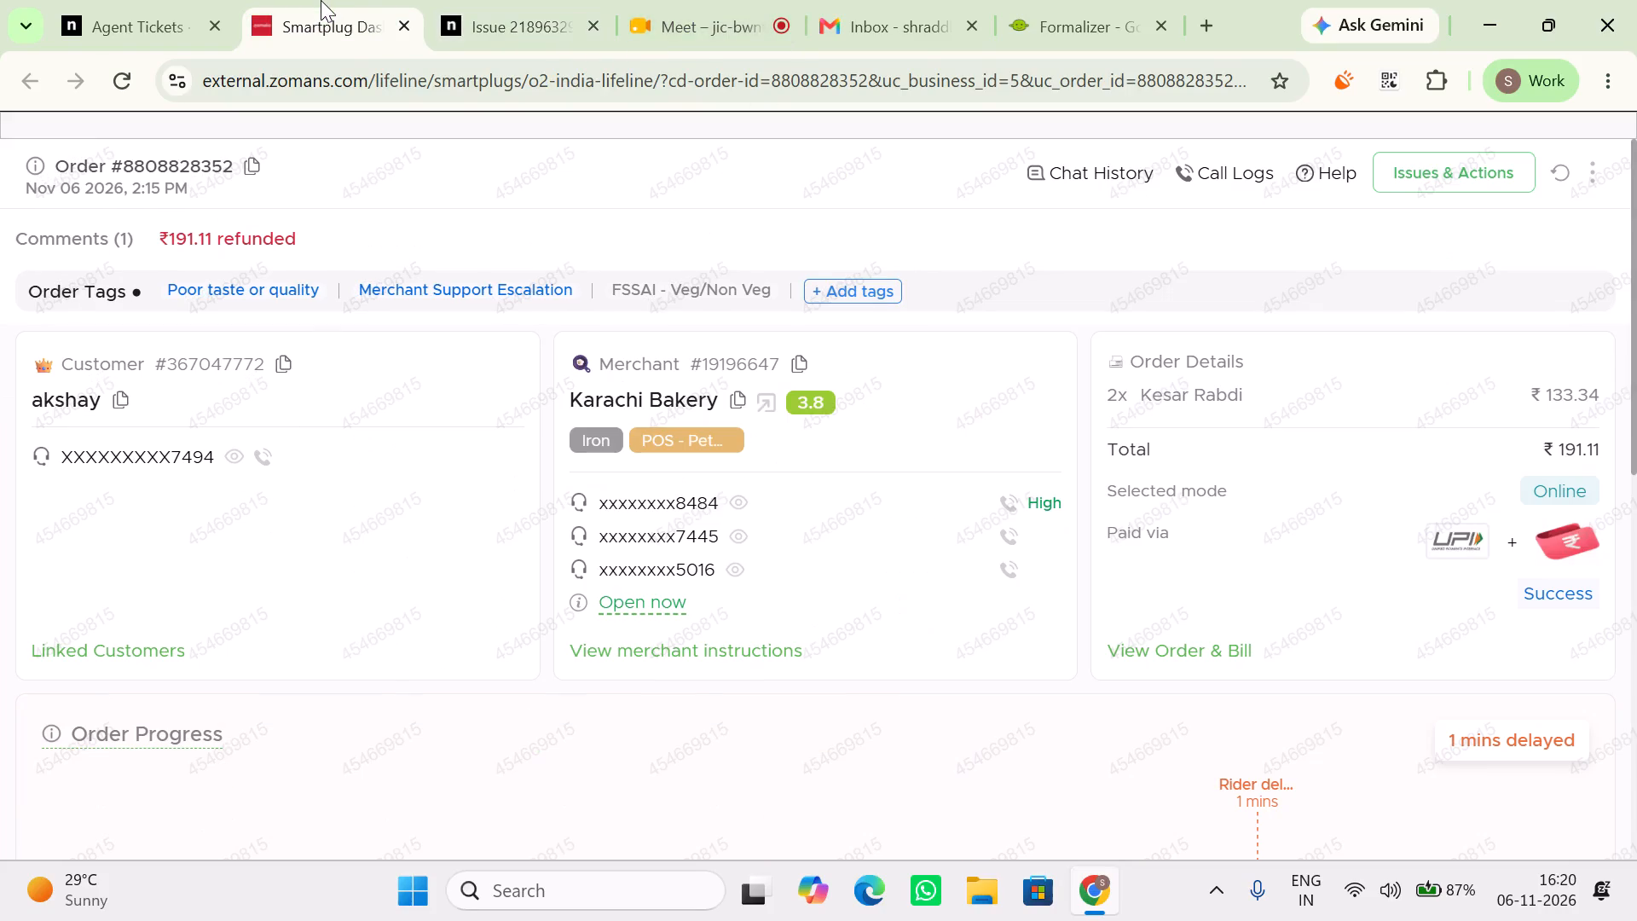
Add the private note "MX did not agree to the refund." to recovery ticket #232354477.
click(139, 0)
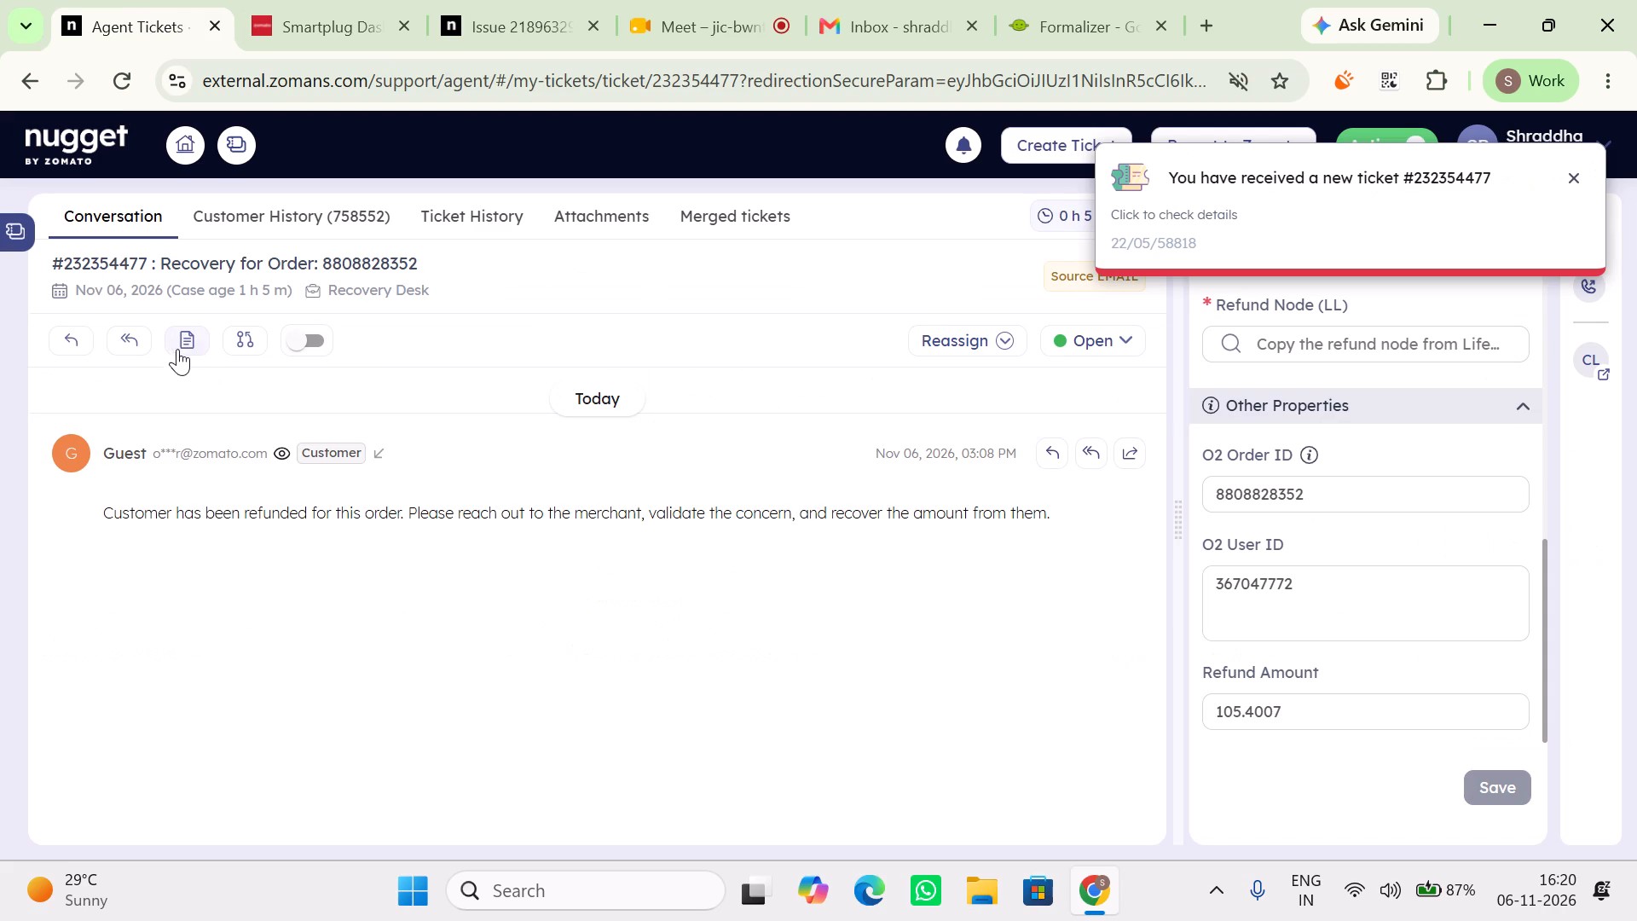
click(177, 344)
right_click(509, 419)
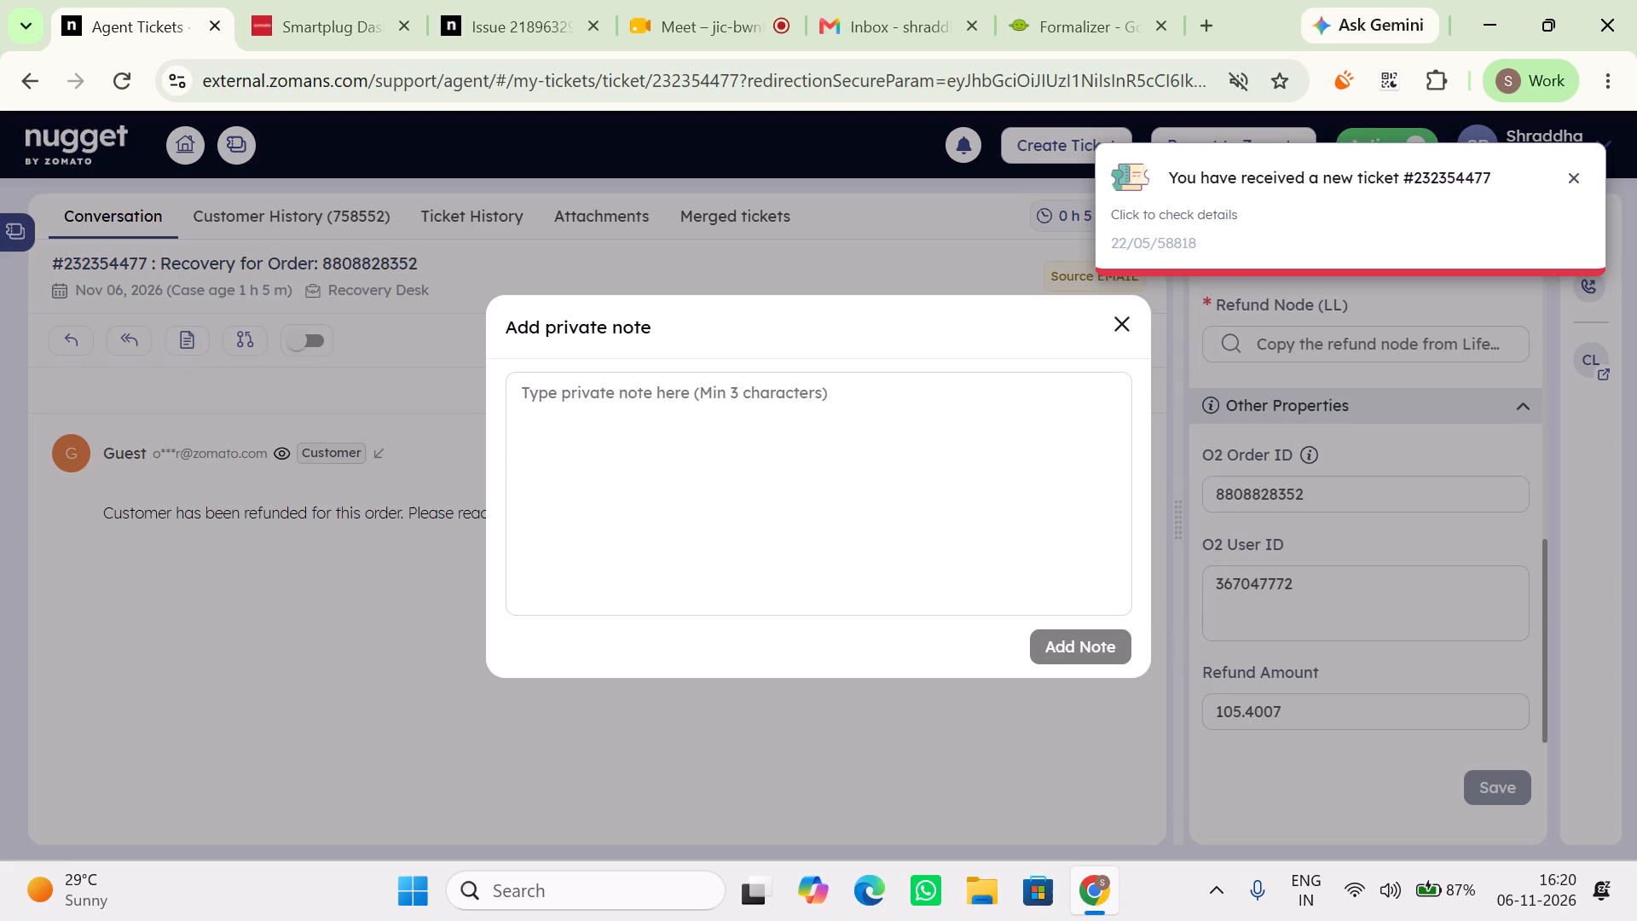
click(583, 559)
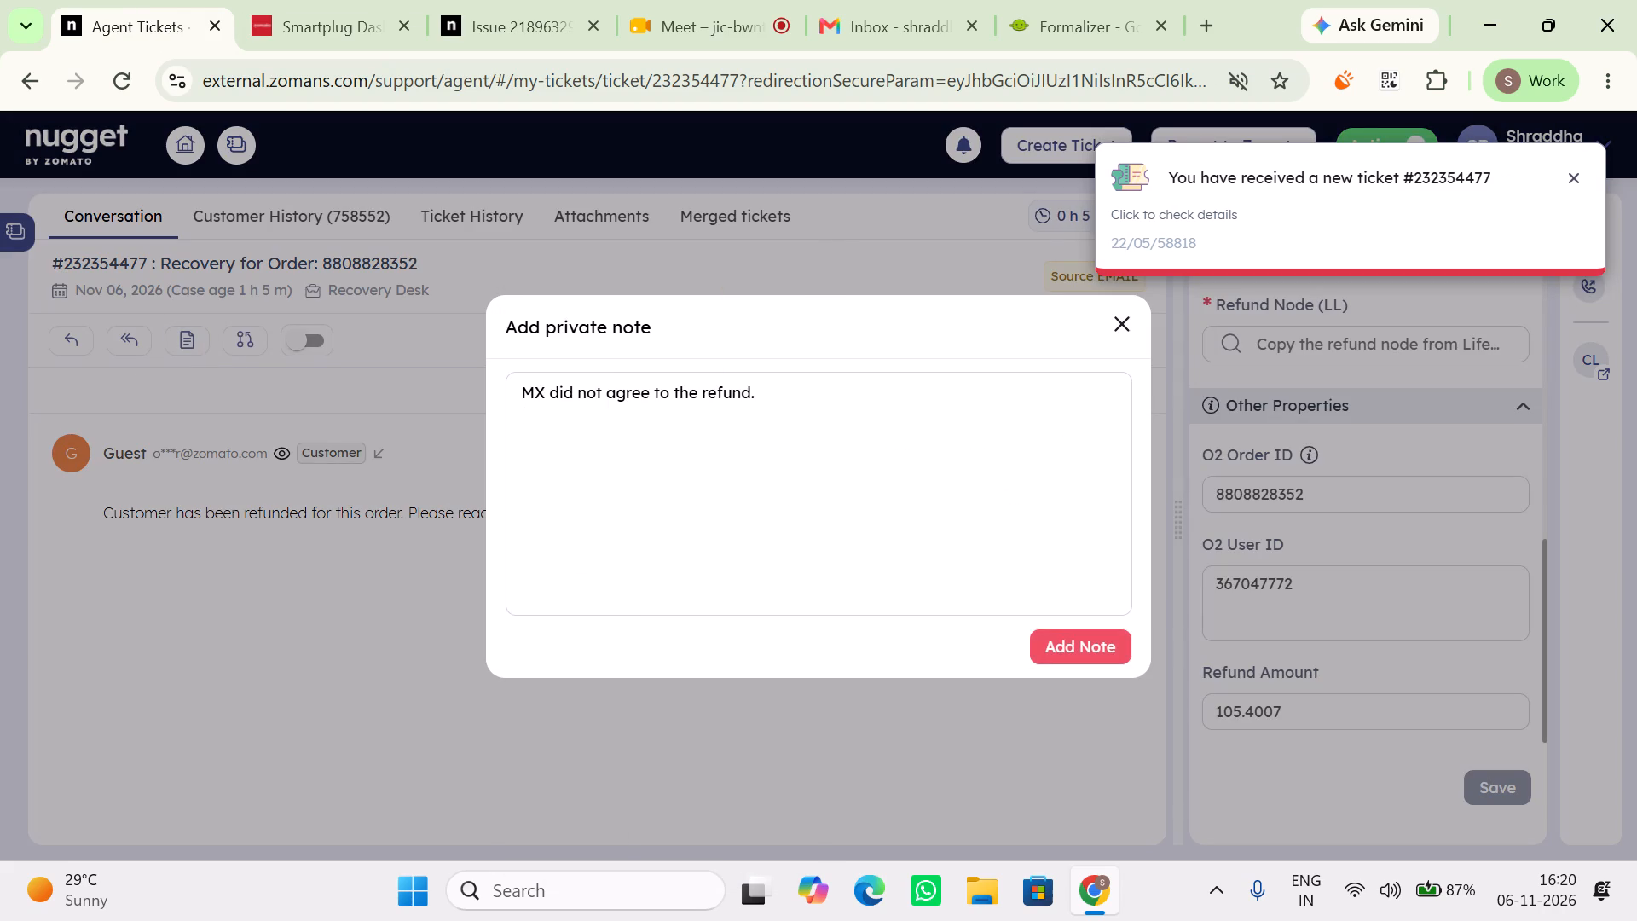
click(1098, 645)
Set Call Connected to Yes, Mx Agreed to No, and the denial reason to "MX did not agree to the refund.".
scroll(1294, 574, up, 6)
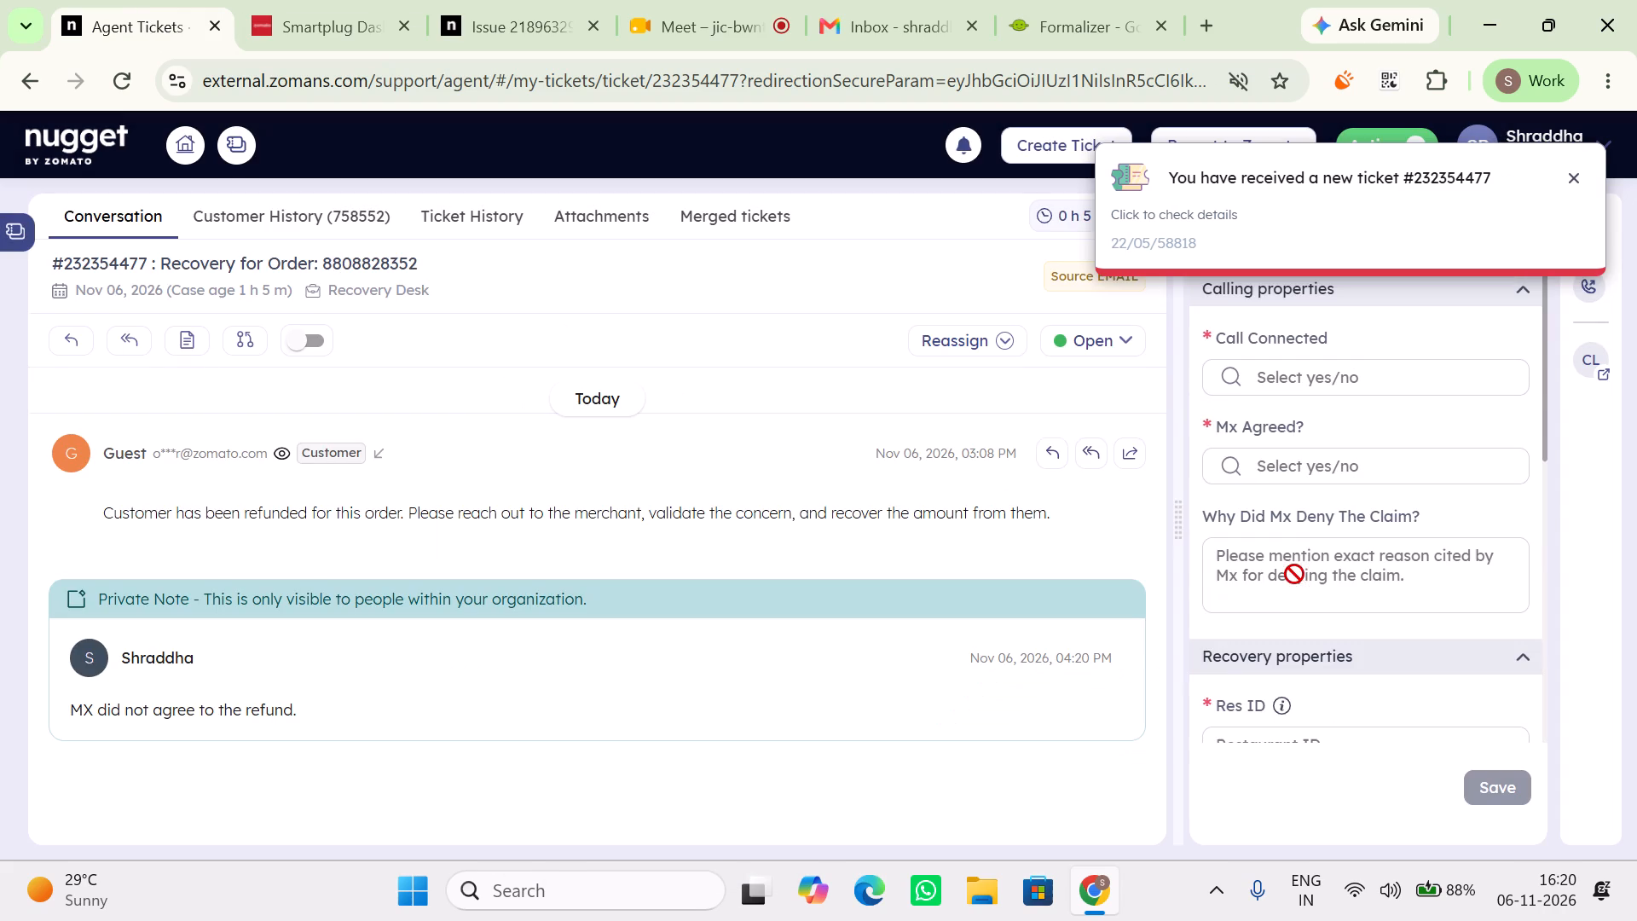
click(1339, 365)
click(1265, 404)
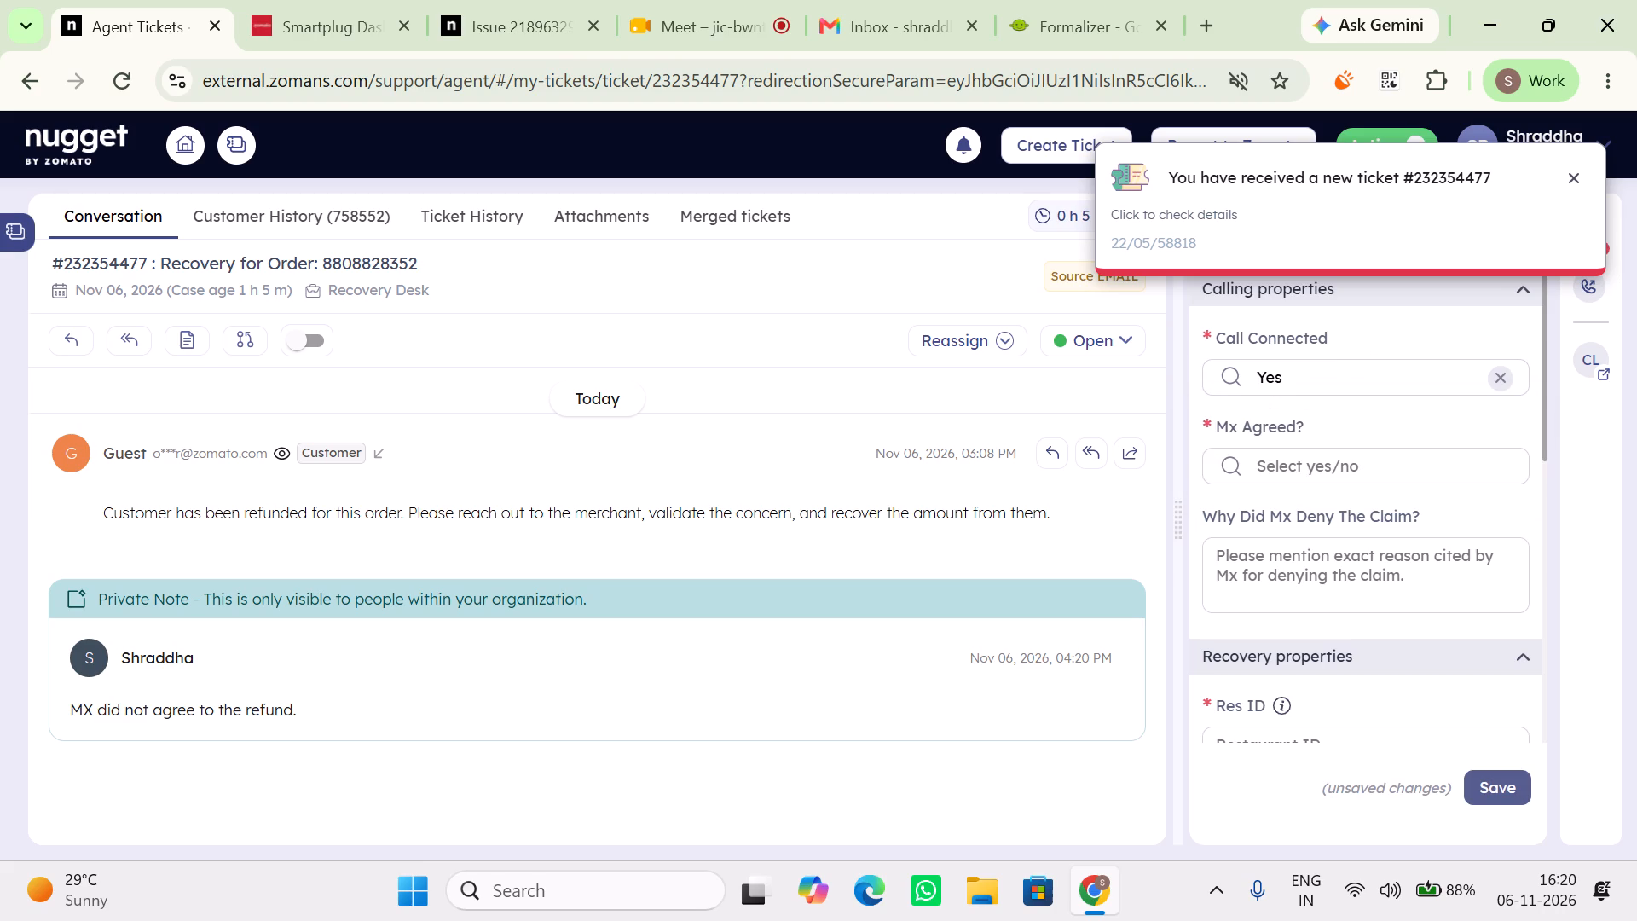
click(1324, 463)
click(1245, 542)
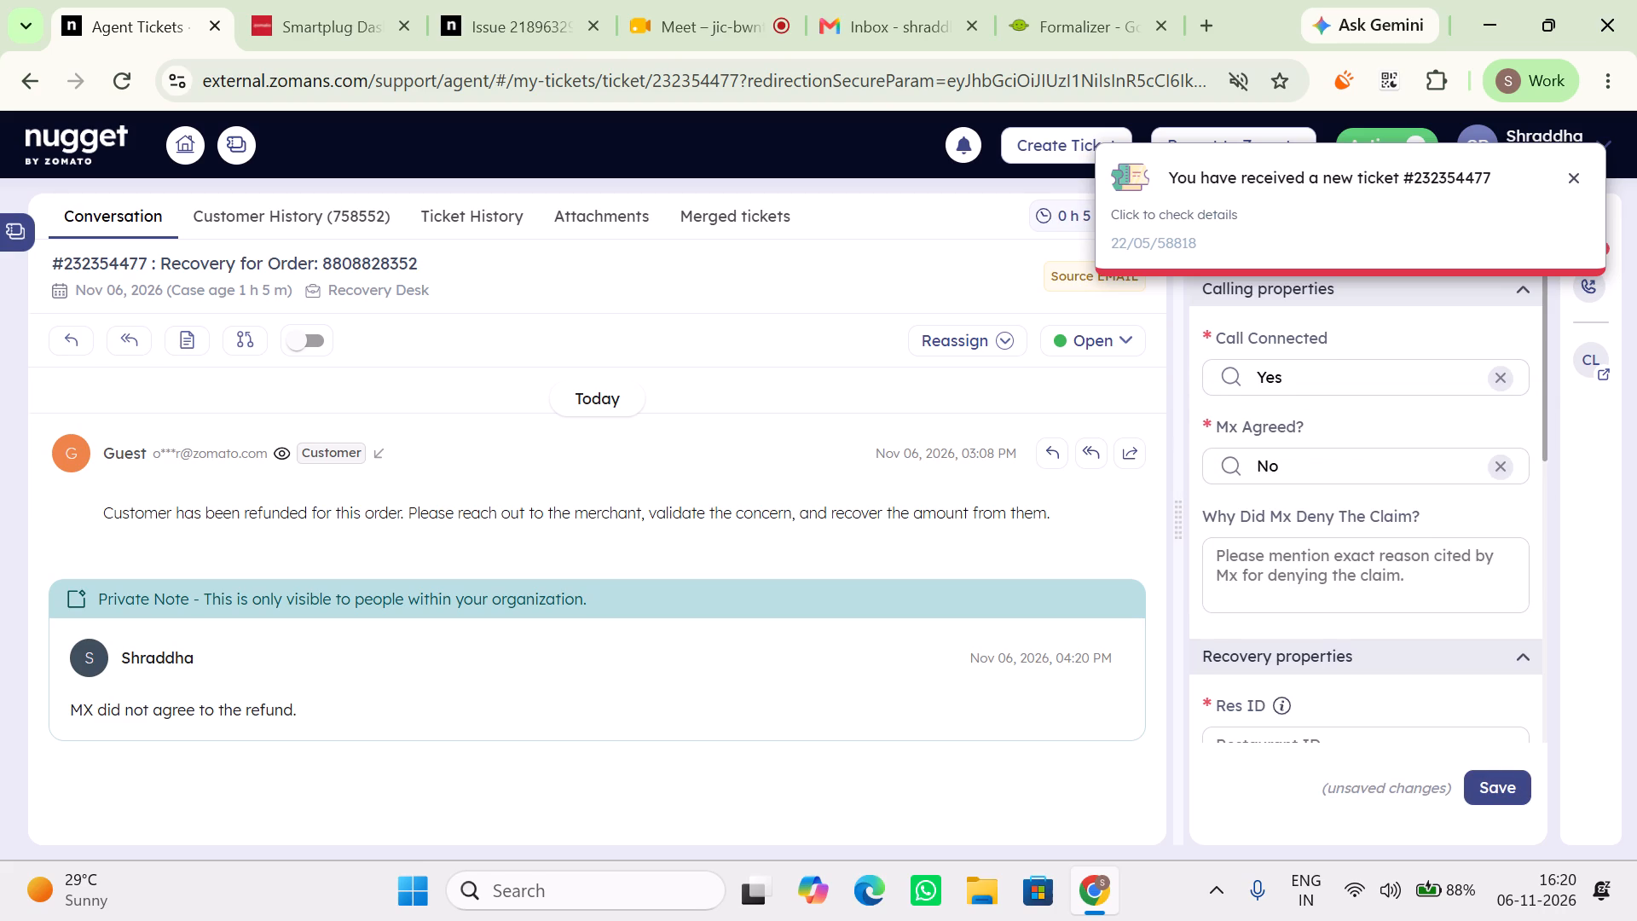
click(1280, 549)
right_click(1280, 549)
click(1365, 564)
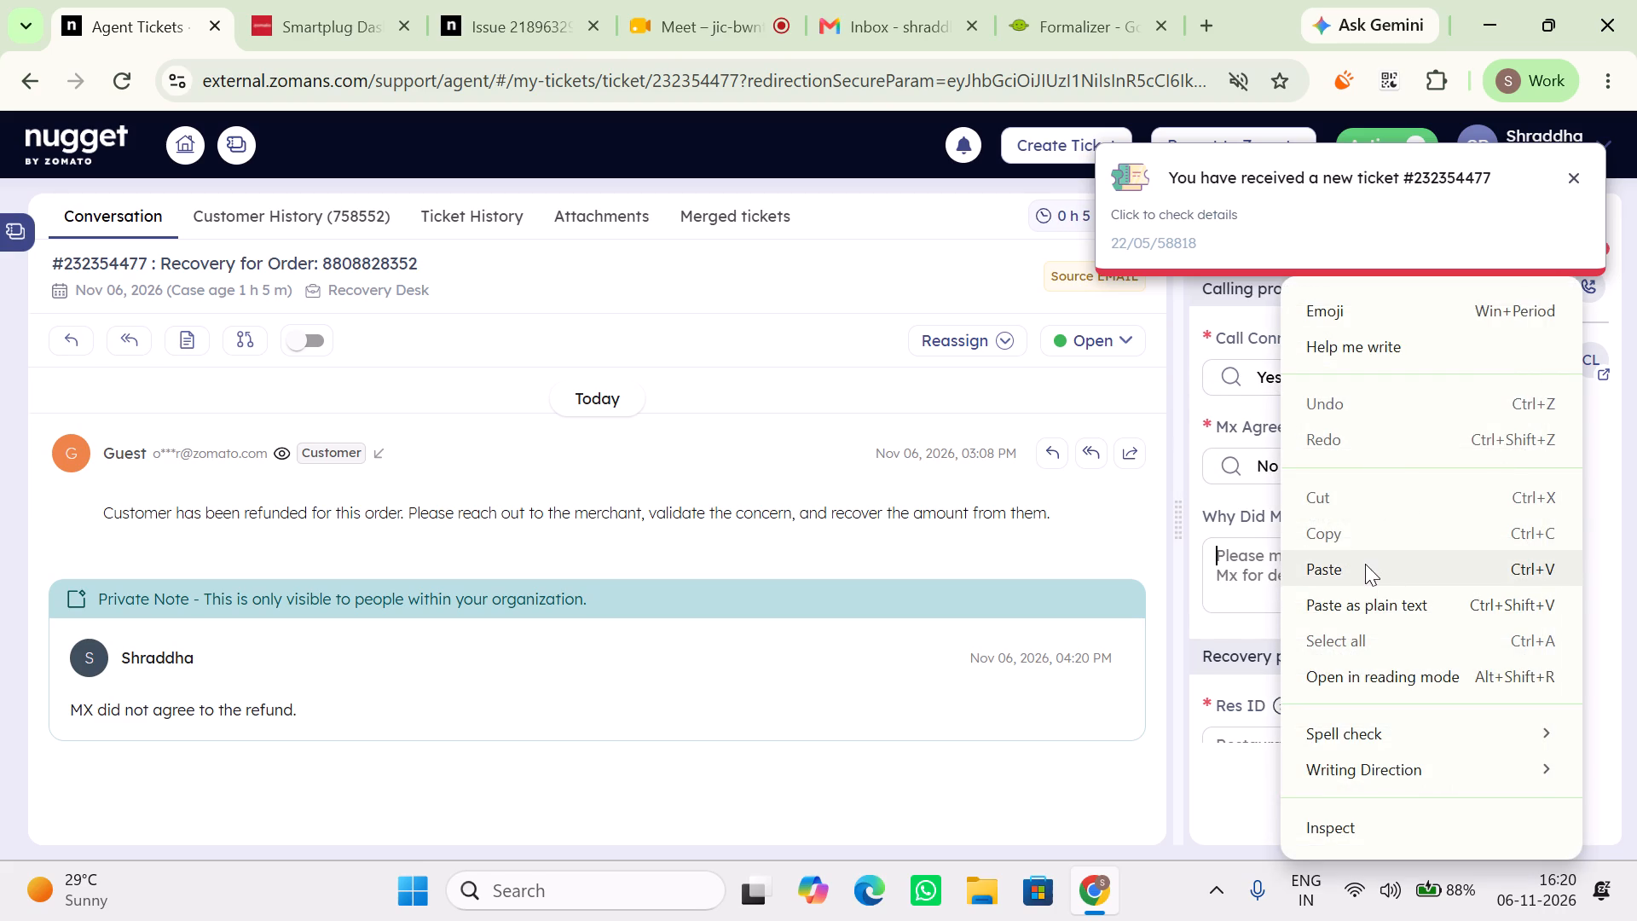
Copy Karachi Bakery's merchant ID 19196647 from the Smartplug dashboard into the ticket's Res ID.
scroll(1242, 624, down, 1)
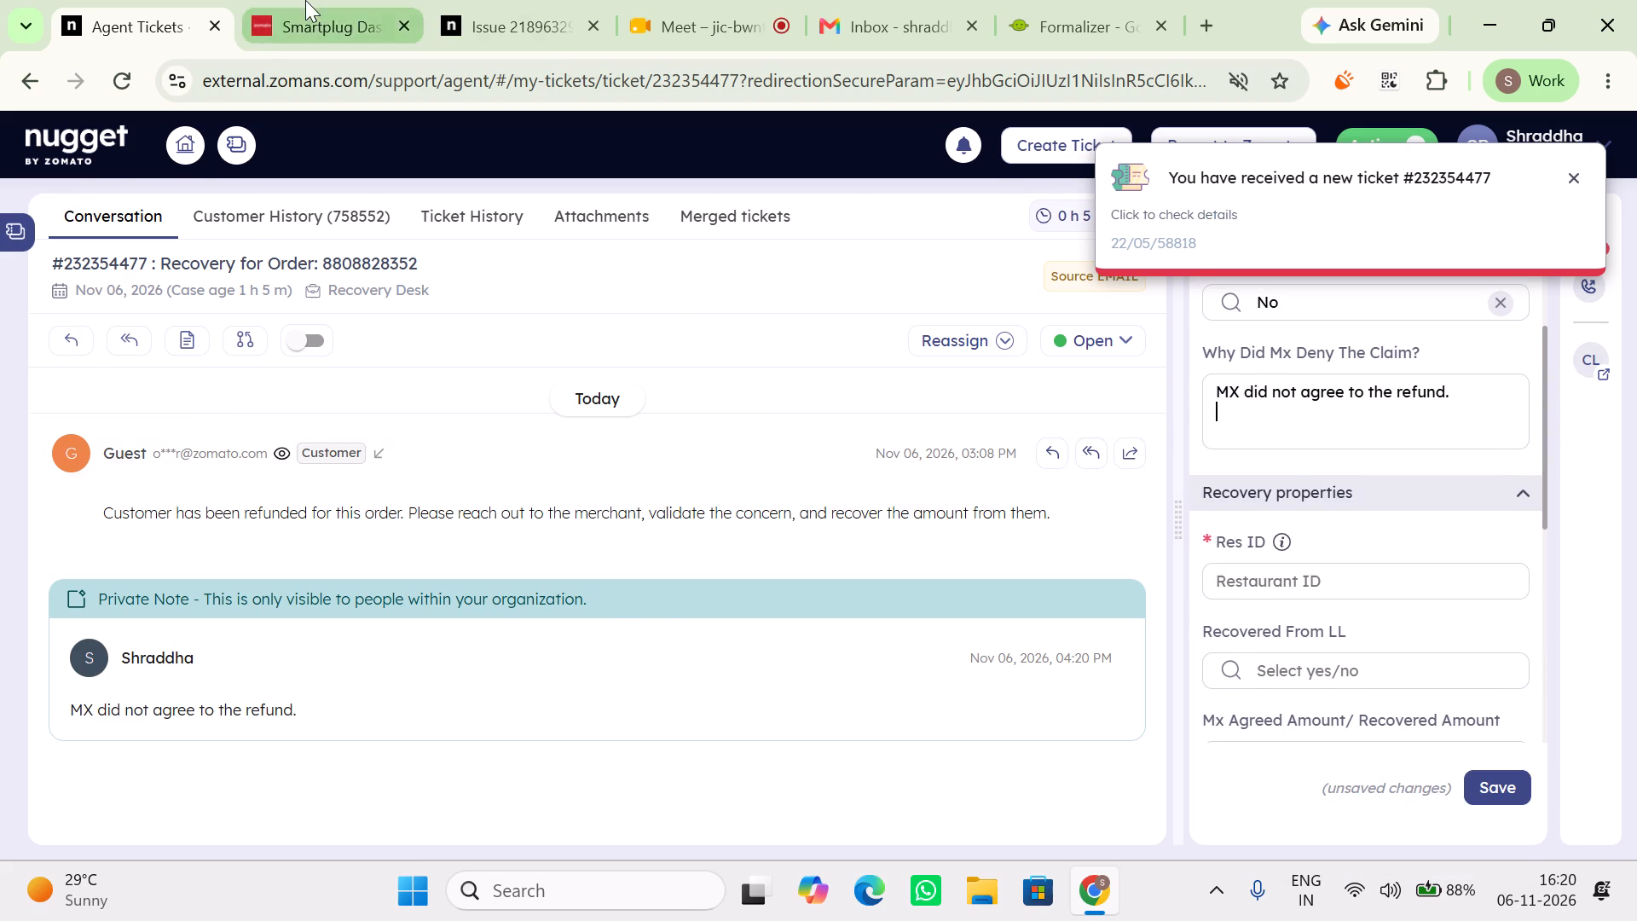
click(305, 0)
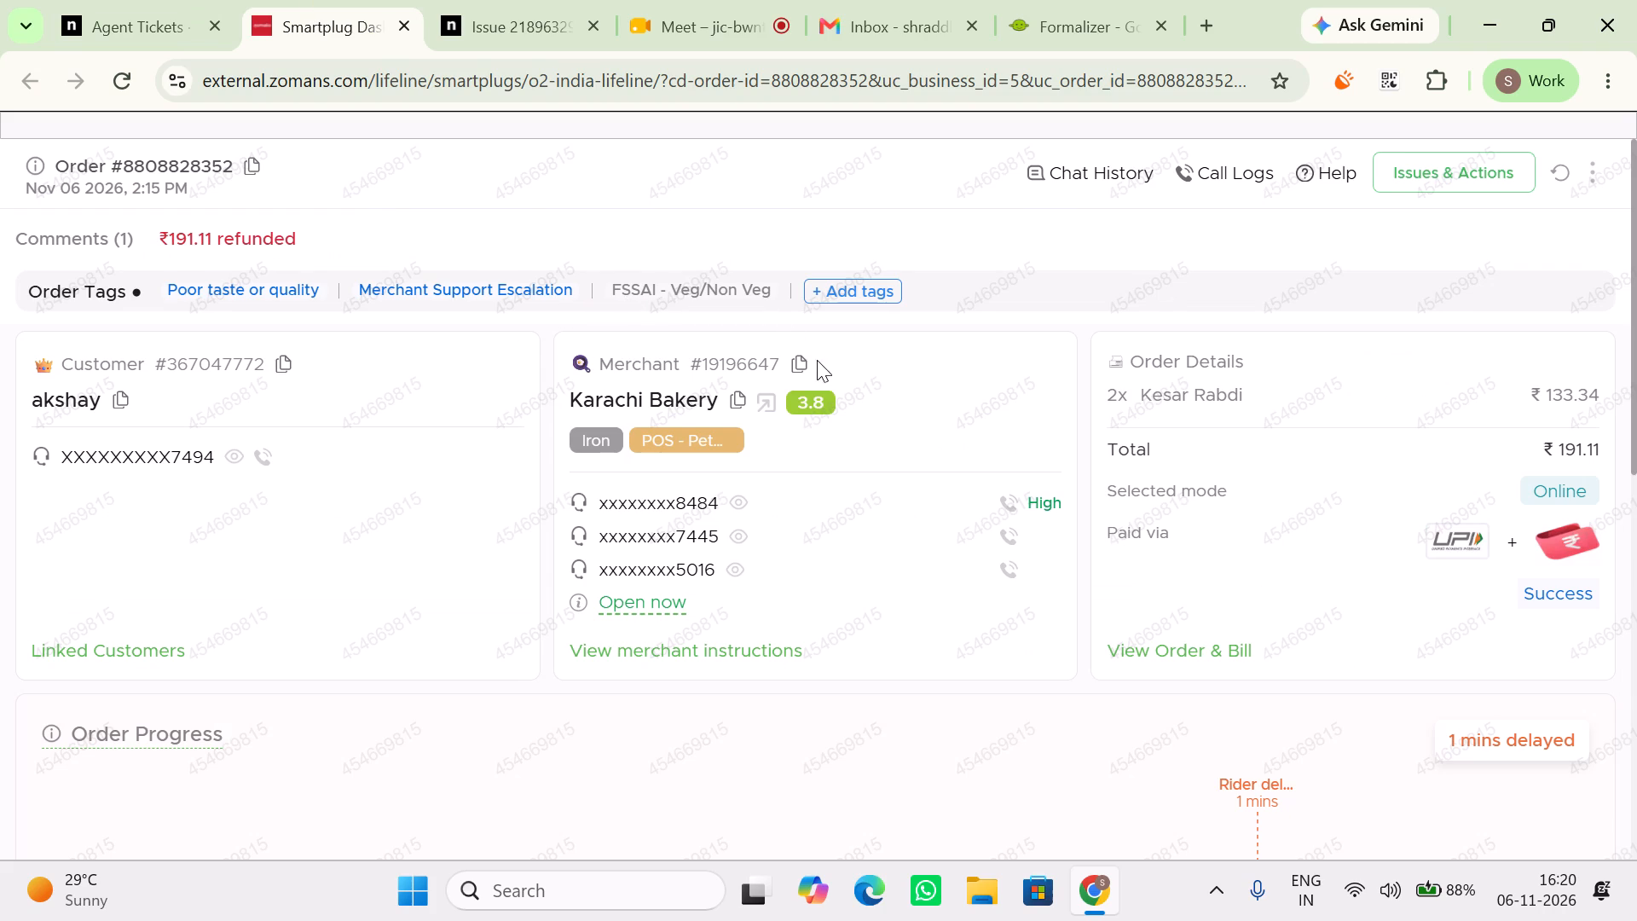
click(798, 358)
click(211, 0)
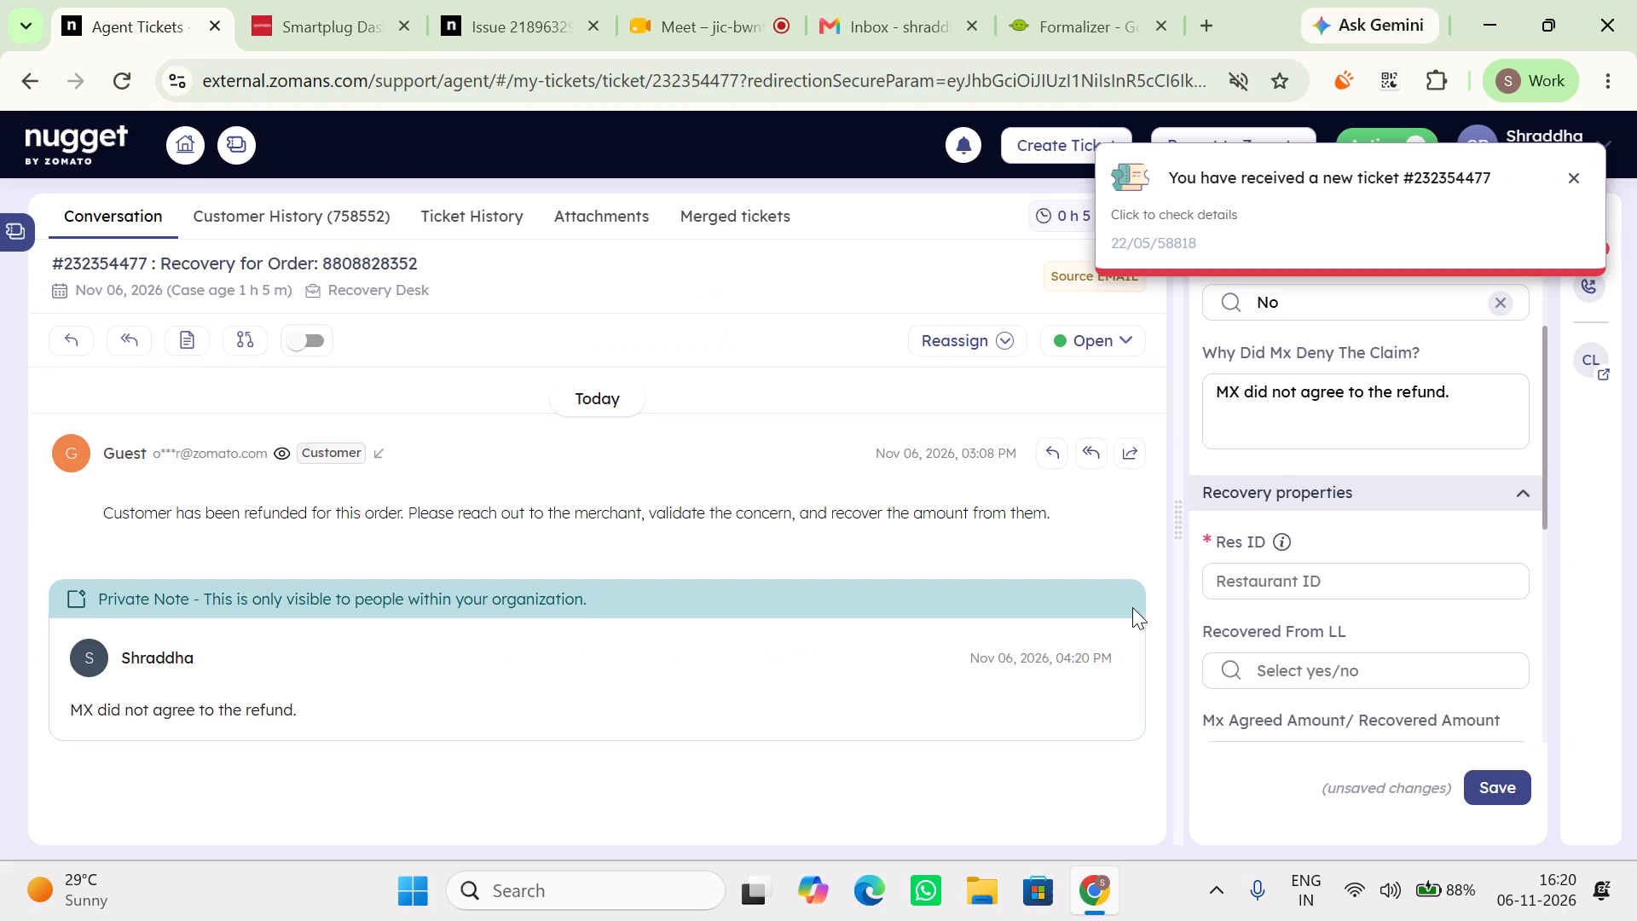
click(1242, 587)
key(ctrl+v)
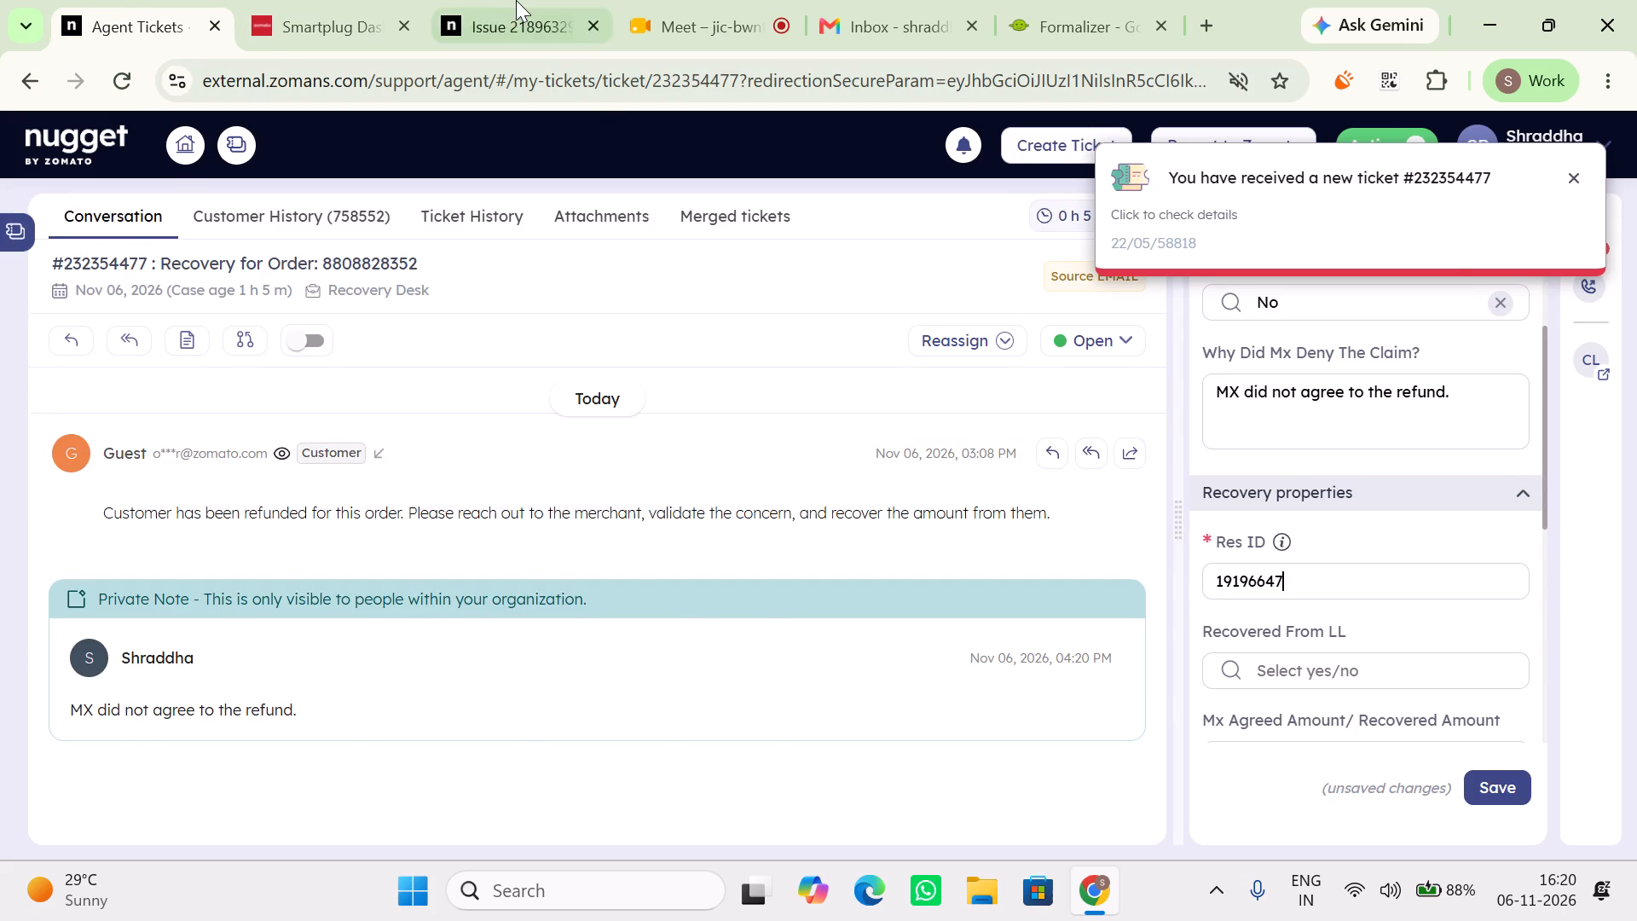
Set Recovered From LL to No and the Refund Node to Poor quality, and save the ticket properties.
click(516, 0)
click(136, 0)
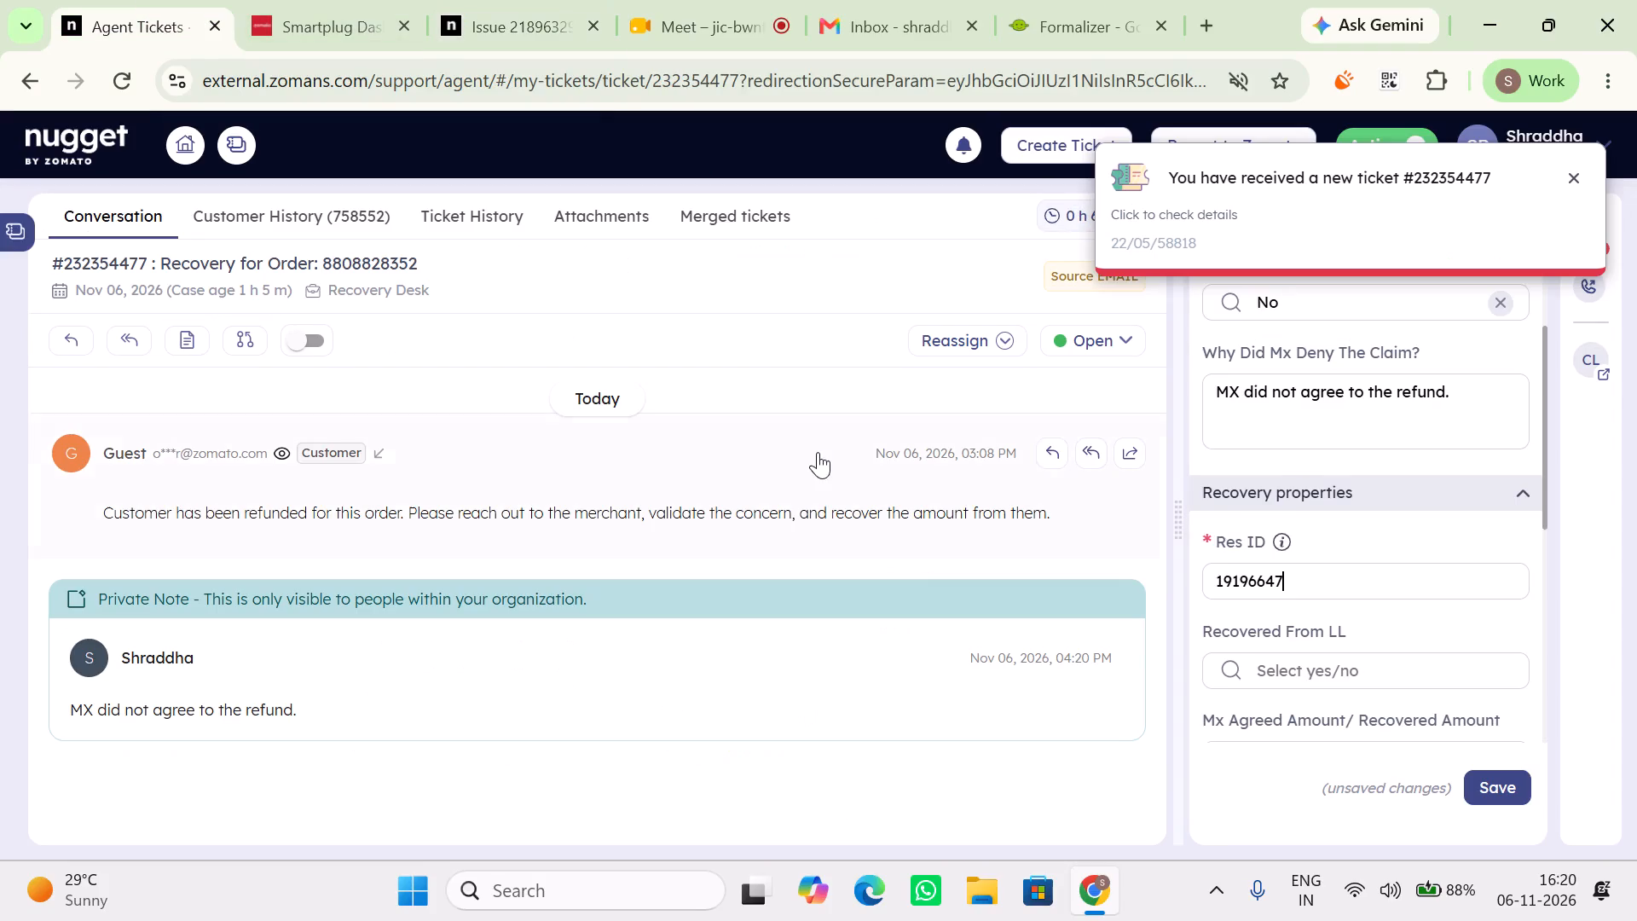
scroll(1318, 552, up, 5)
scroll(1318, 552, down, 1)
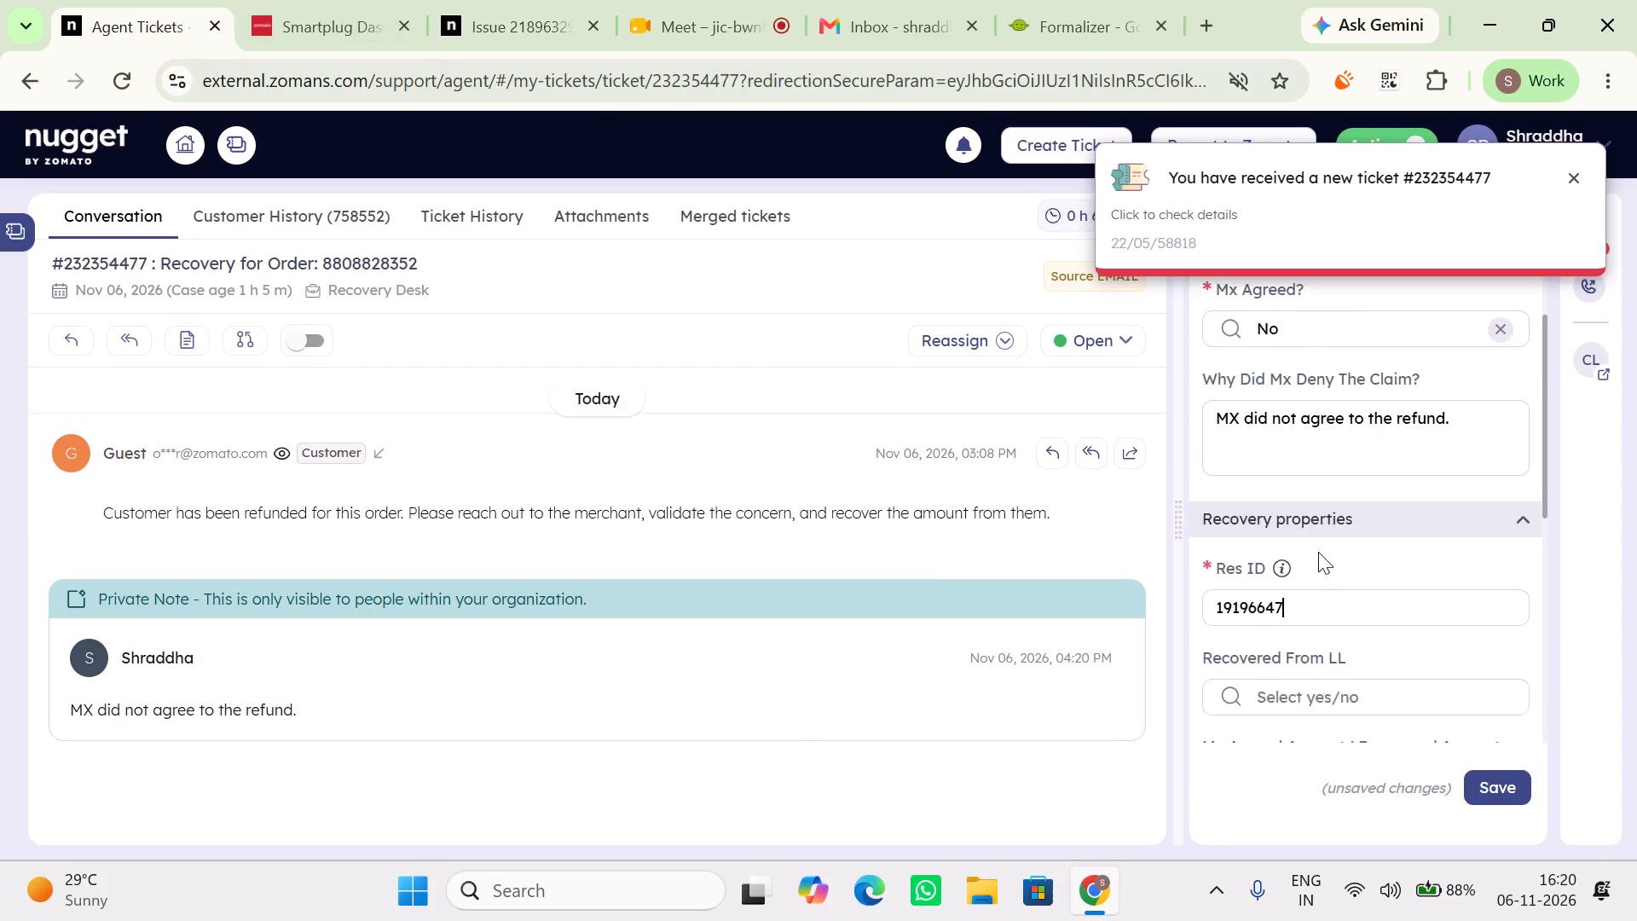
scroll(1318, 552, down, 1)
scroll(1318, 552, up, 1)
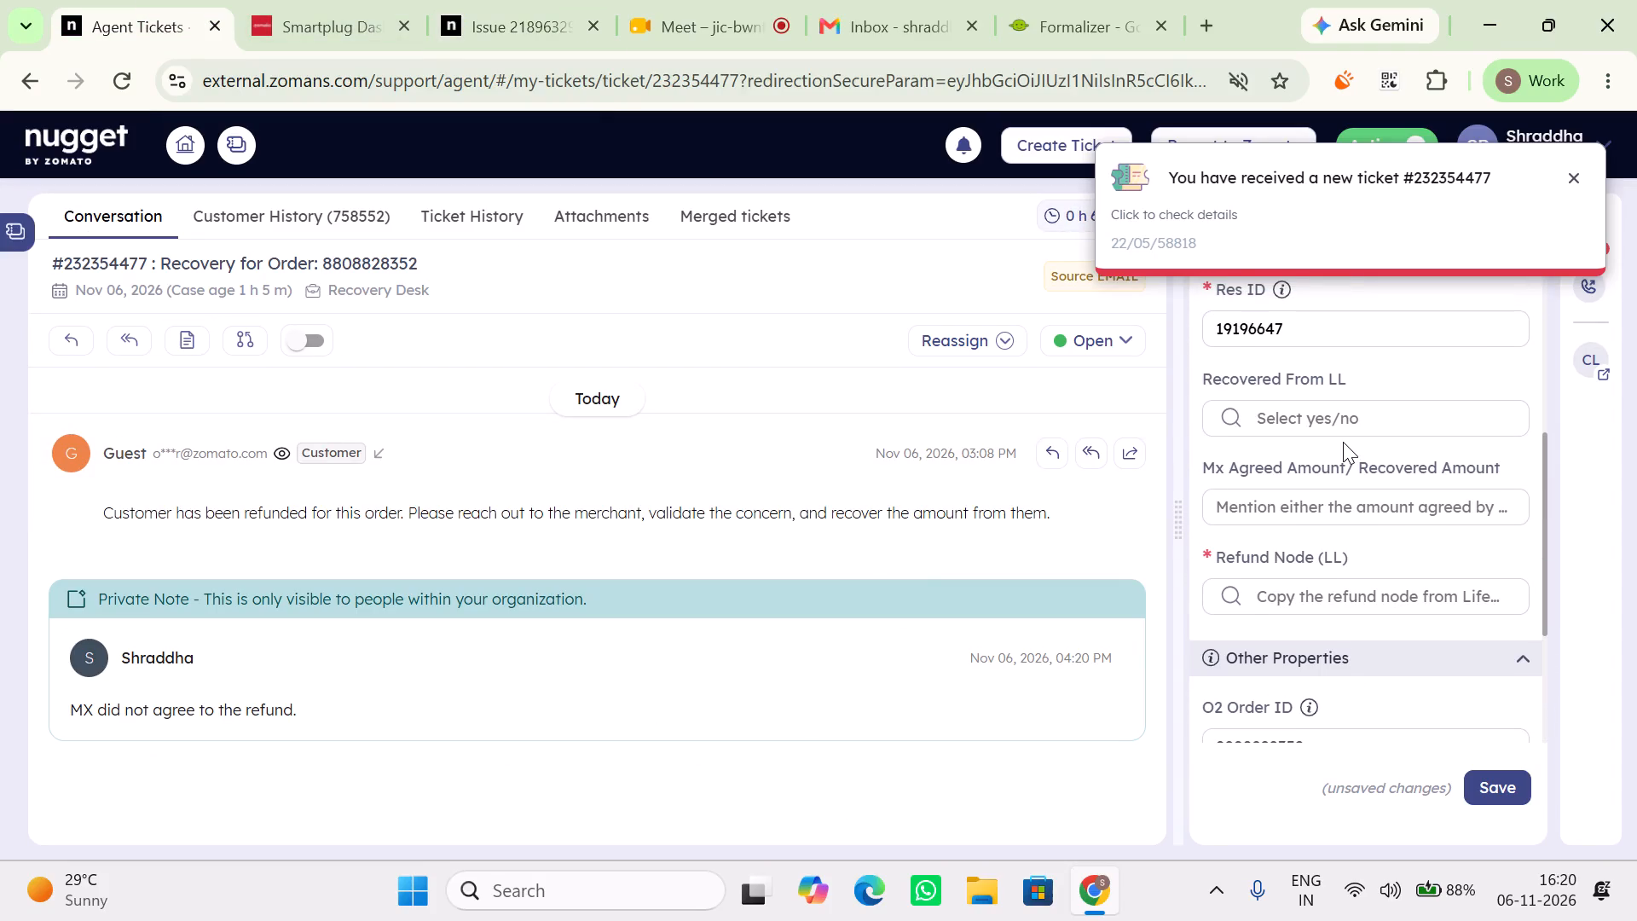
click(1352, 431)
click(1281, 483)
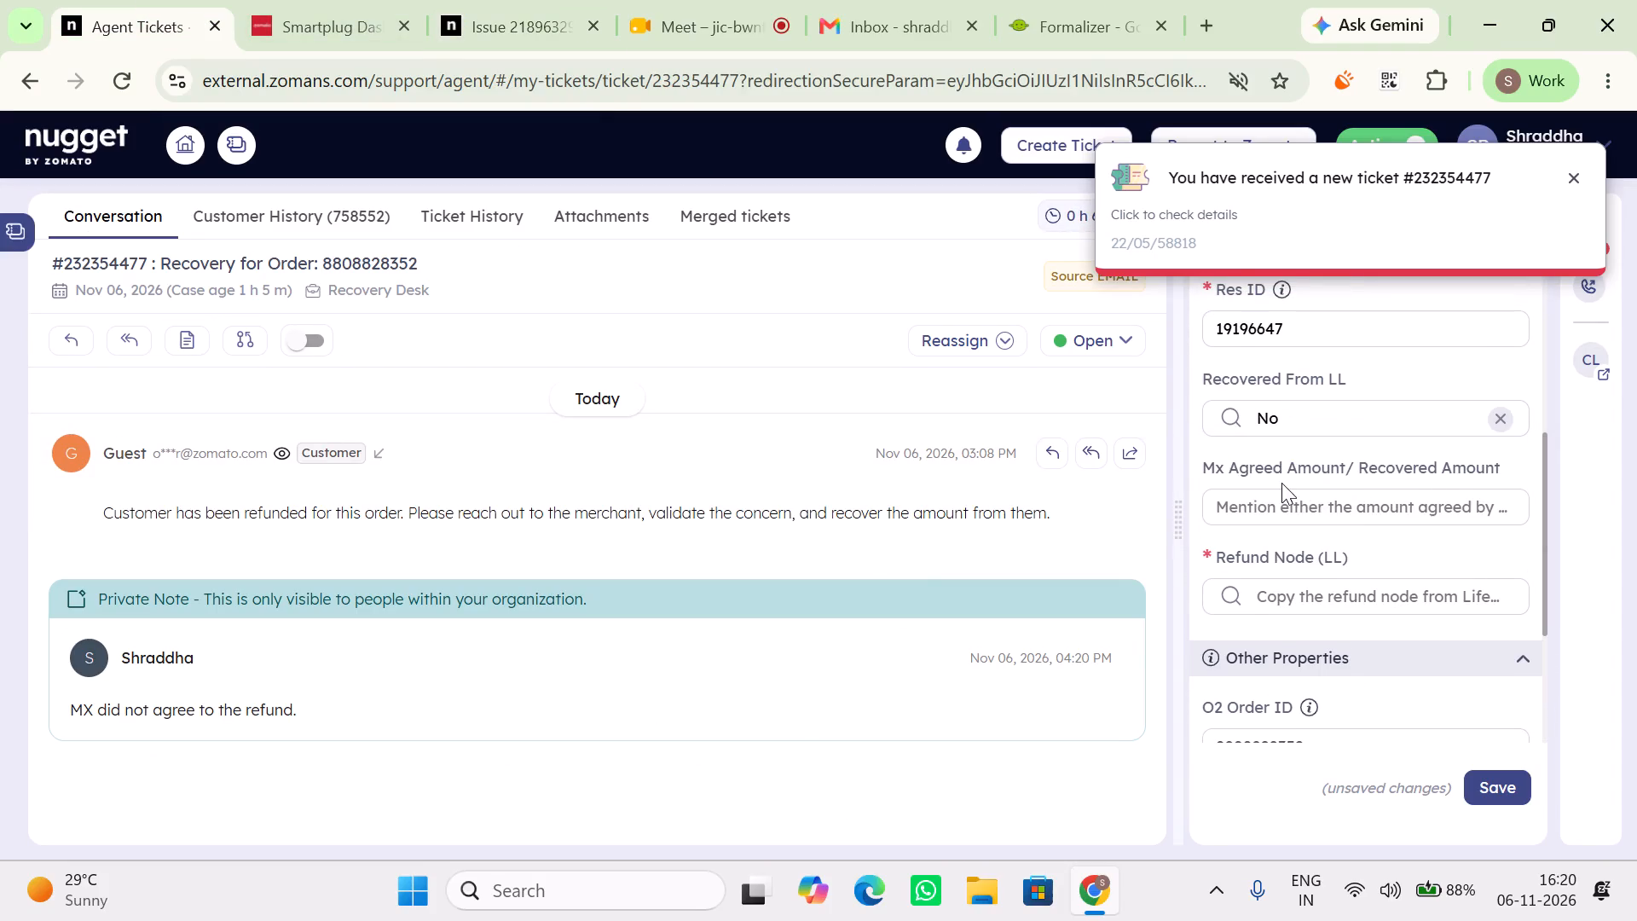
click(1315, 514)
click(1285, 592)
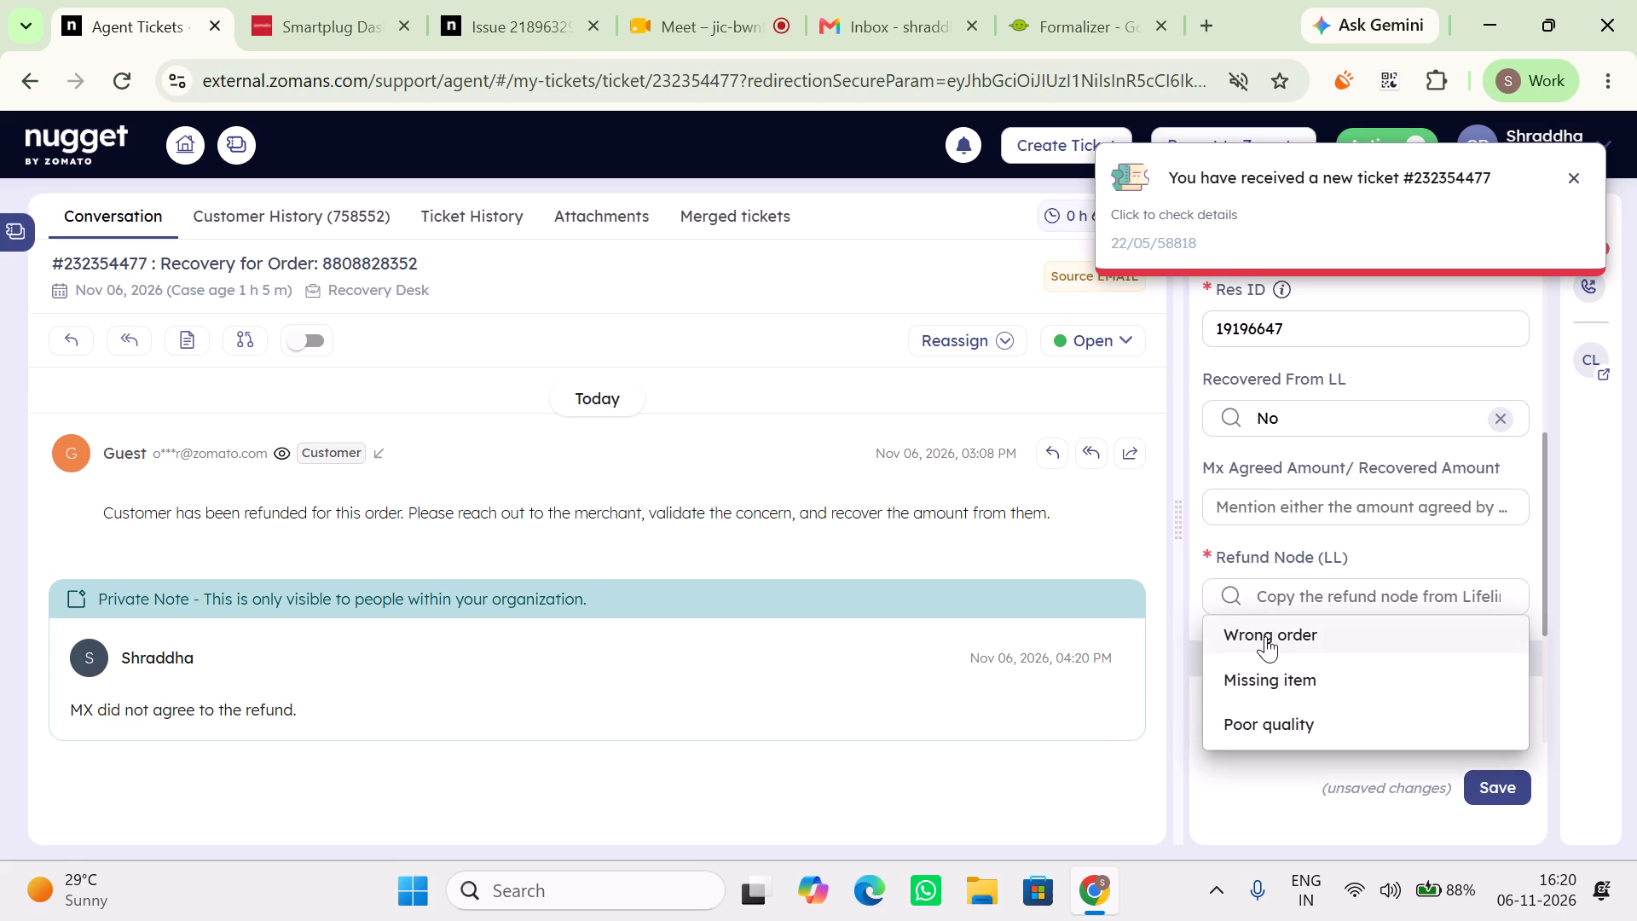
click(1287, 727)
scroll(1287, 727, down, 2)
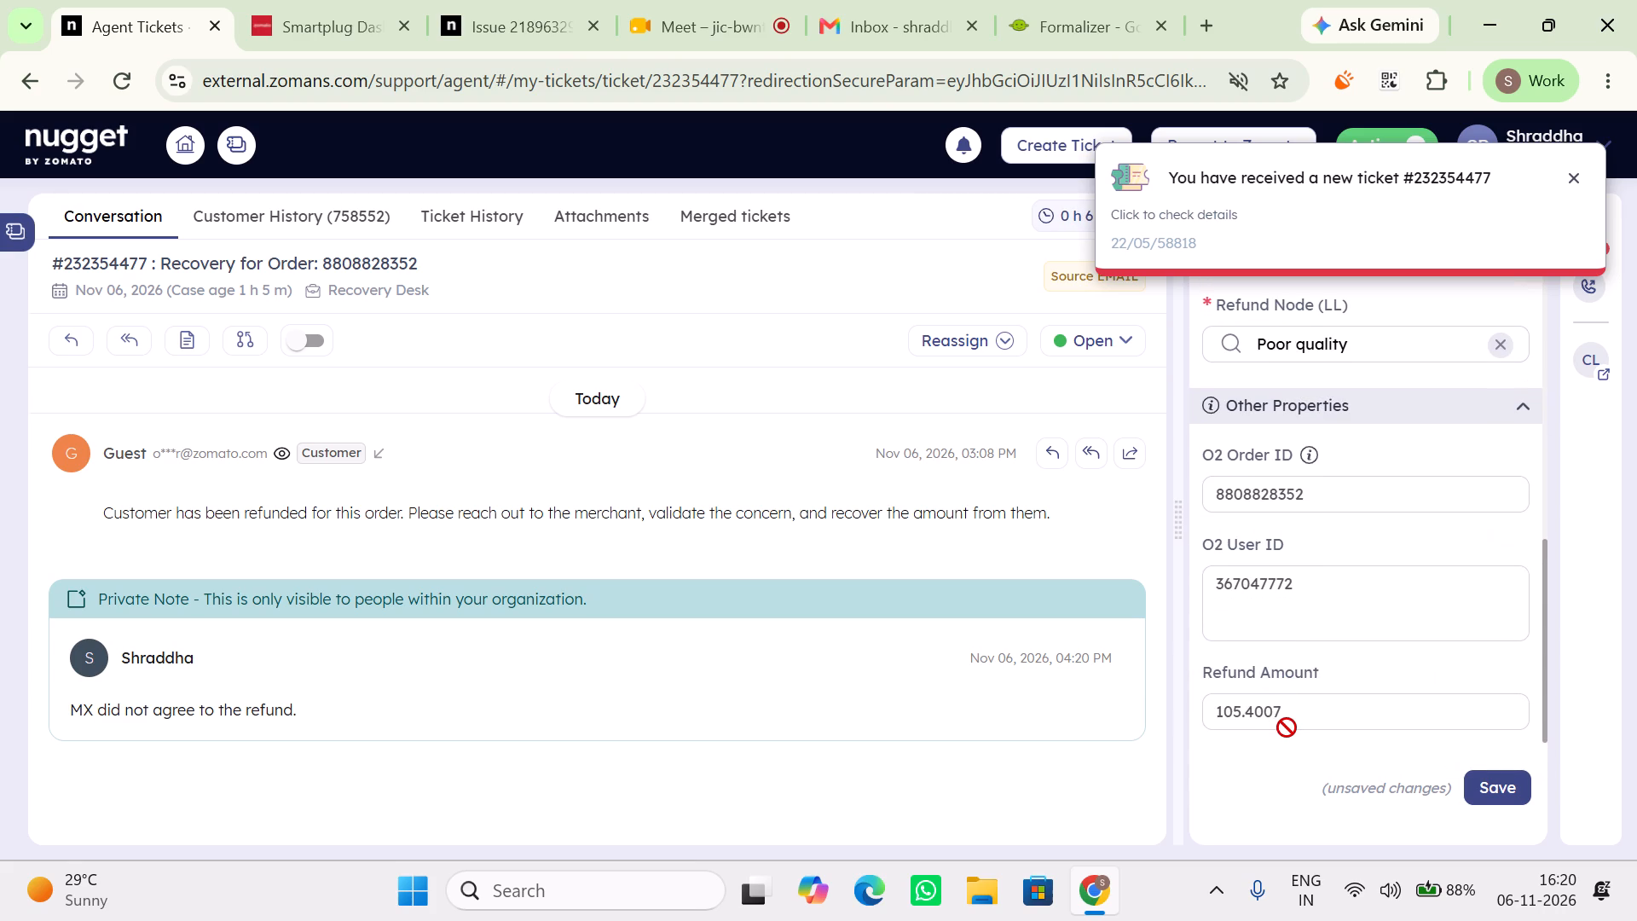
click(1509, 790)
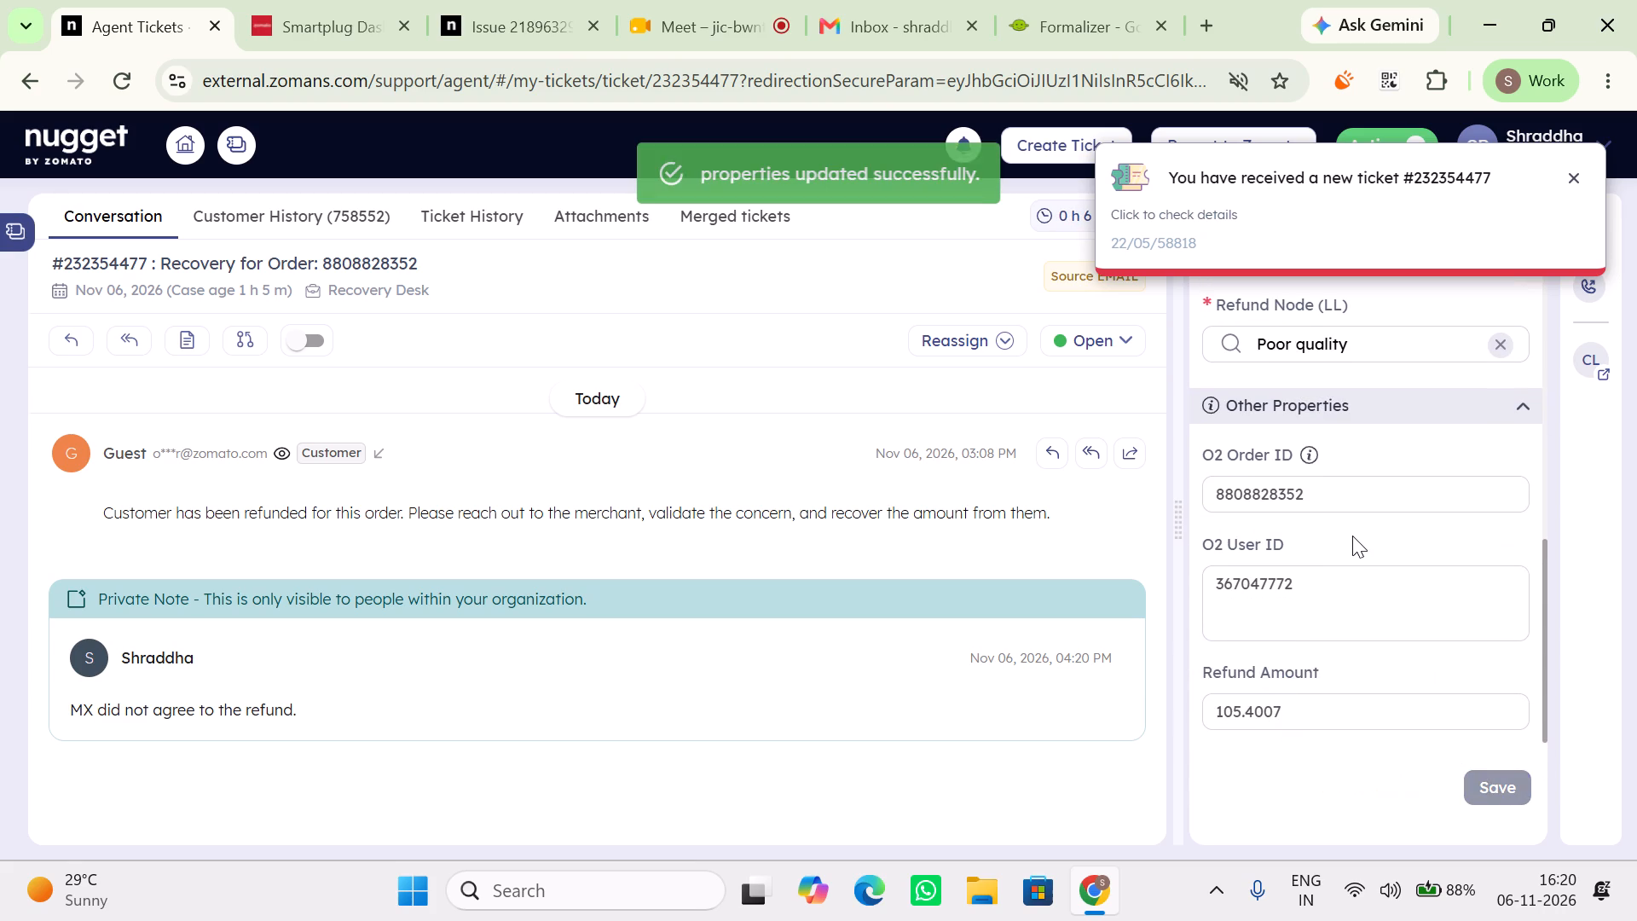
scroll(1352, 536, up, 5)
click(1109, 349)
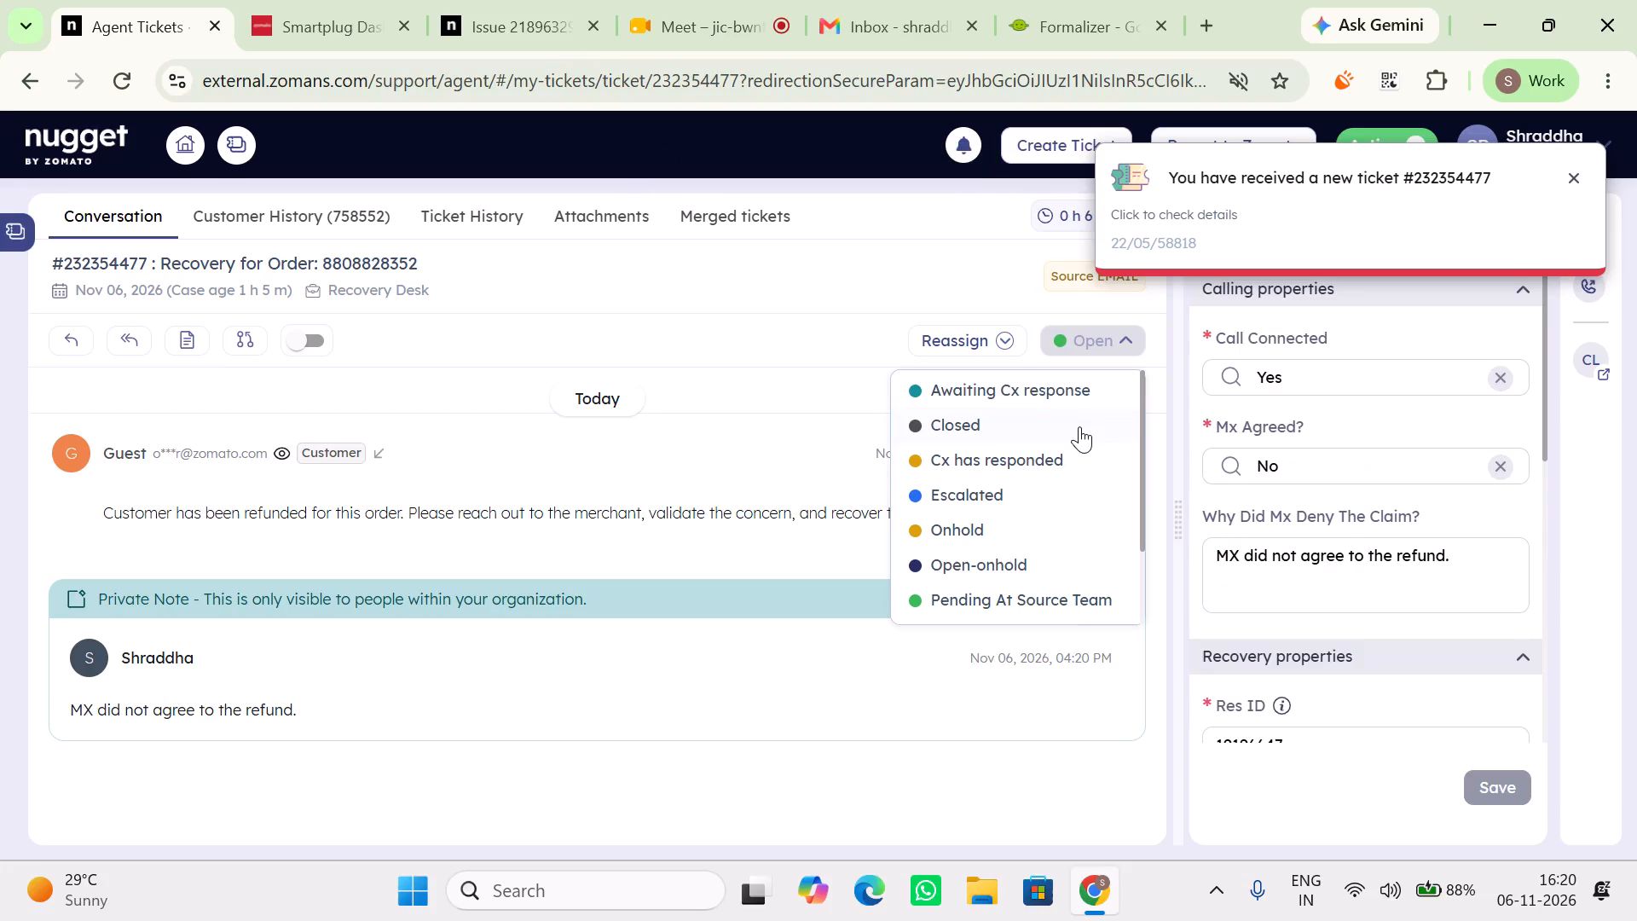
click(1017, 428)
click(1060, 559)
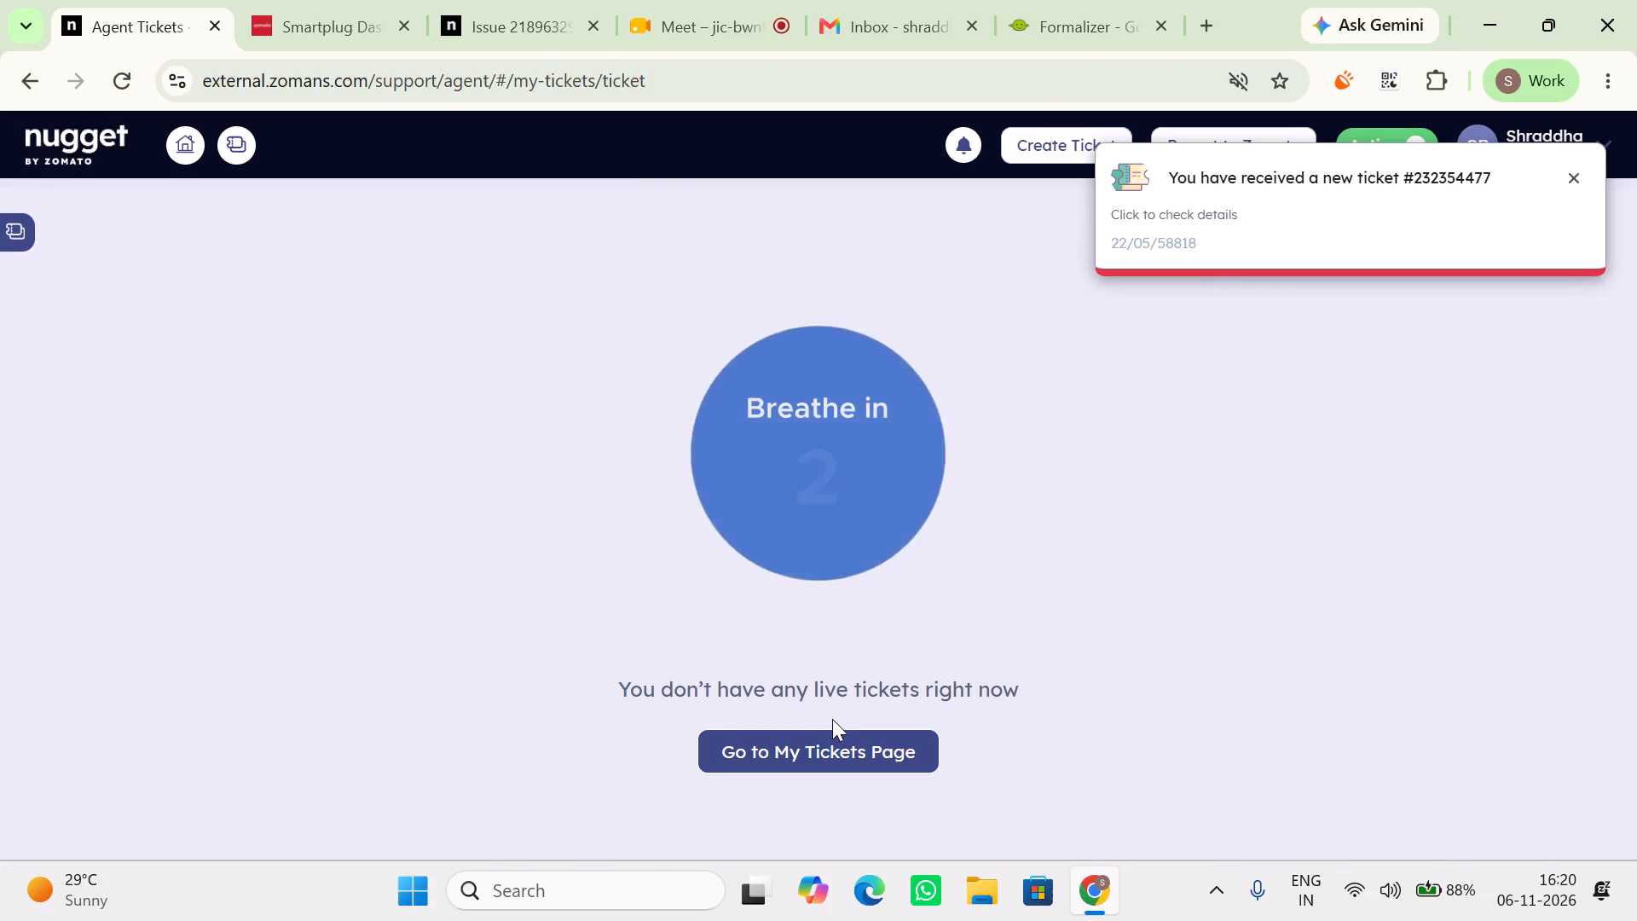
Go to the My Tickets page showing all assigned tickets.
drag(832, 719, 895, 775)
click(919, 732)
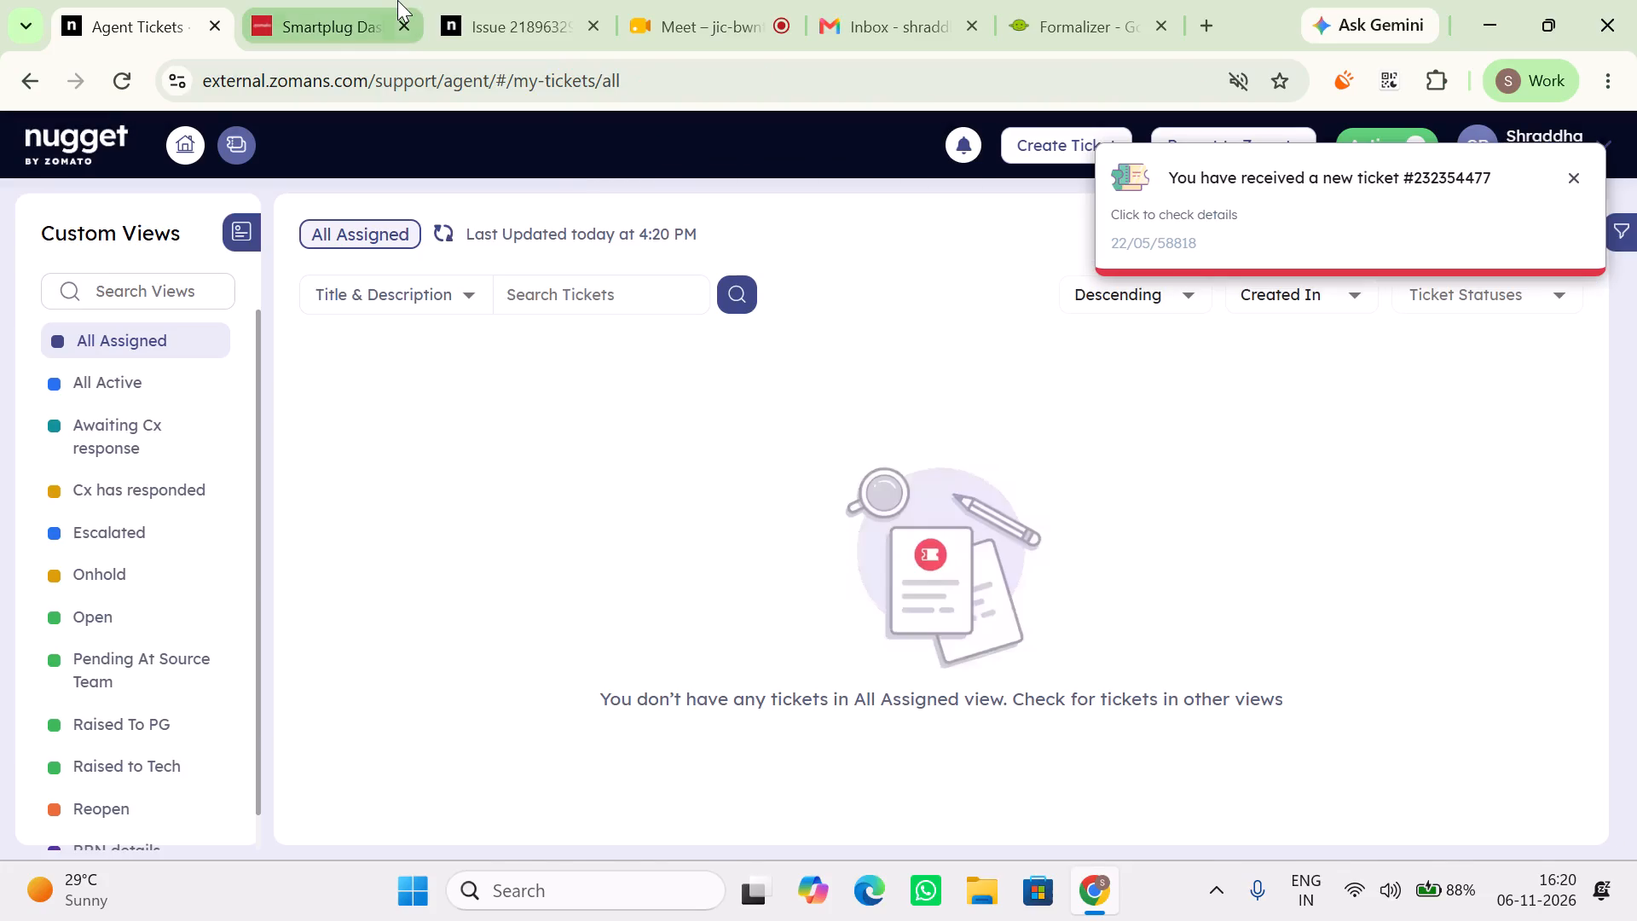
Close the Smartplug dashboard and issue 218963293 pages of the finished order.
click(409, 19)
click(409, 19)
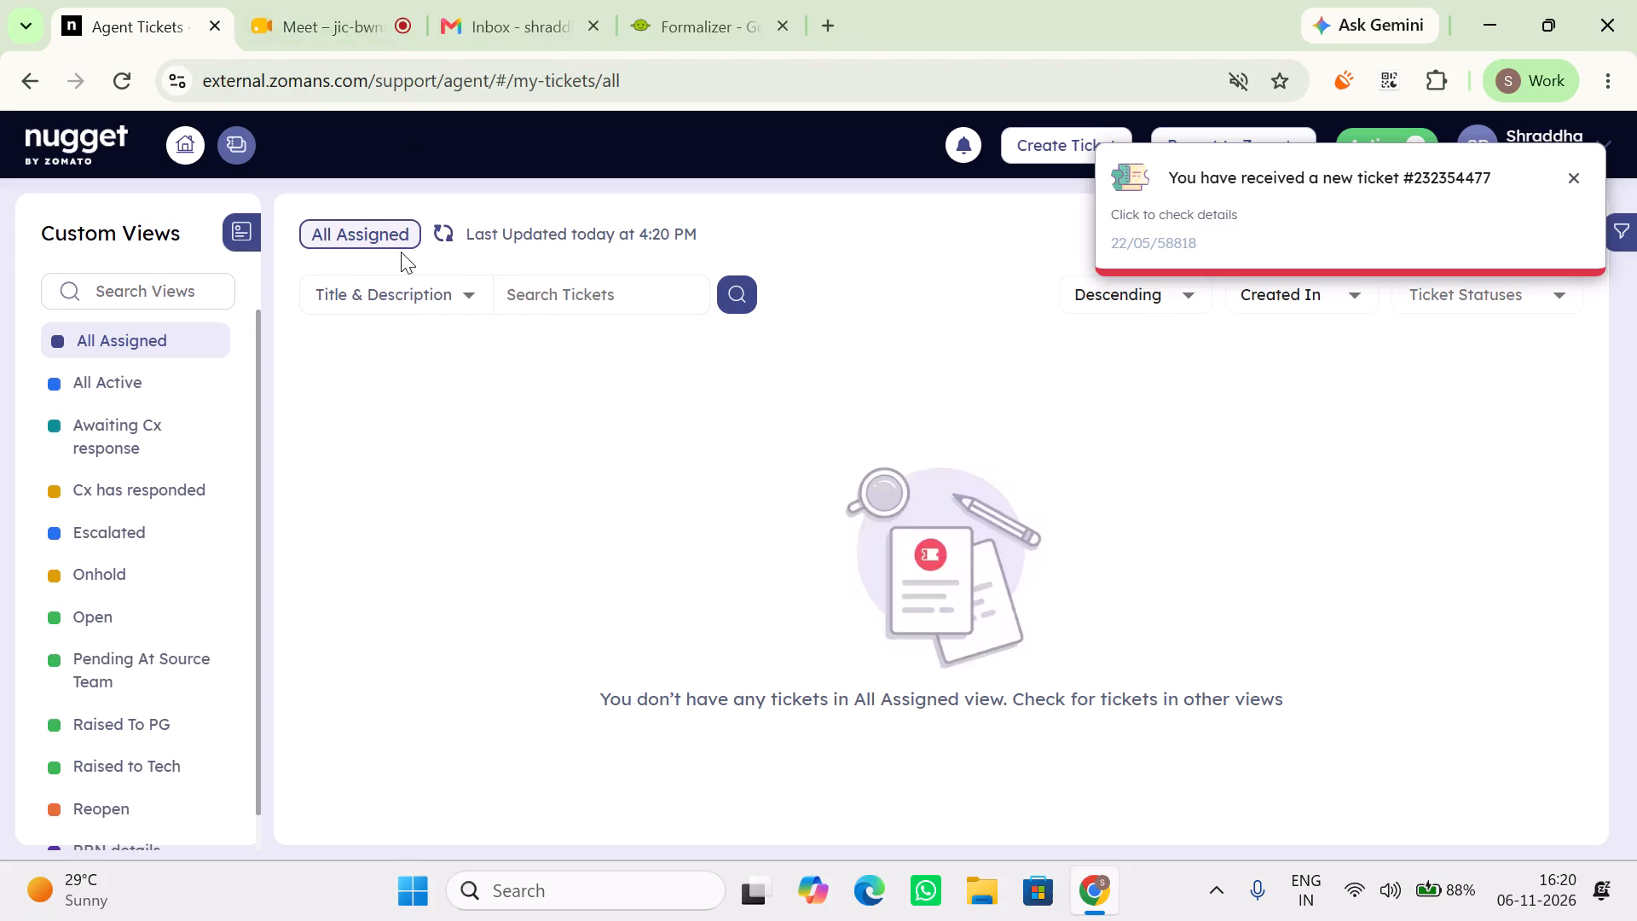
Refresh the All Assigned ticket list and dismiss the new-ticket notification for #232354477.
click(460, 228)
drag(455, 227, 443, 225)
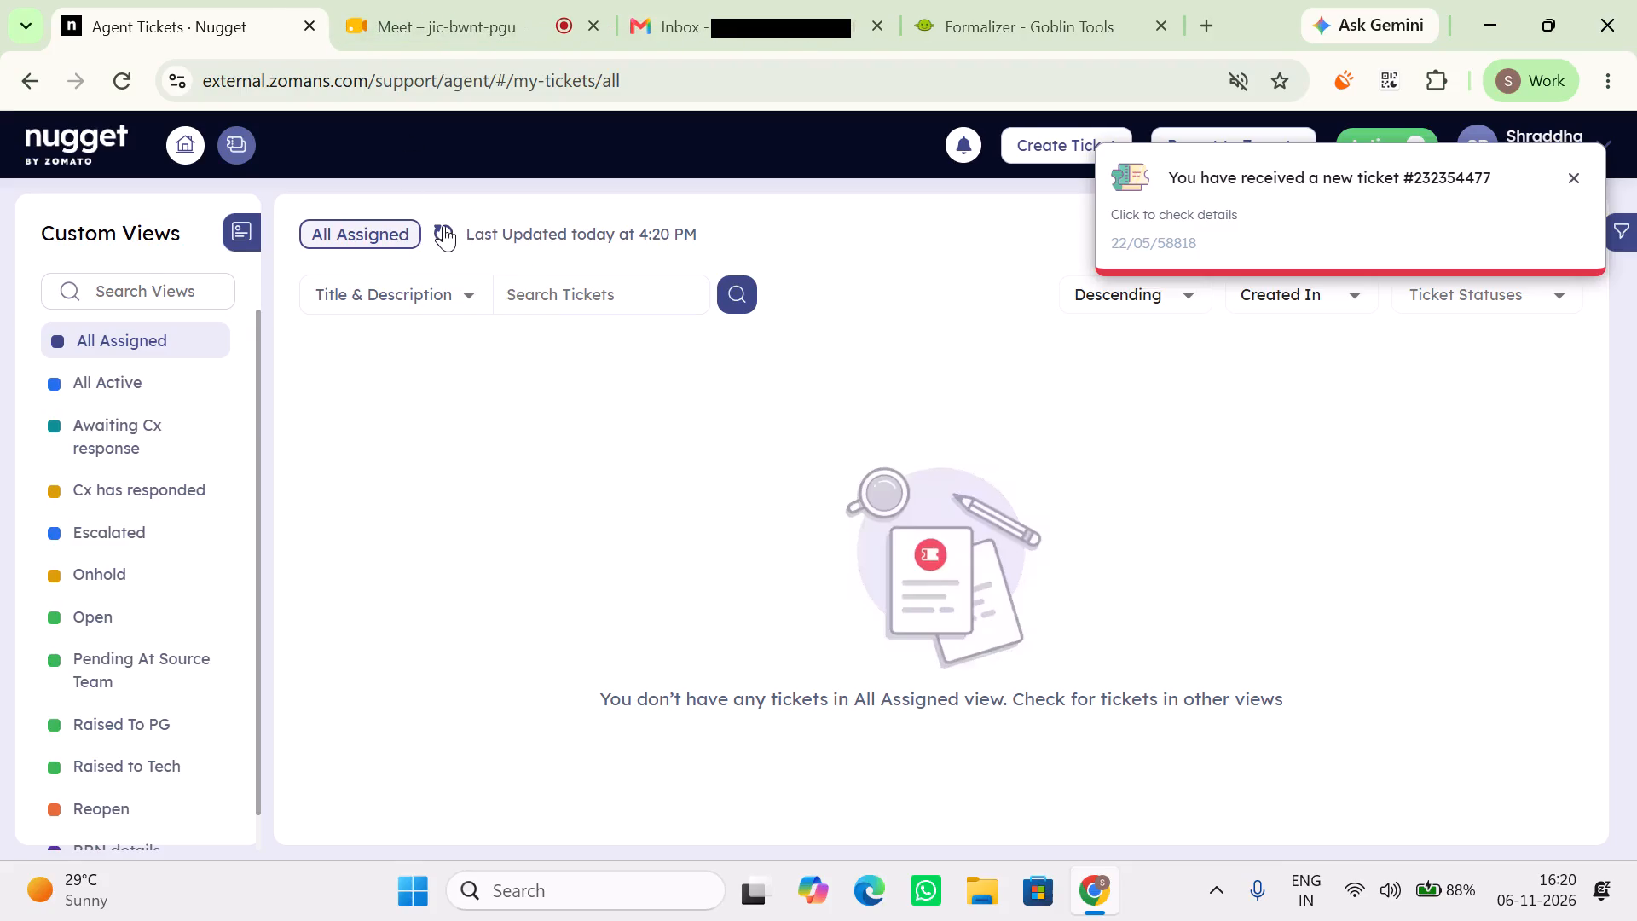
click(443, 225)
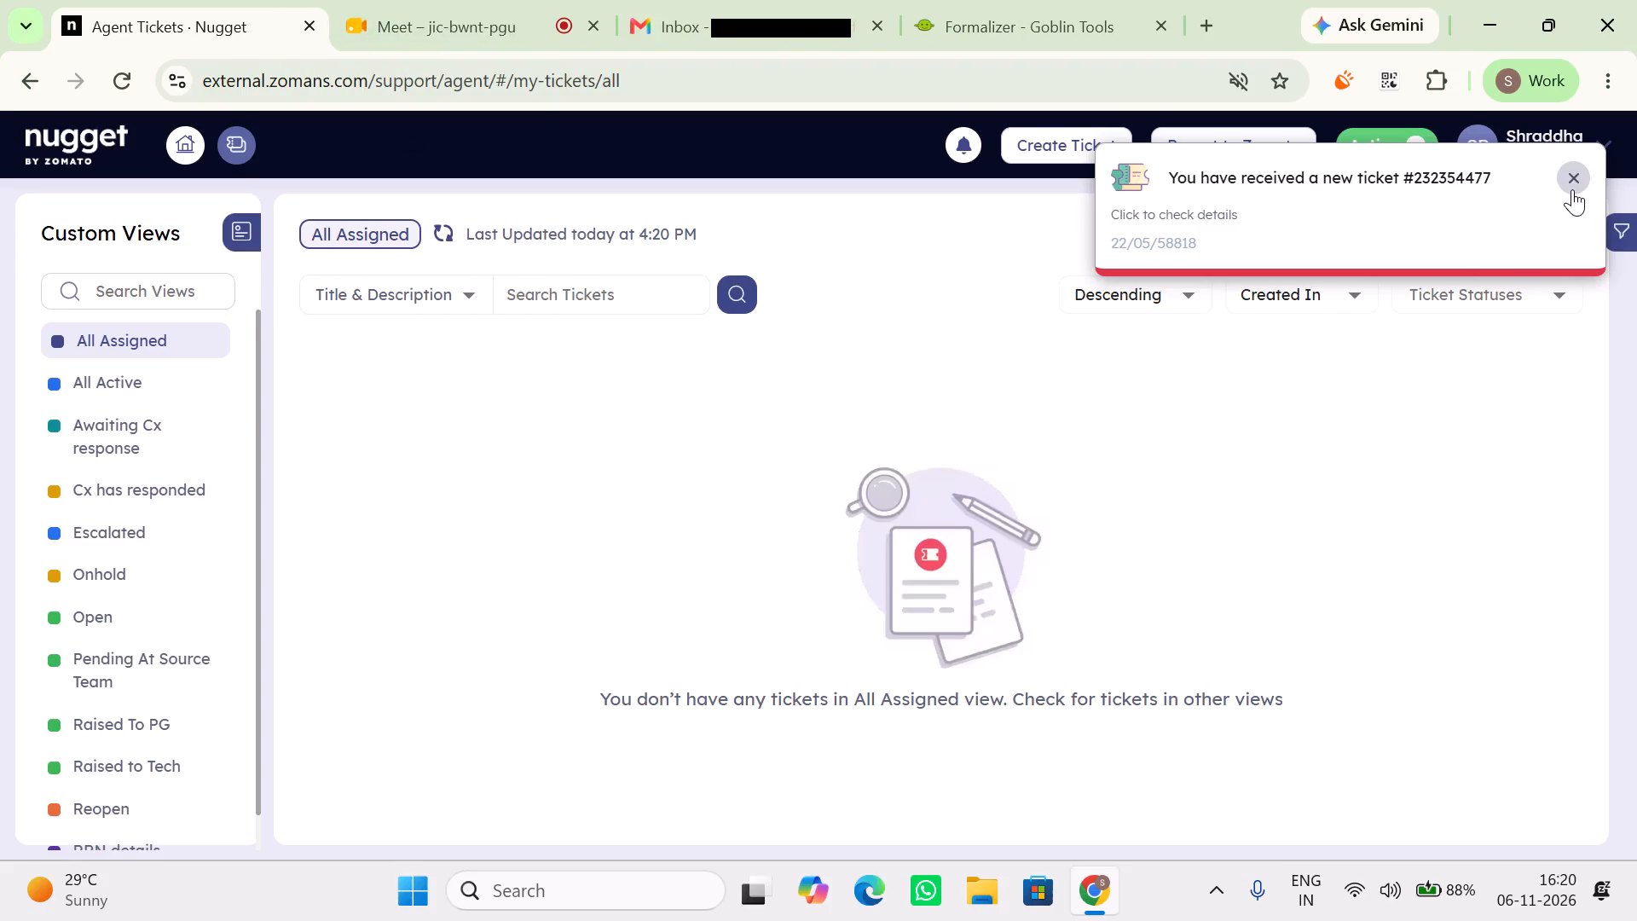
click(1572, 189)
Open the agent's profile options.
click(1565, 140)
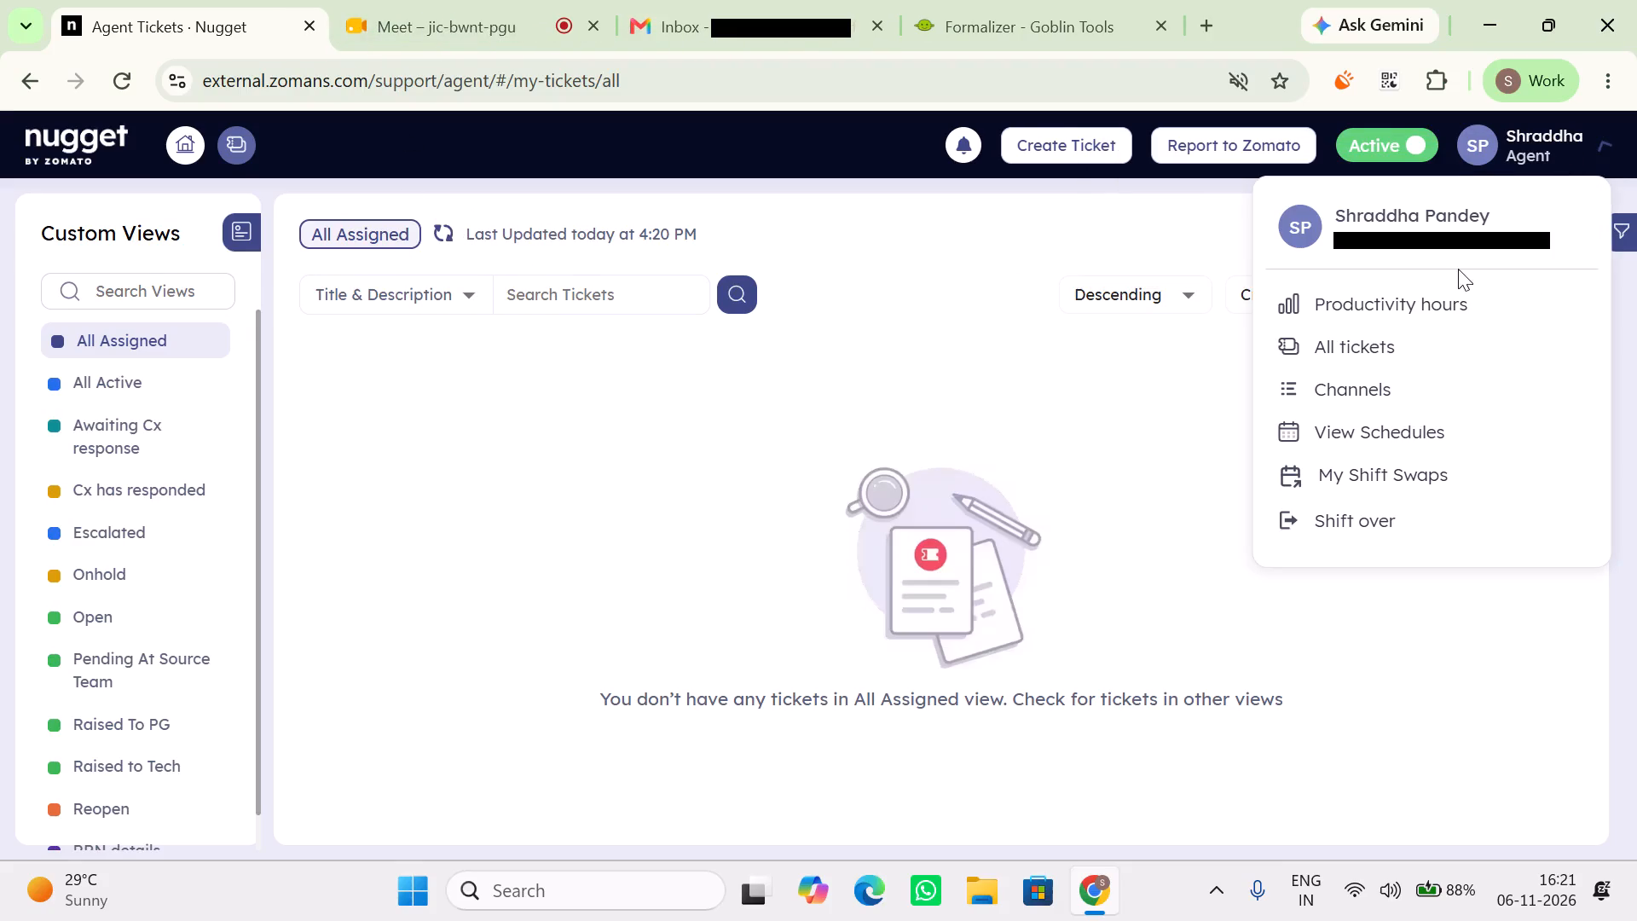
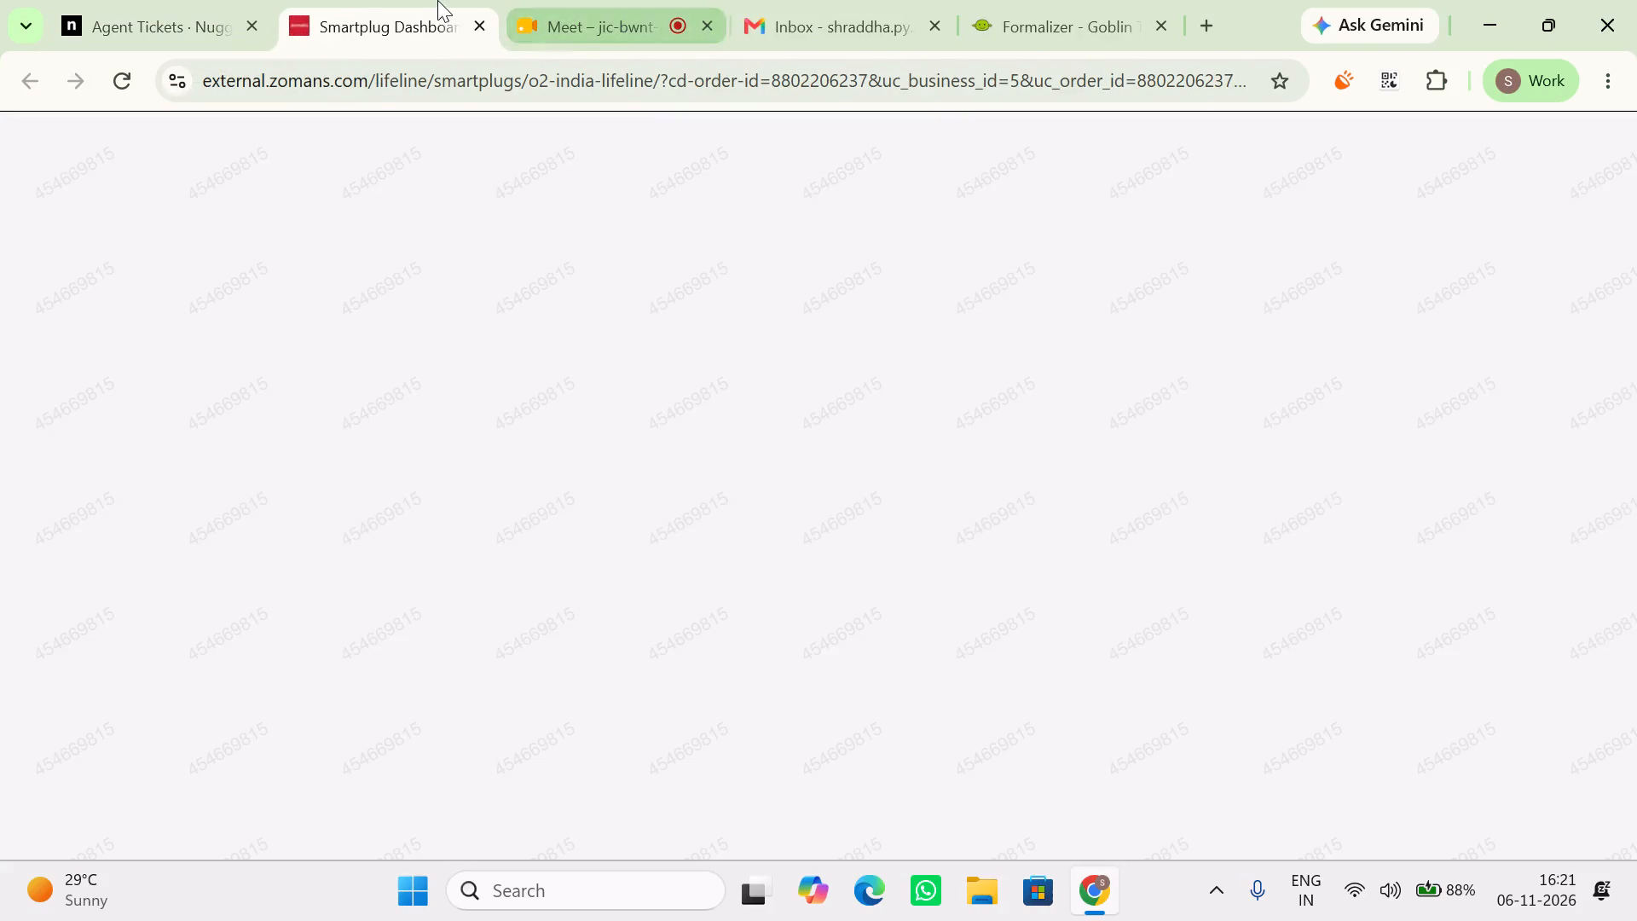
click(253, 281)
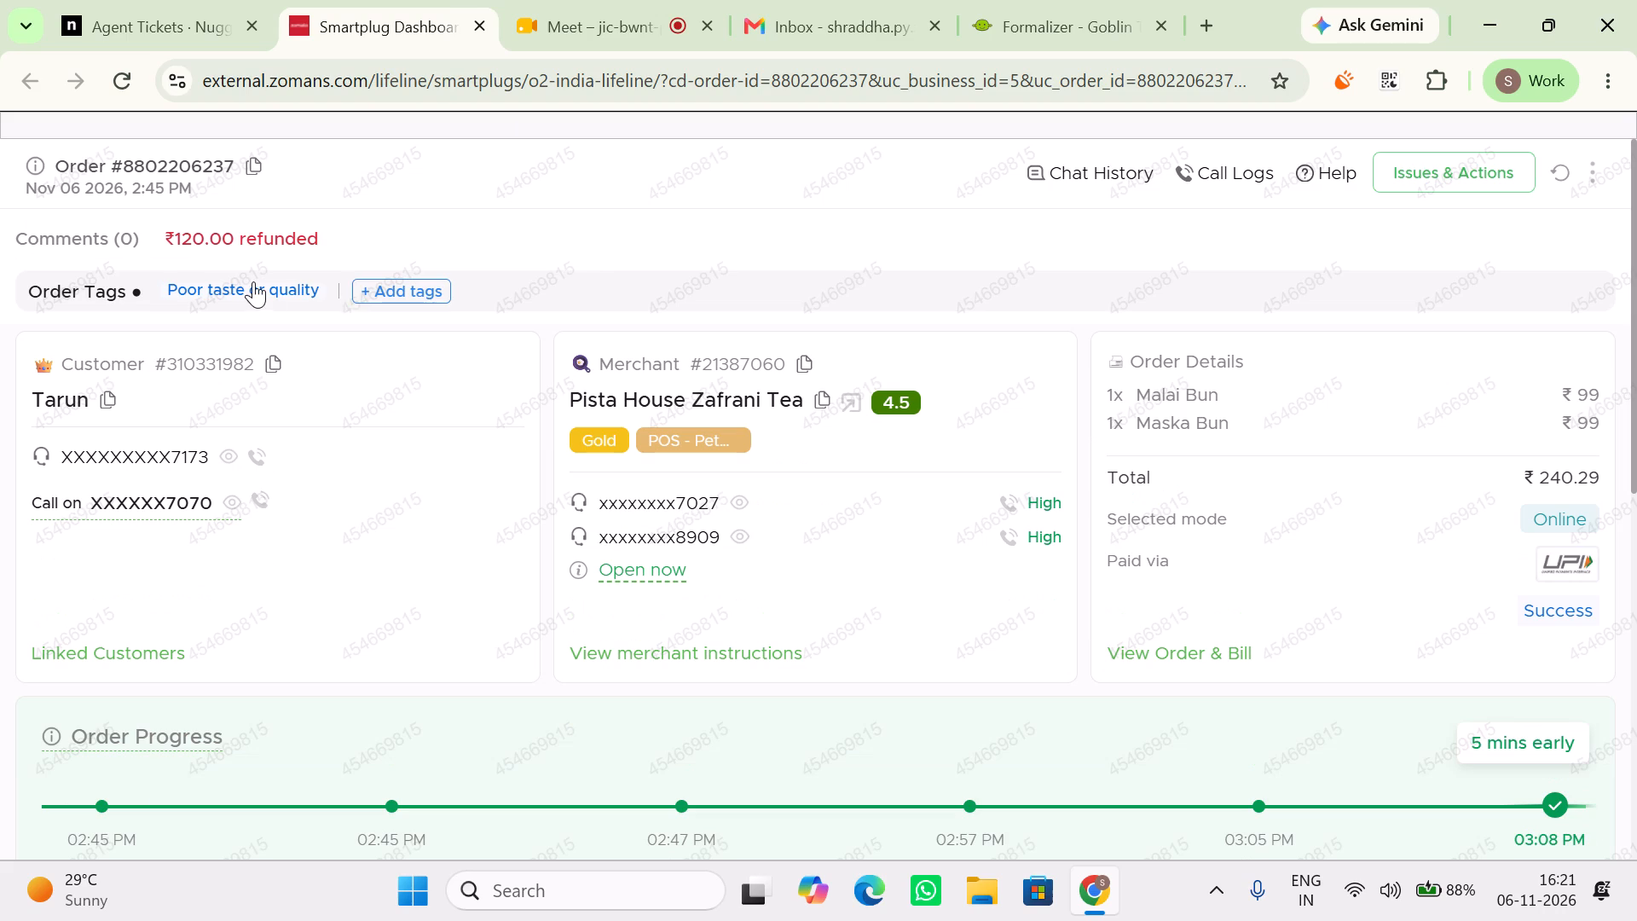
scroll(466, 477, down, 3)
click(413, 581)
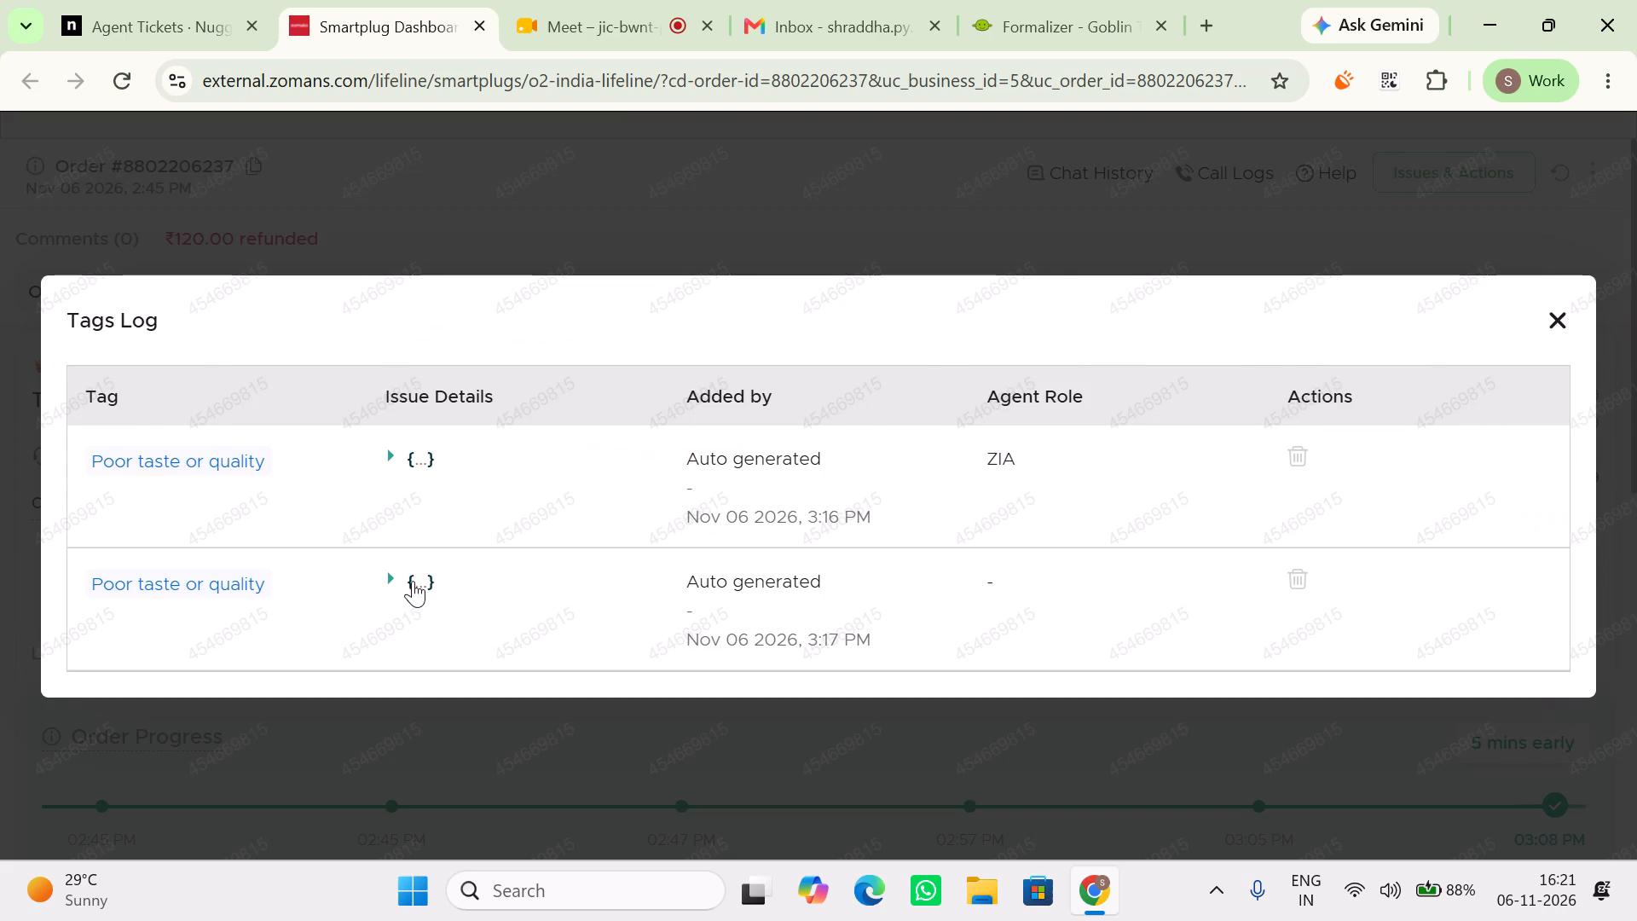
scroll(526, 581, down, 4)
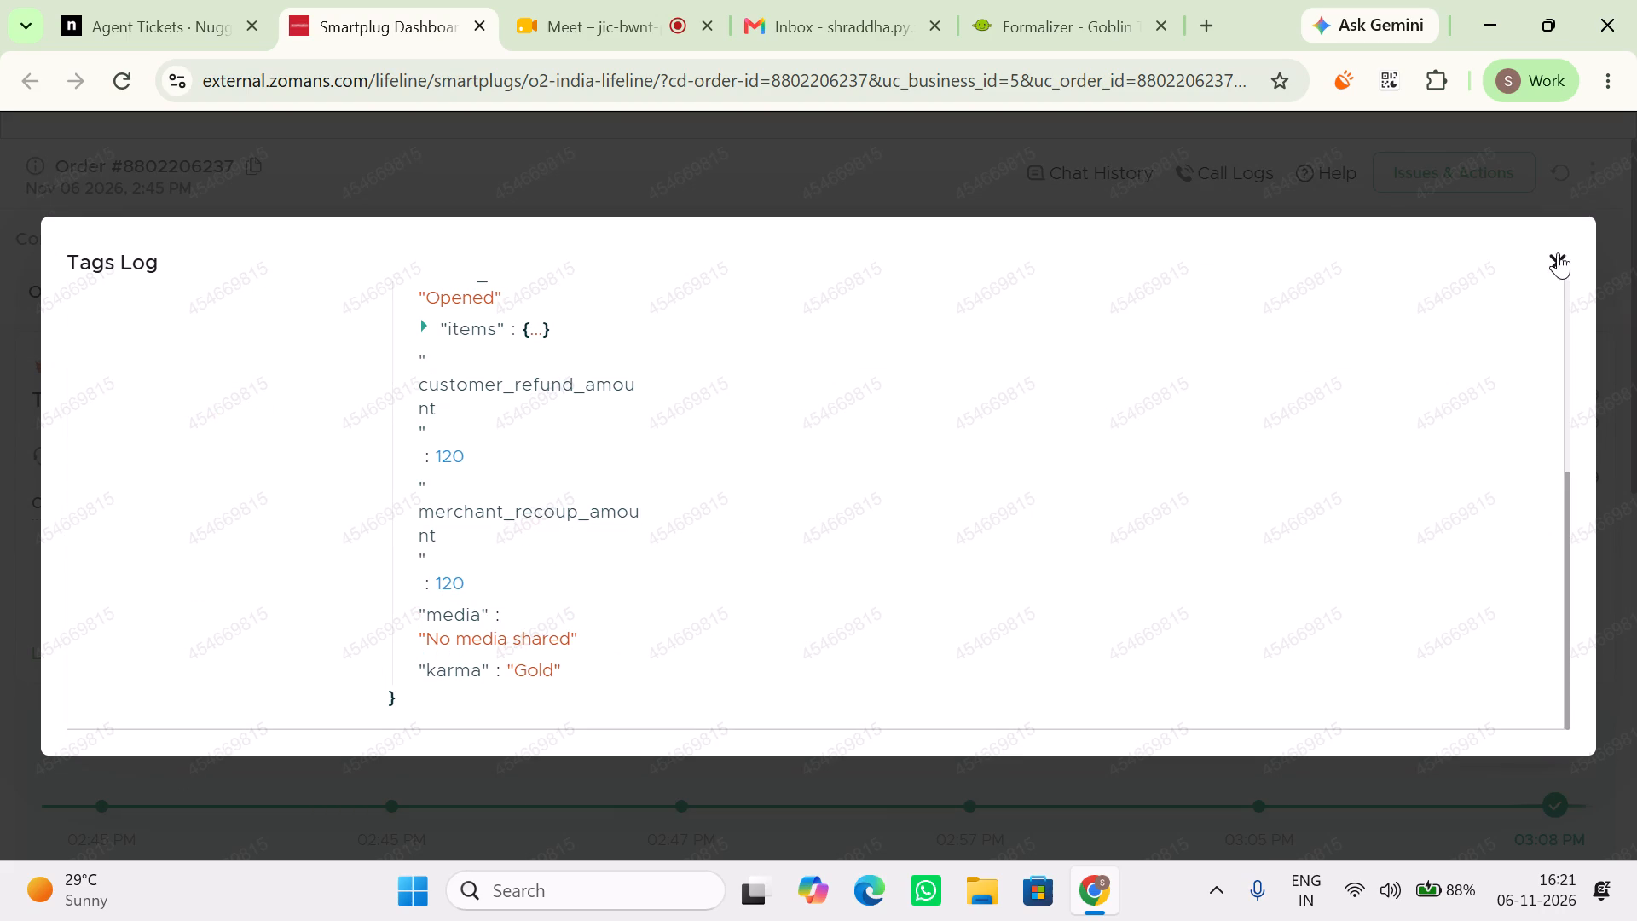
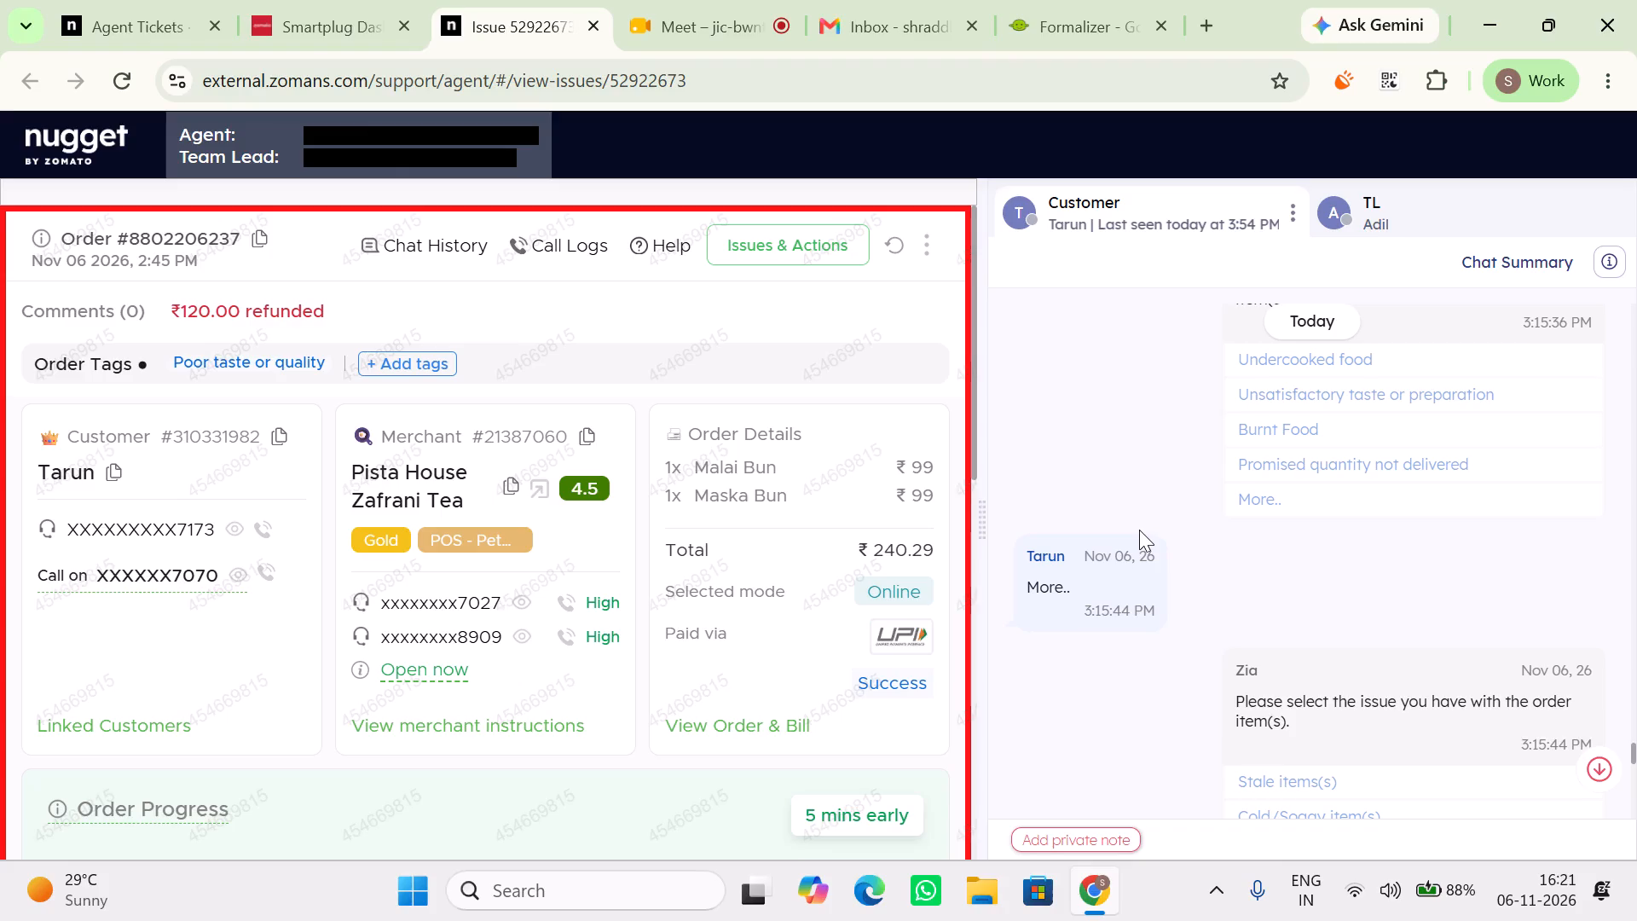
scroll(1139, 530, down, 3)
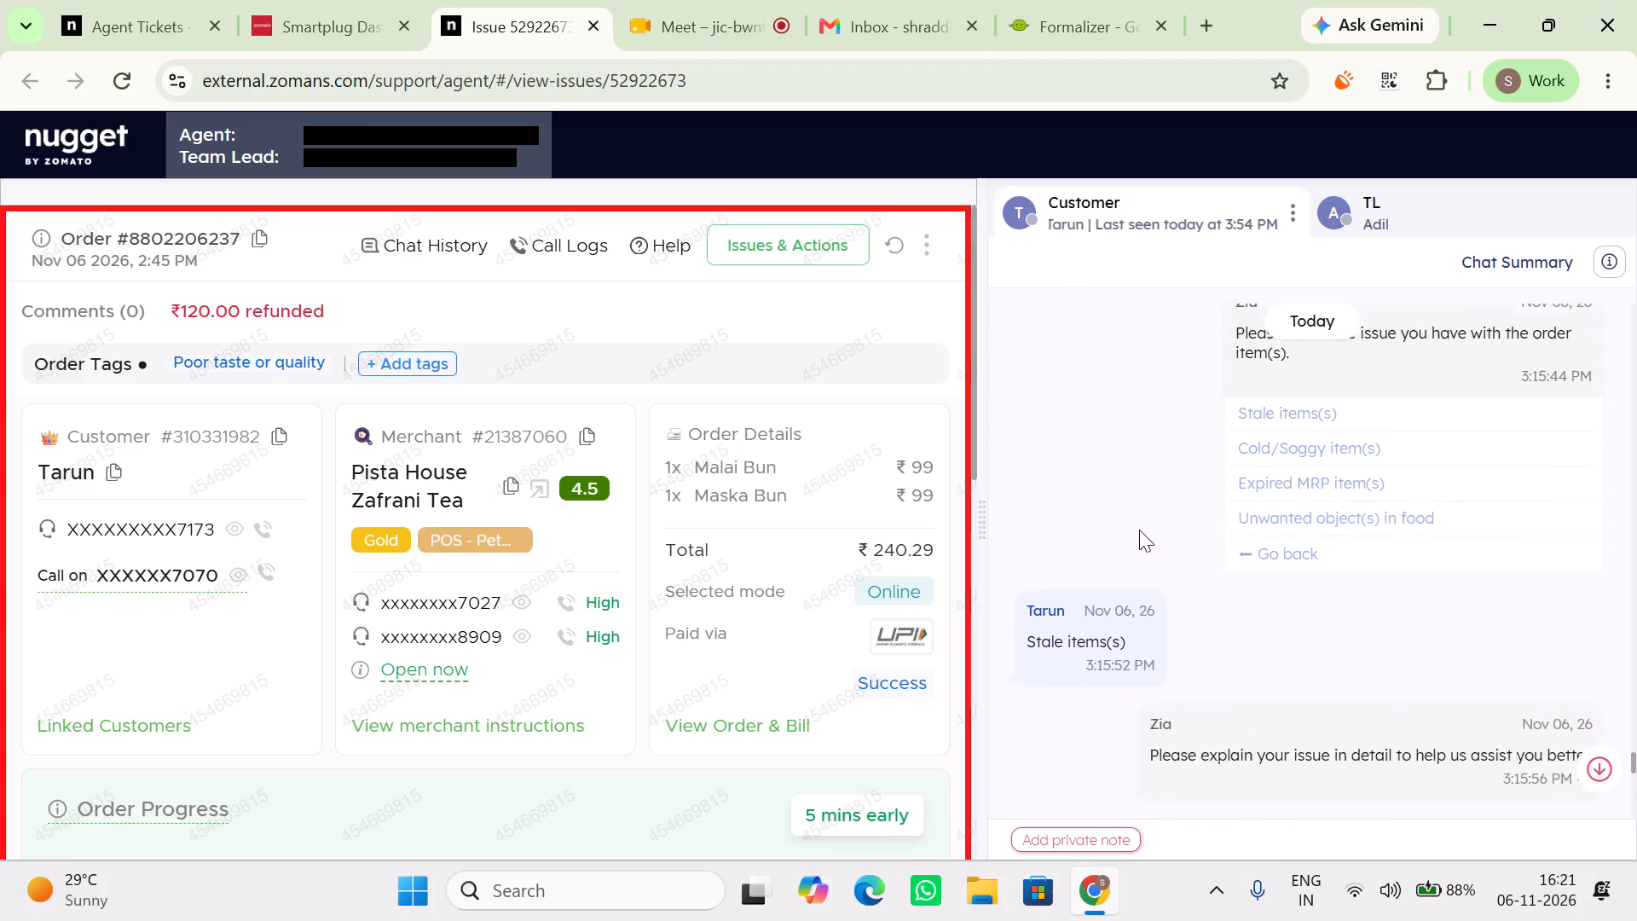
scroll(1139, 530, down, 3)
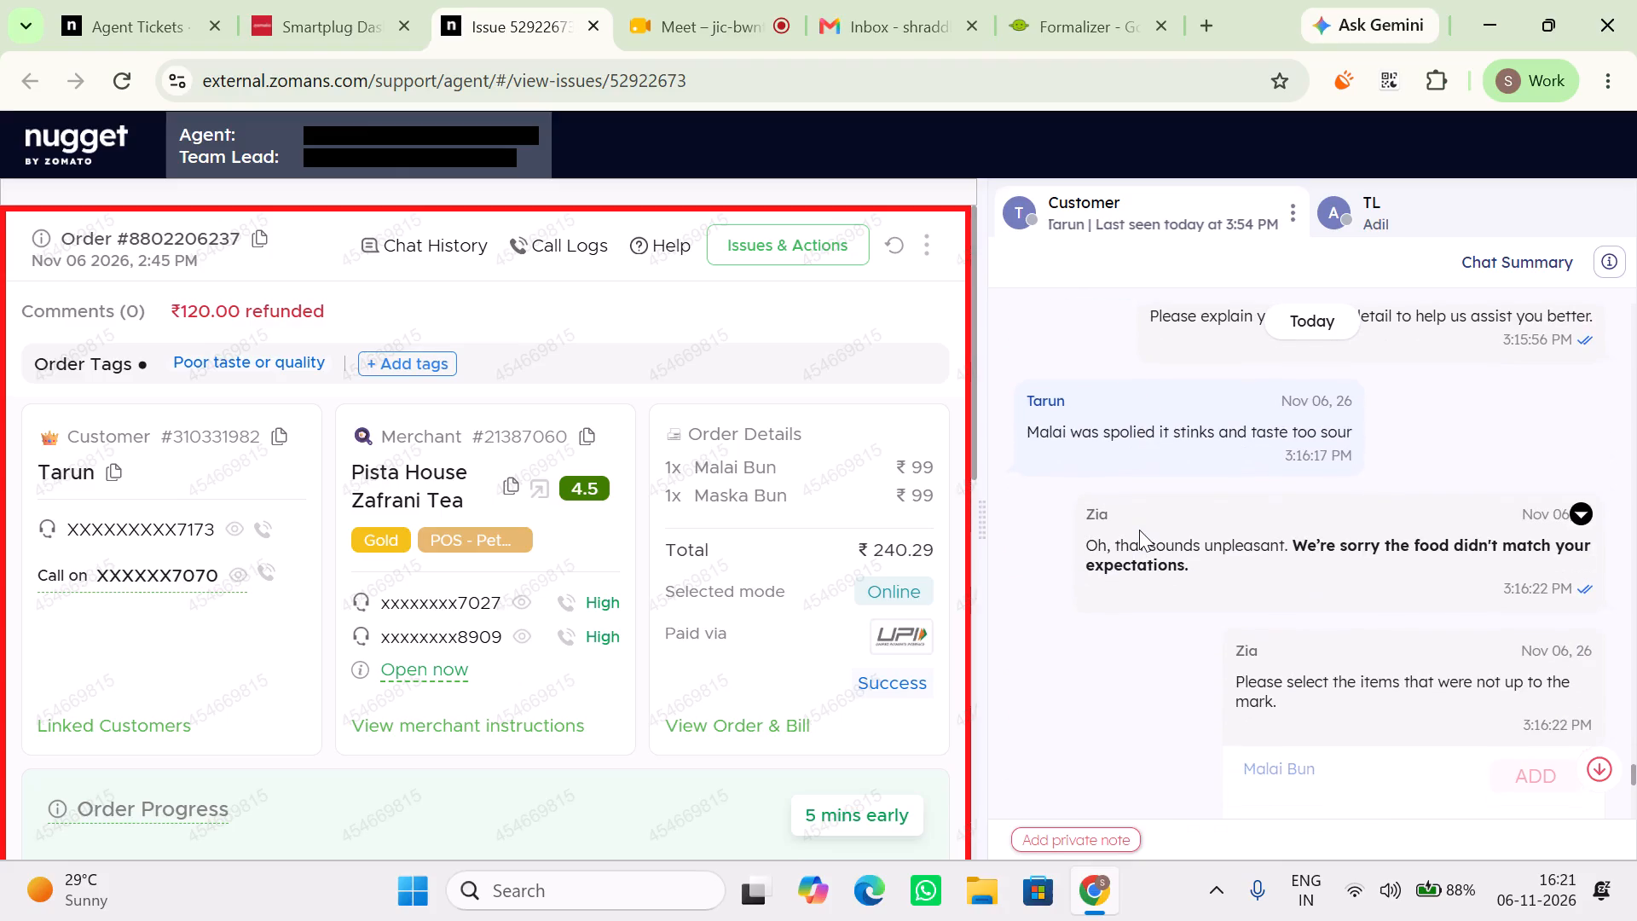
scroll(1139, 530, up, 2)
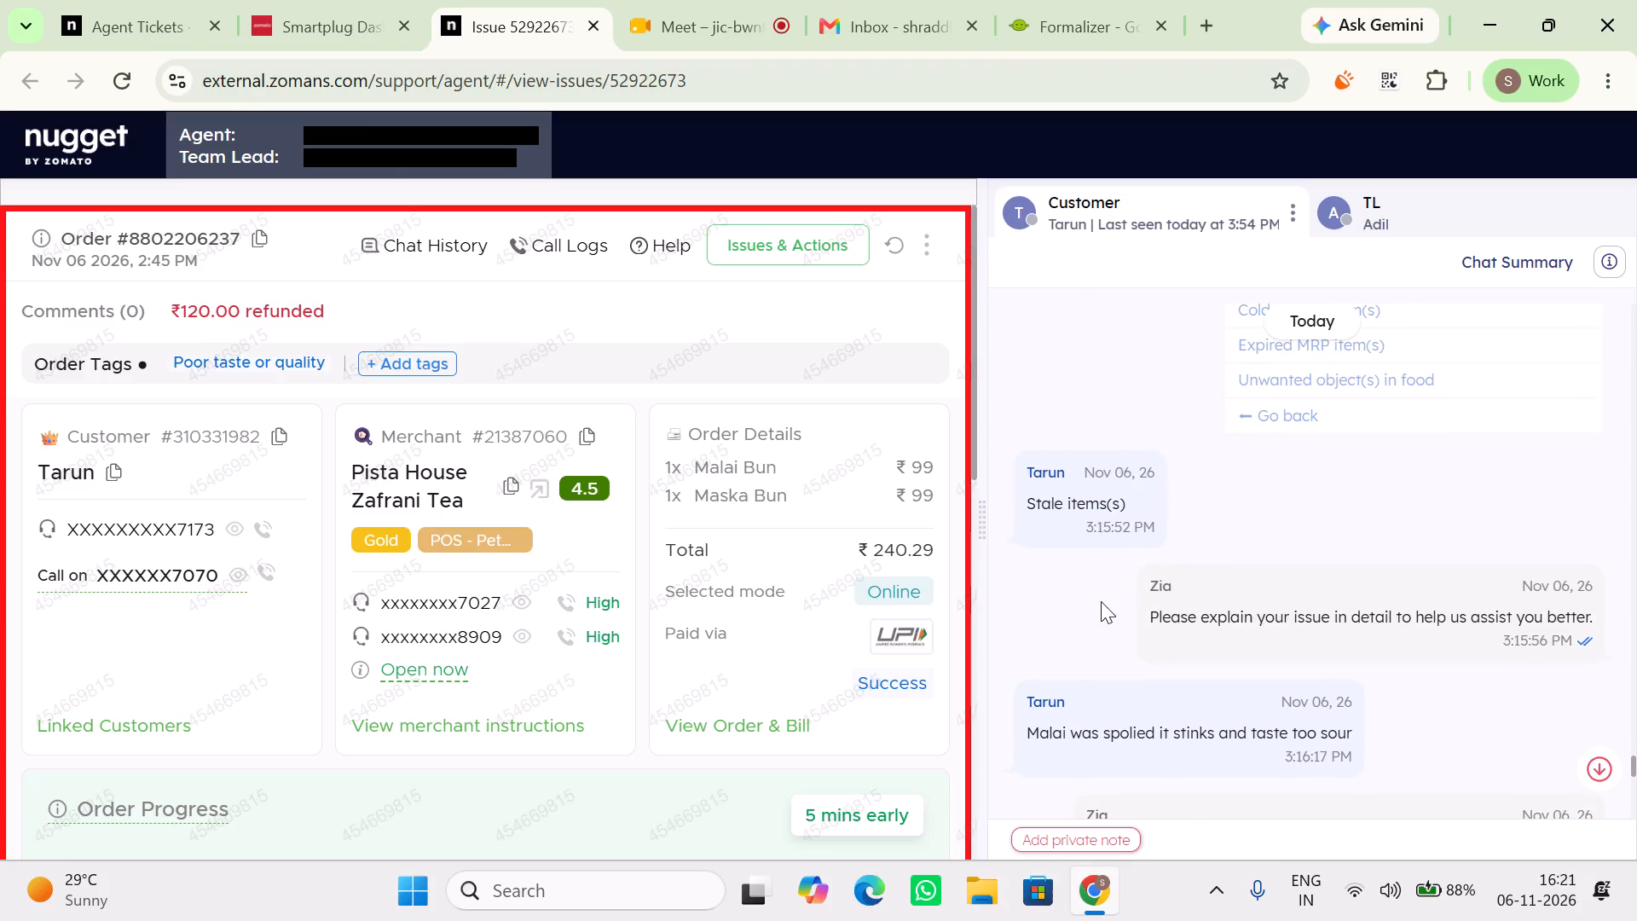
scroll(1101, 601, down, 3)
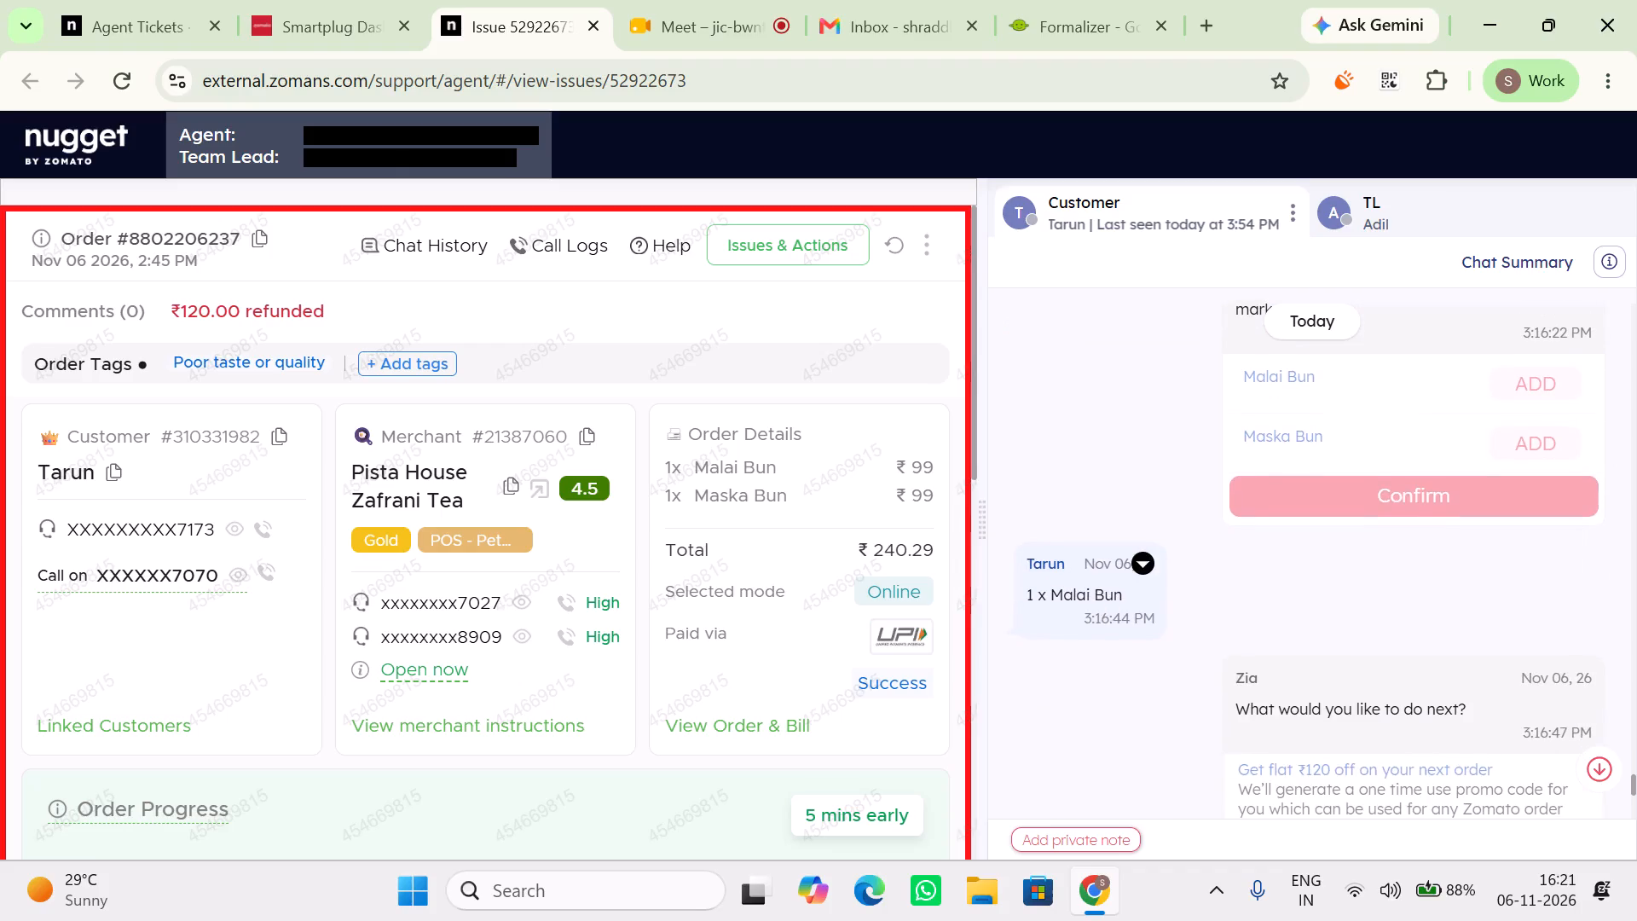
scroll(1101, 601, down, 4)
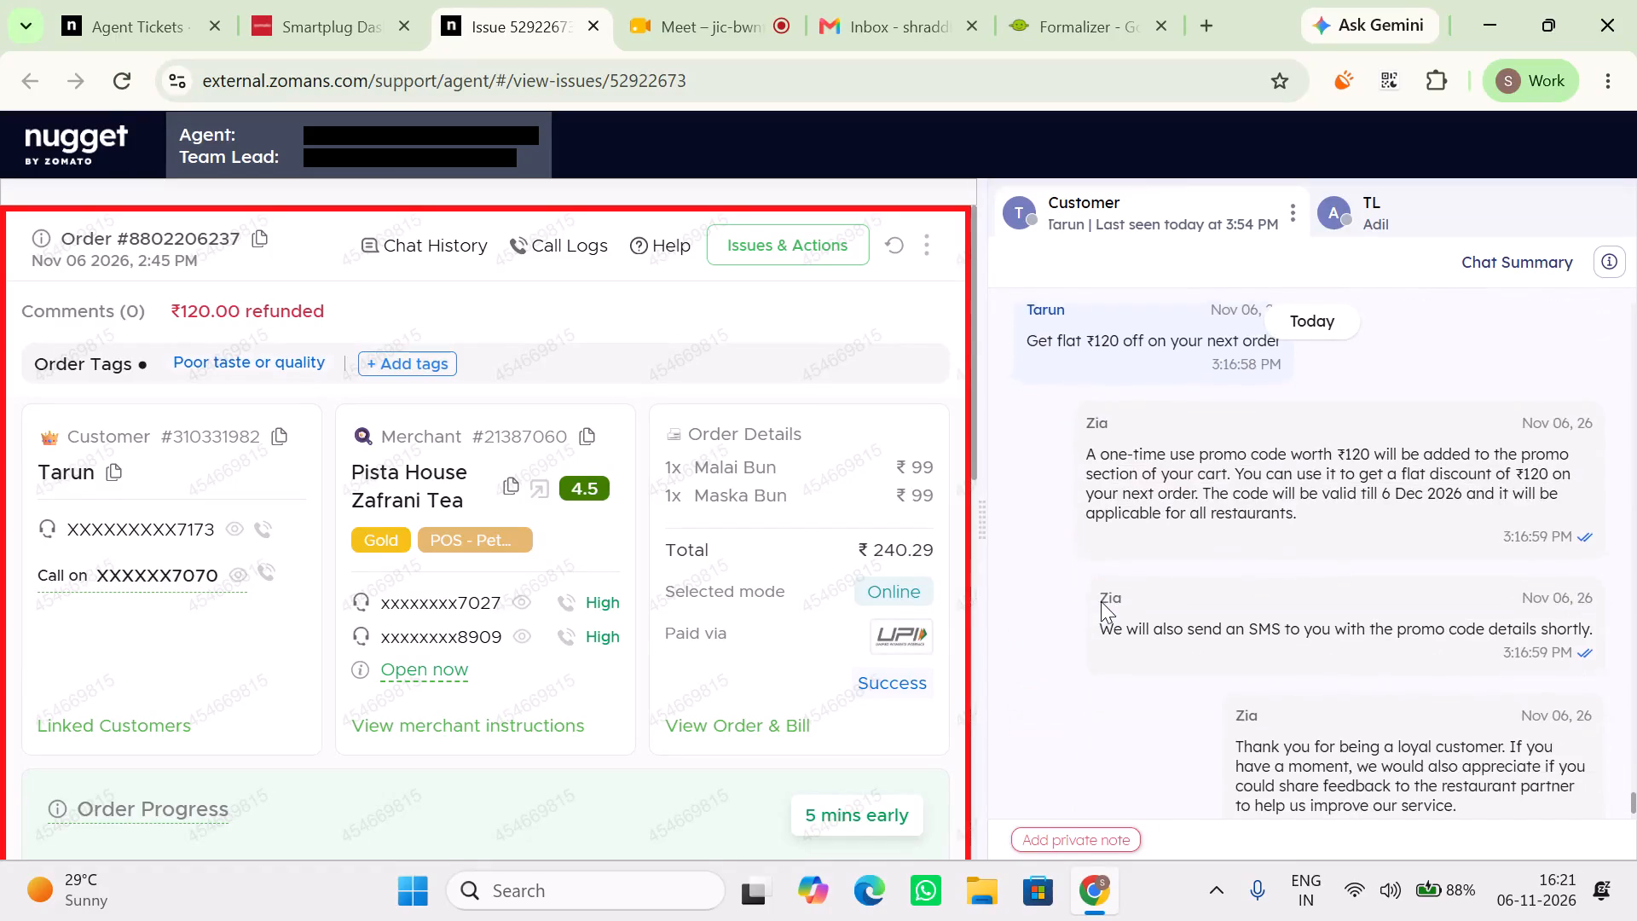
scroll(1101, 601, down, 3)
scroll(1101, 601, up, 3)
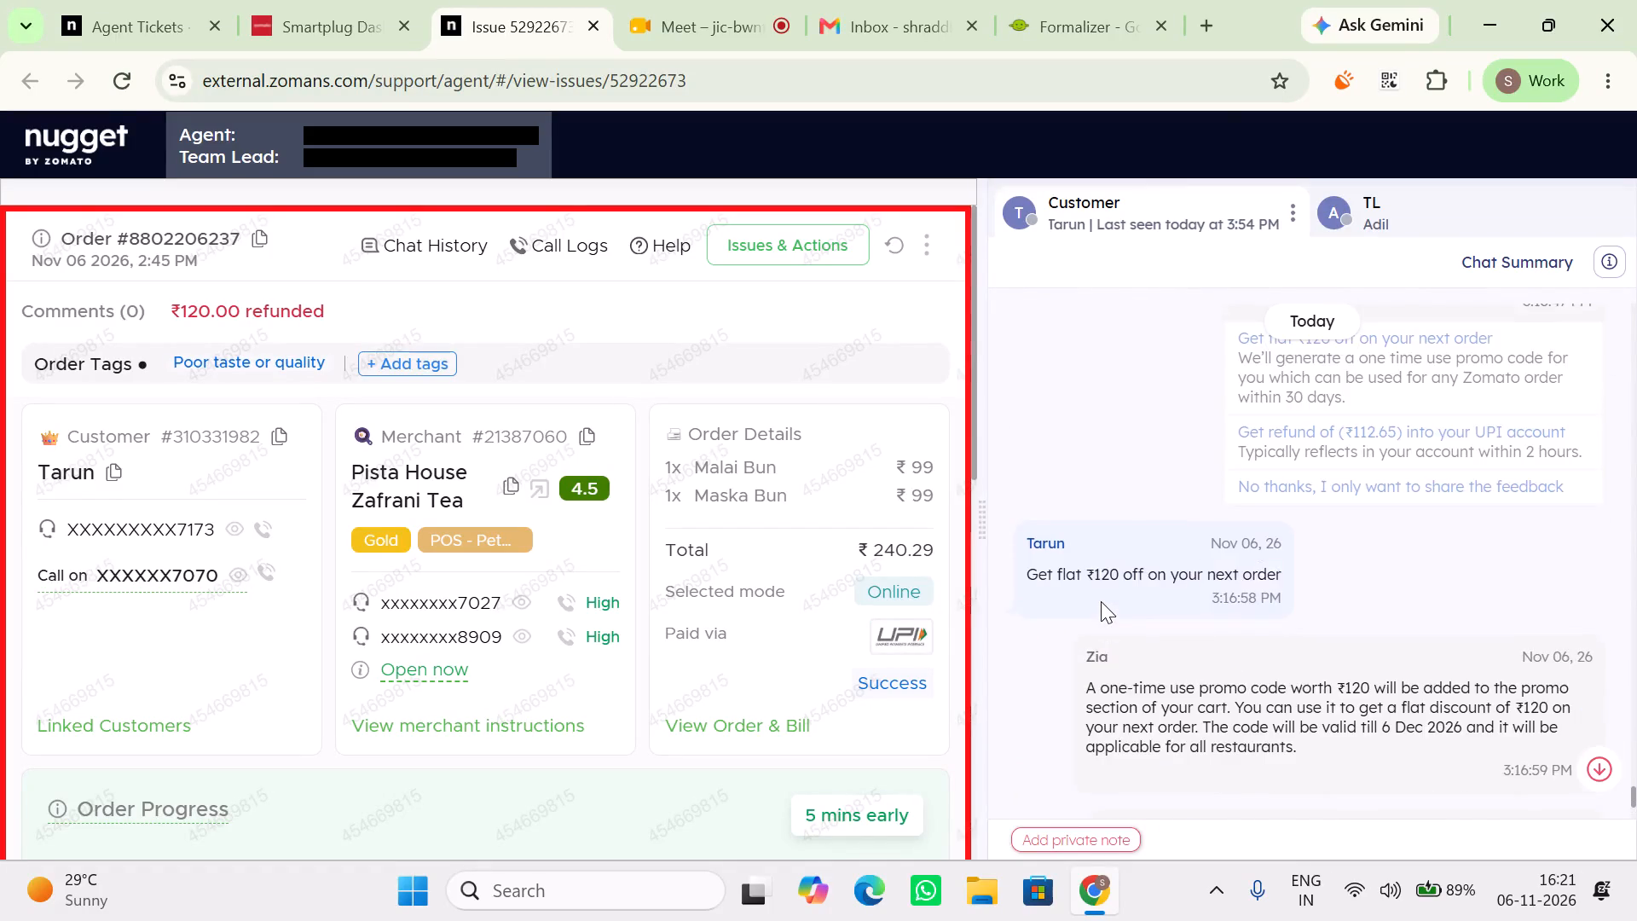
scroll(1101, 601, up, 5)
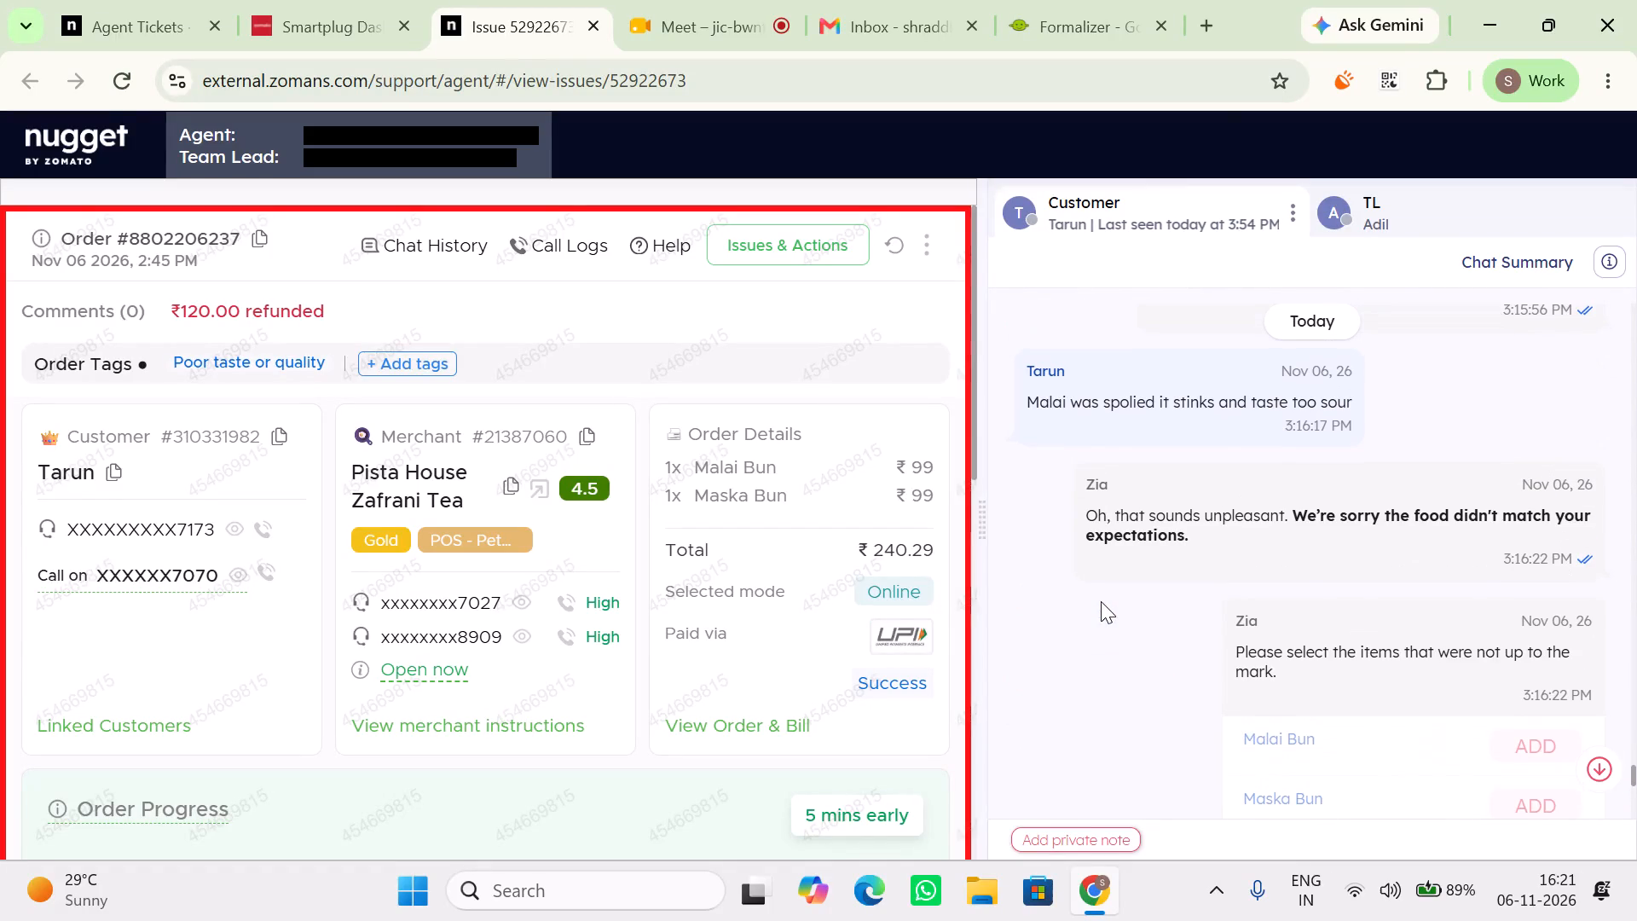
Search Google for the customer's complaint message in Hindi, using "Malai was spolied it stinks and taste too sour in hindi".
triple_click(1104, 396)
right_click(1104, 396)
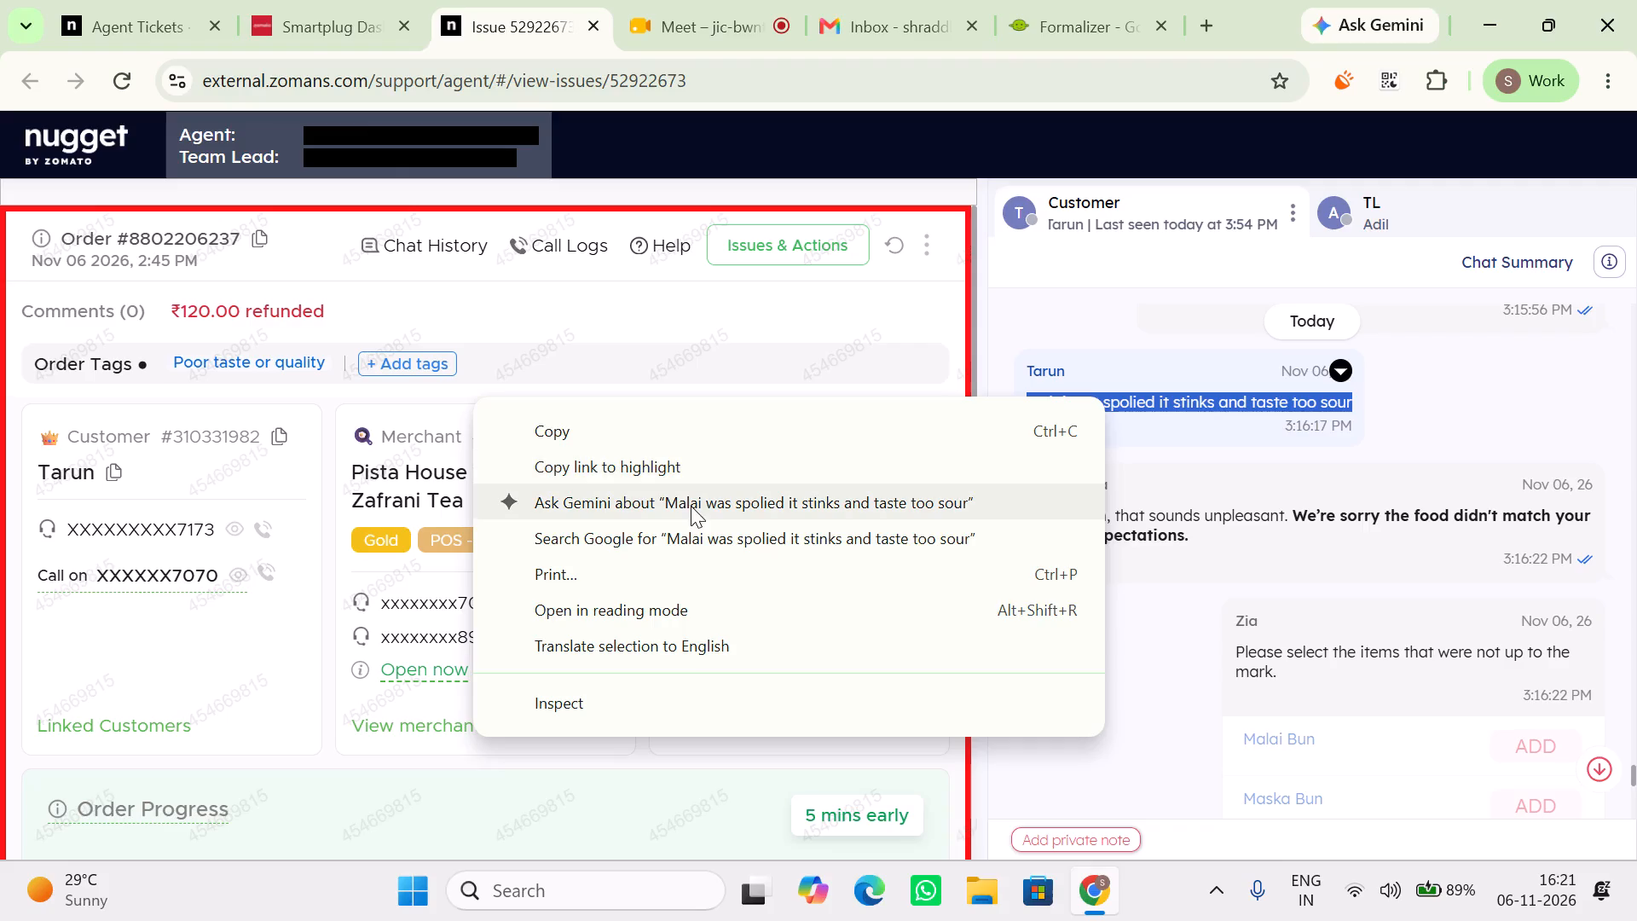
click(749, 540)
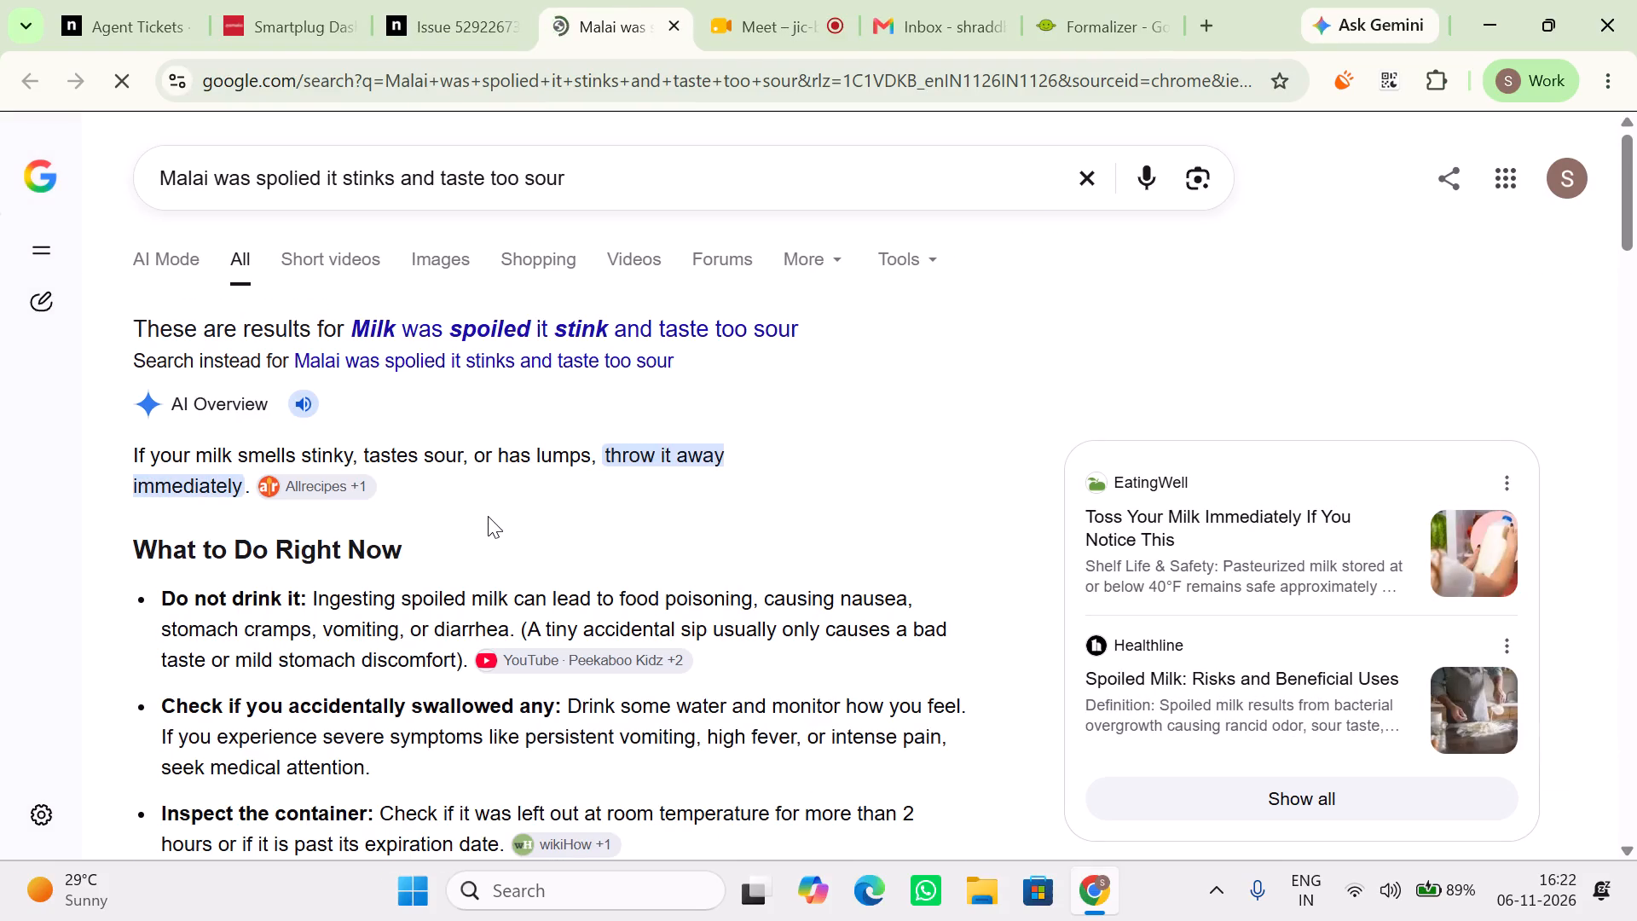
click(648, 175)
key(space)
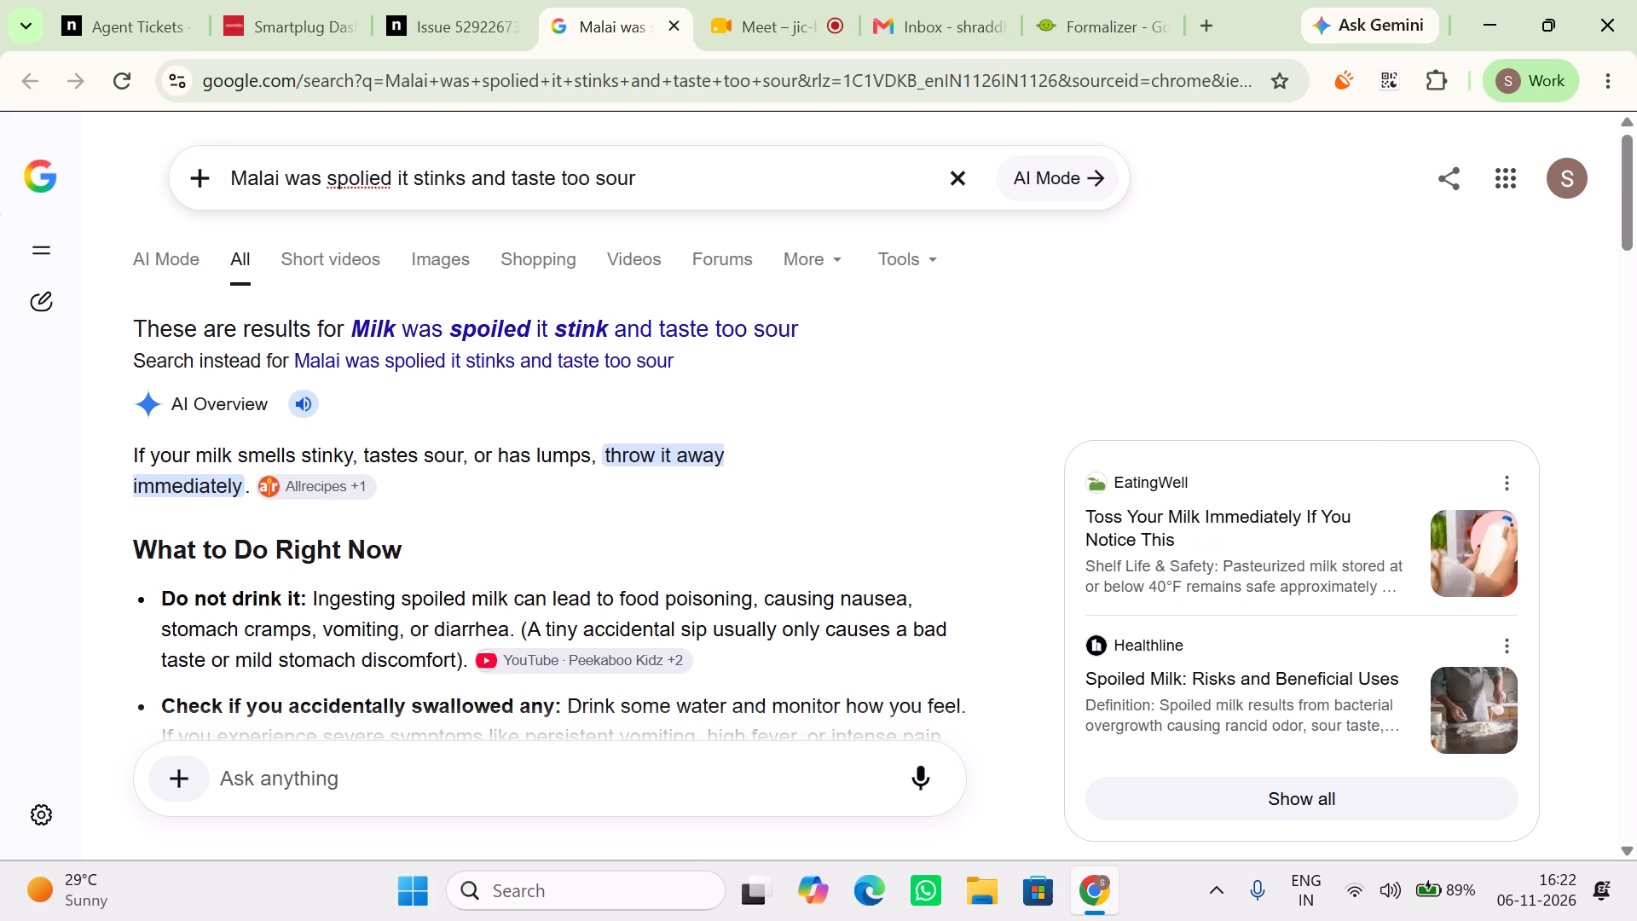
key(i)
text(n hi)
text(ndi)
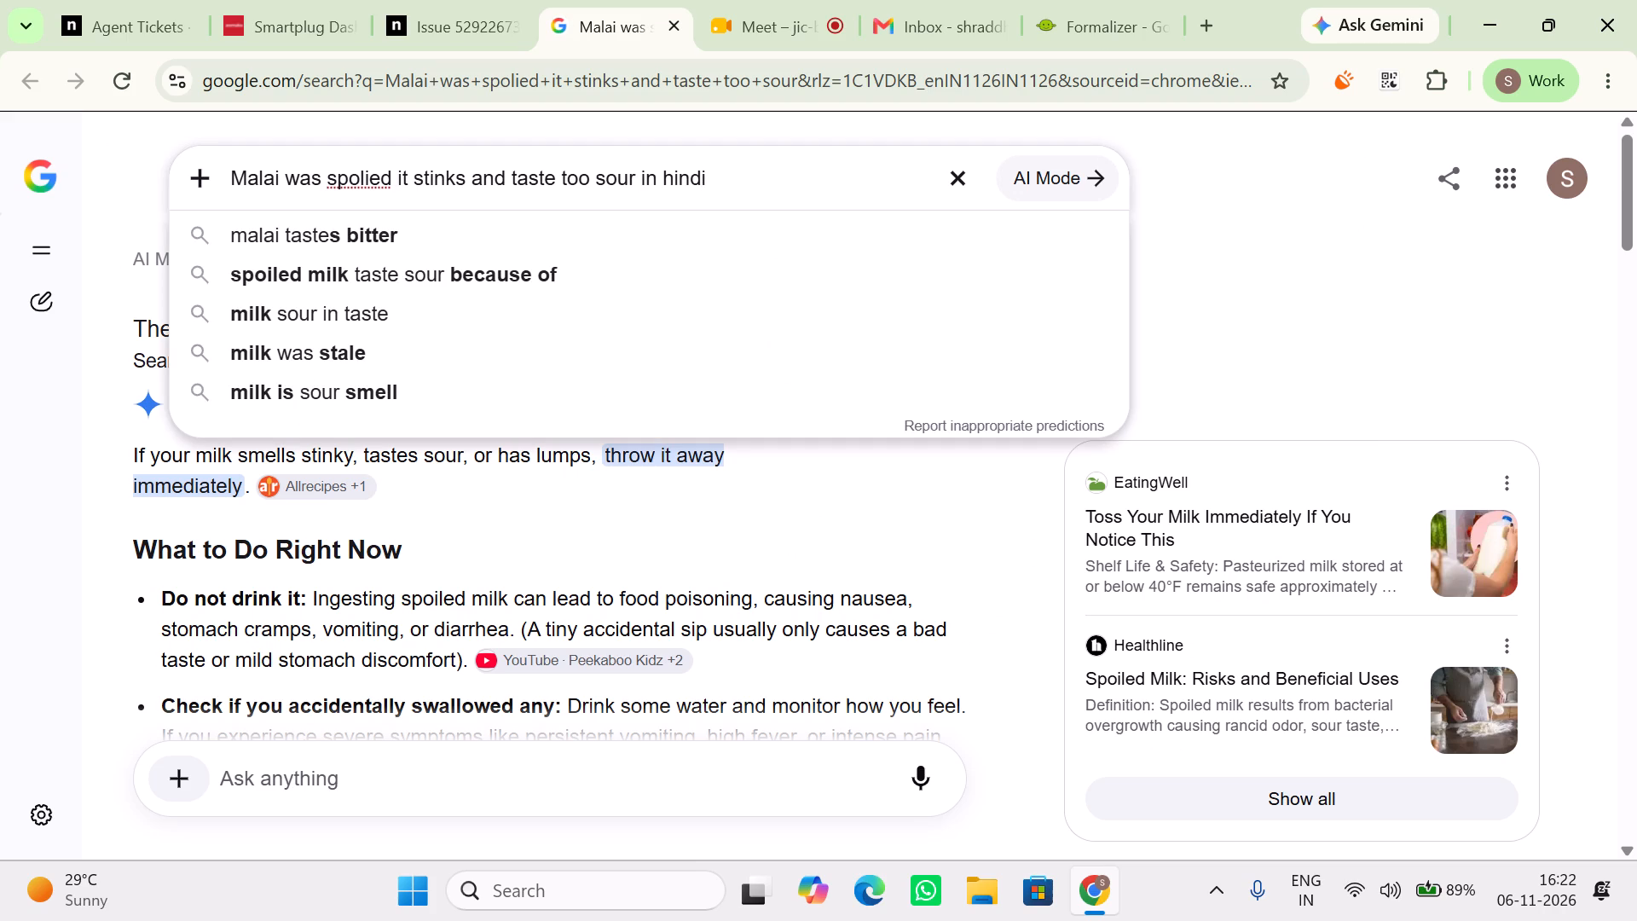
key(Return)
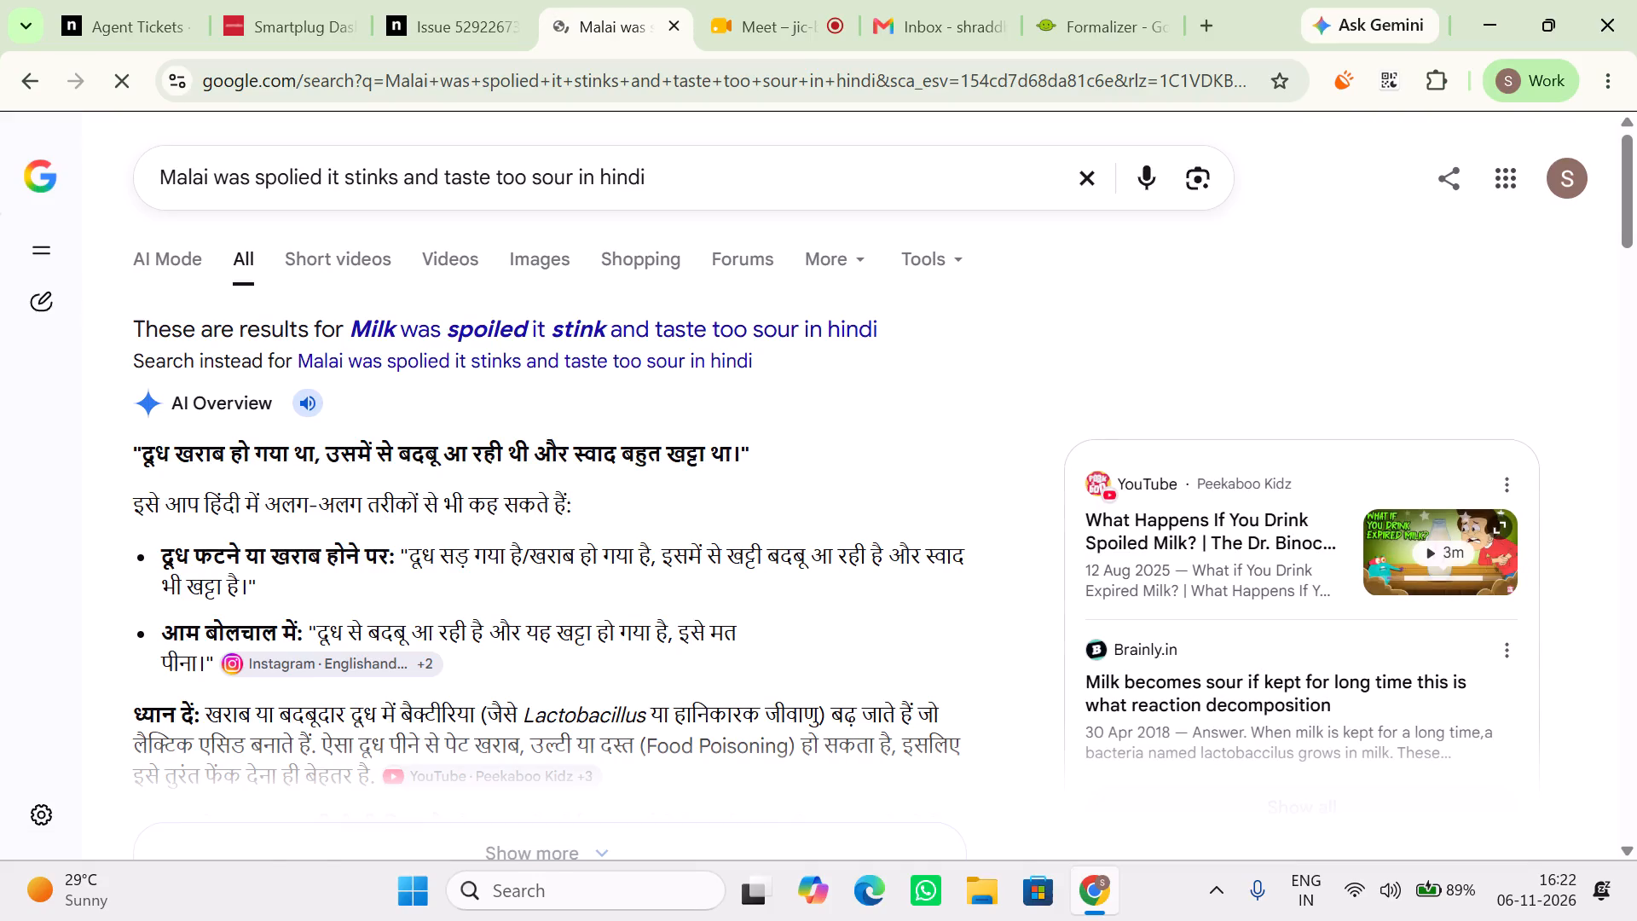
click(461, 0)
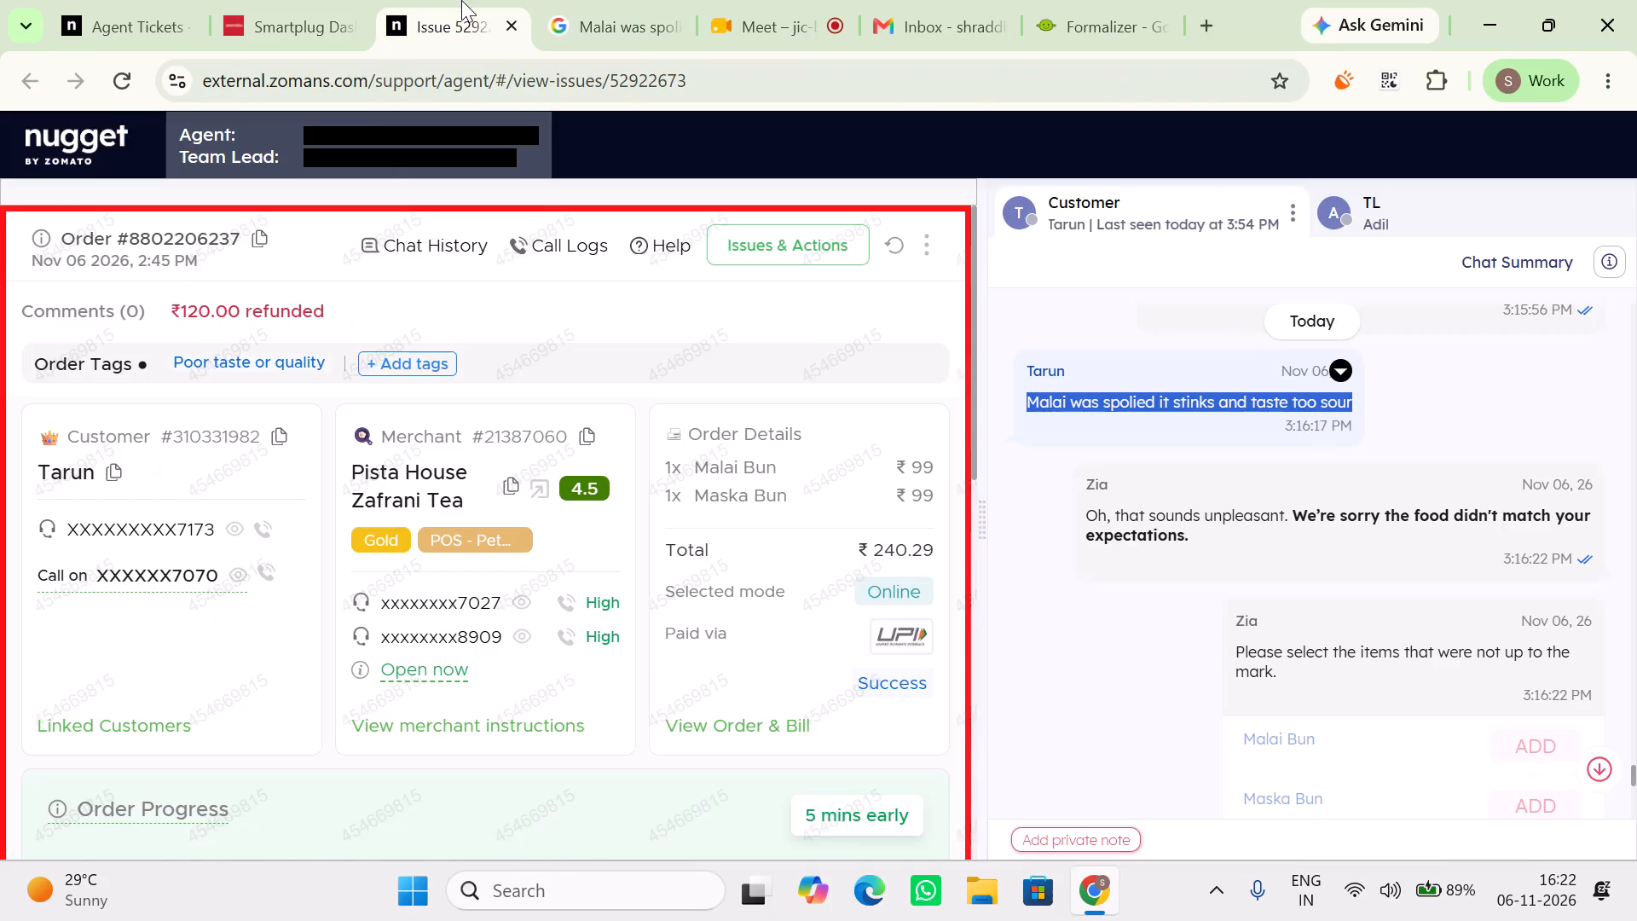
click(365, 0)
click(146, 0)
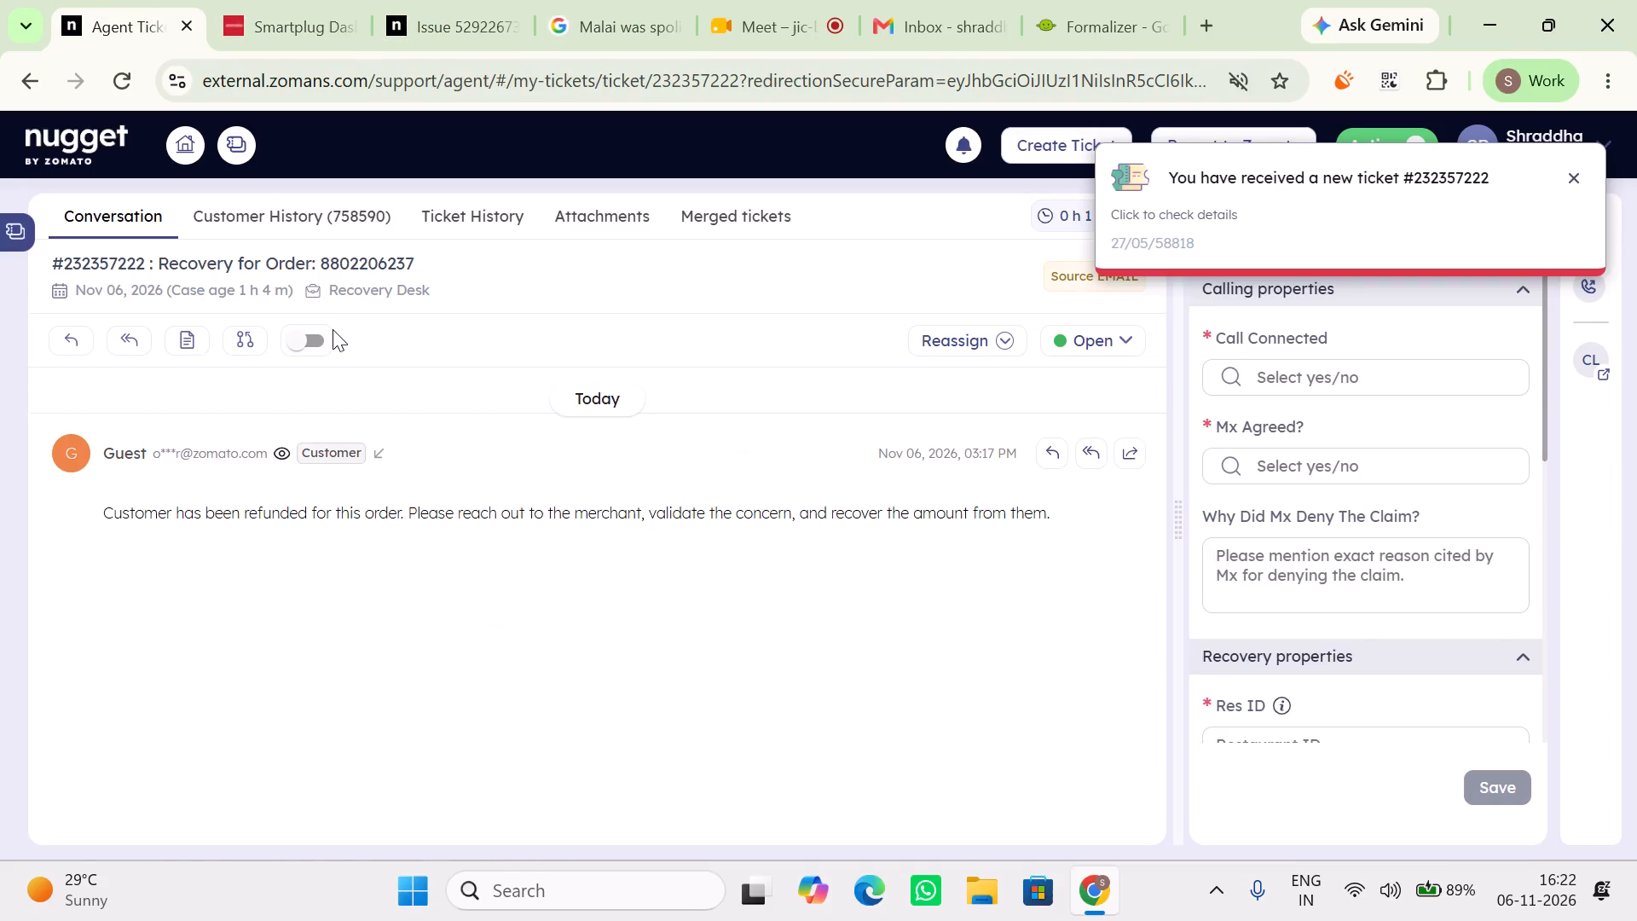